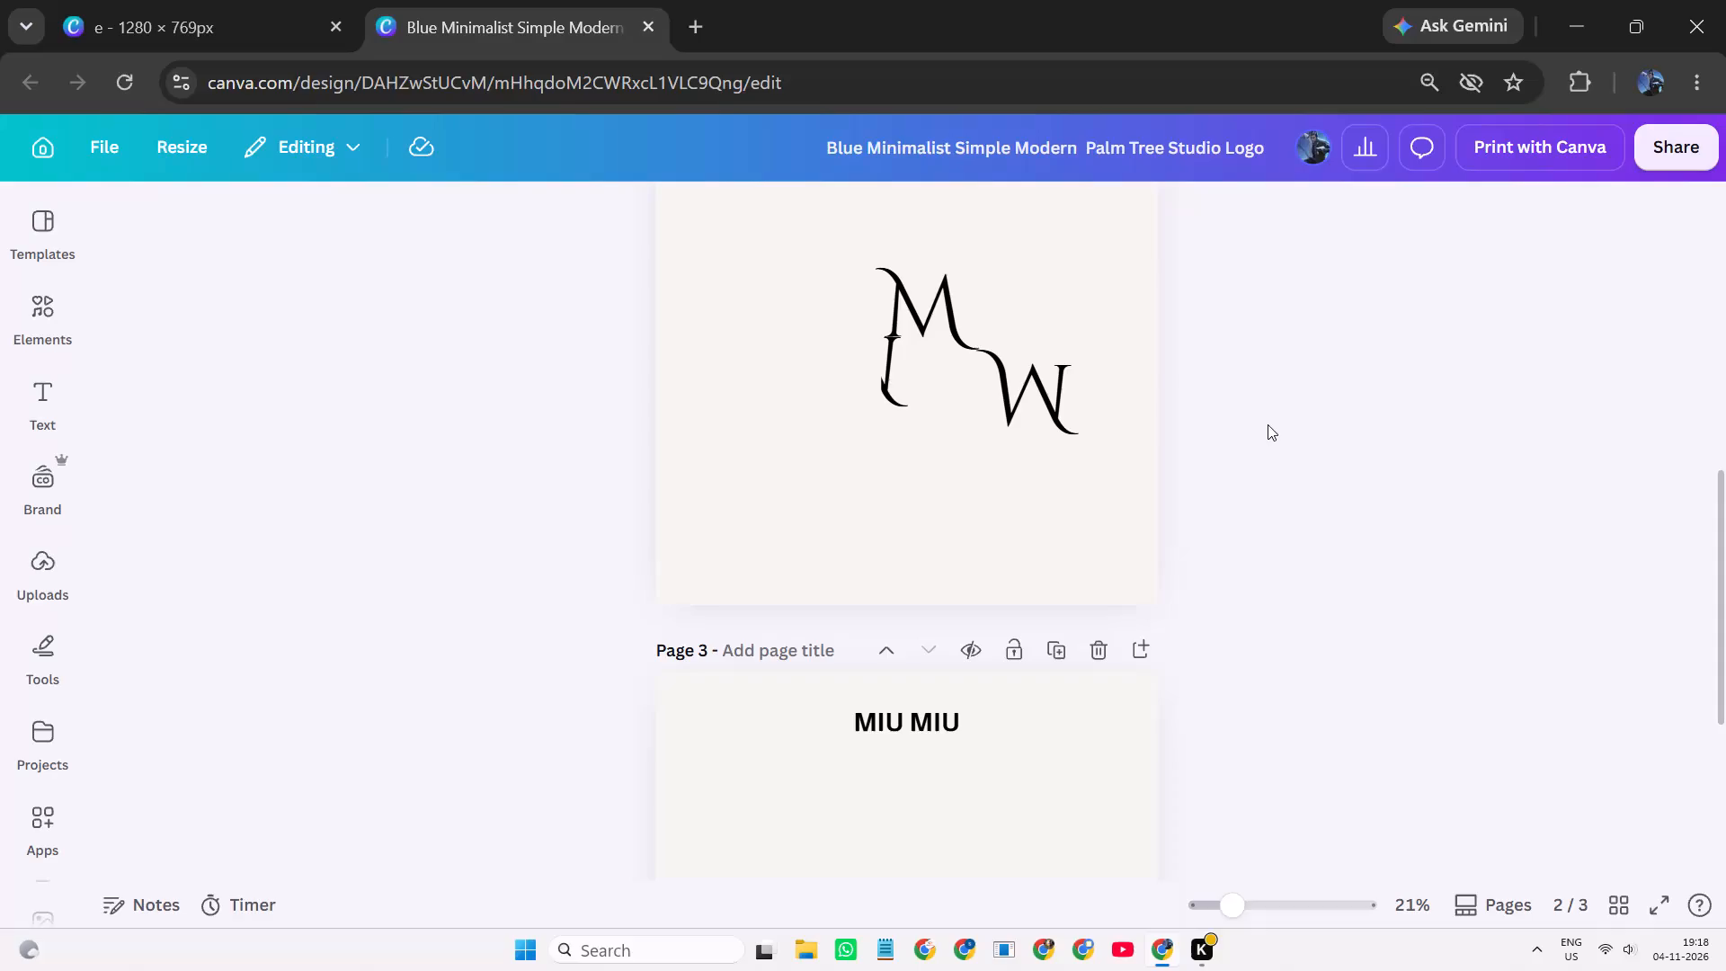
Rotate the lower W on page 2 to 0° so it reads as an upright M.
{"action": "scroll", "coordinate": [1065, 471], "scroll_direction": "up", "scroll_amount": 2}
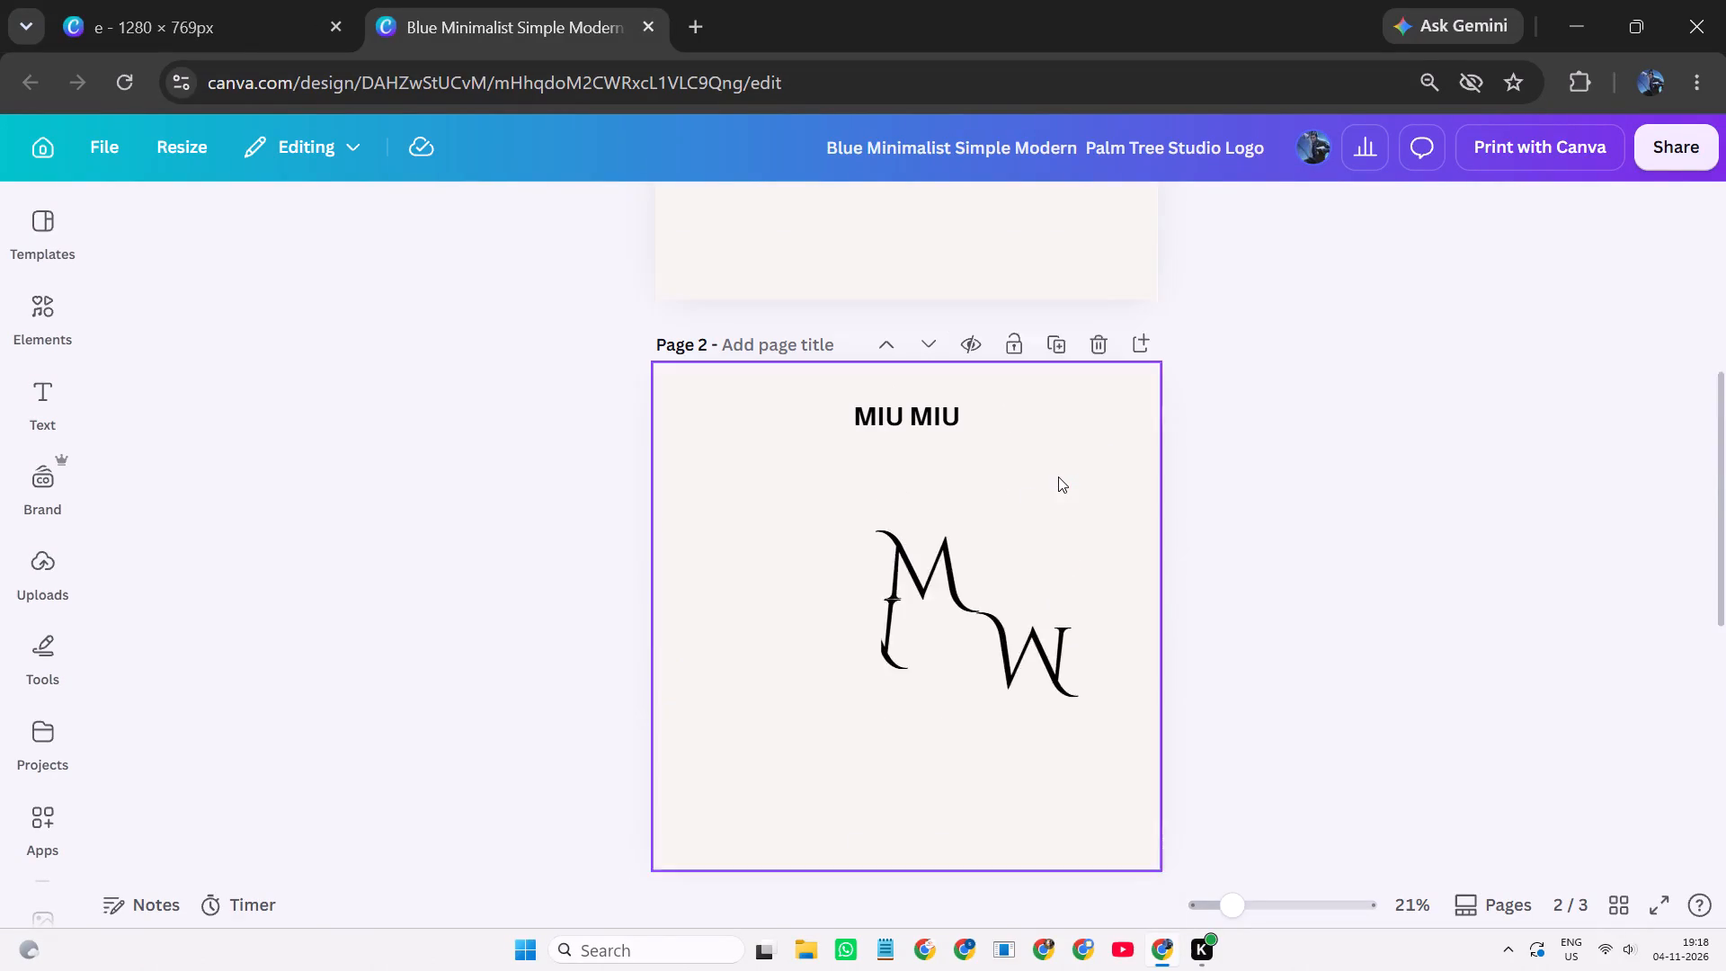
{"action": "scroll", "coordinate": [1060, 503], "scroll_direction": "down", "scroll_amount": 1}
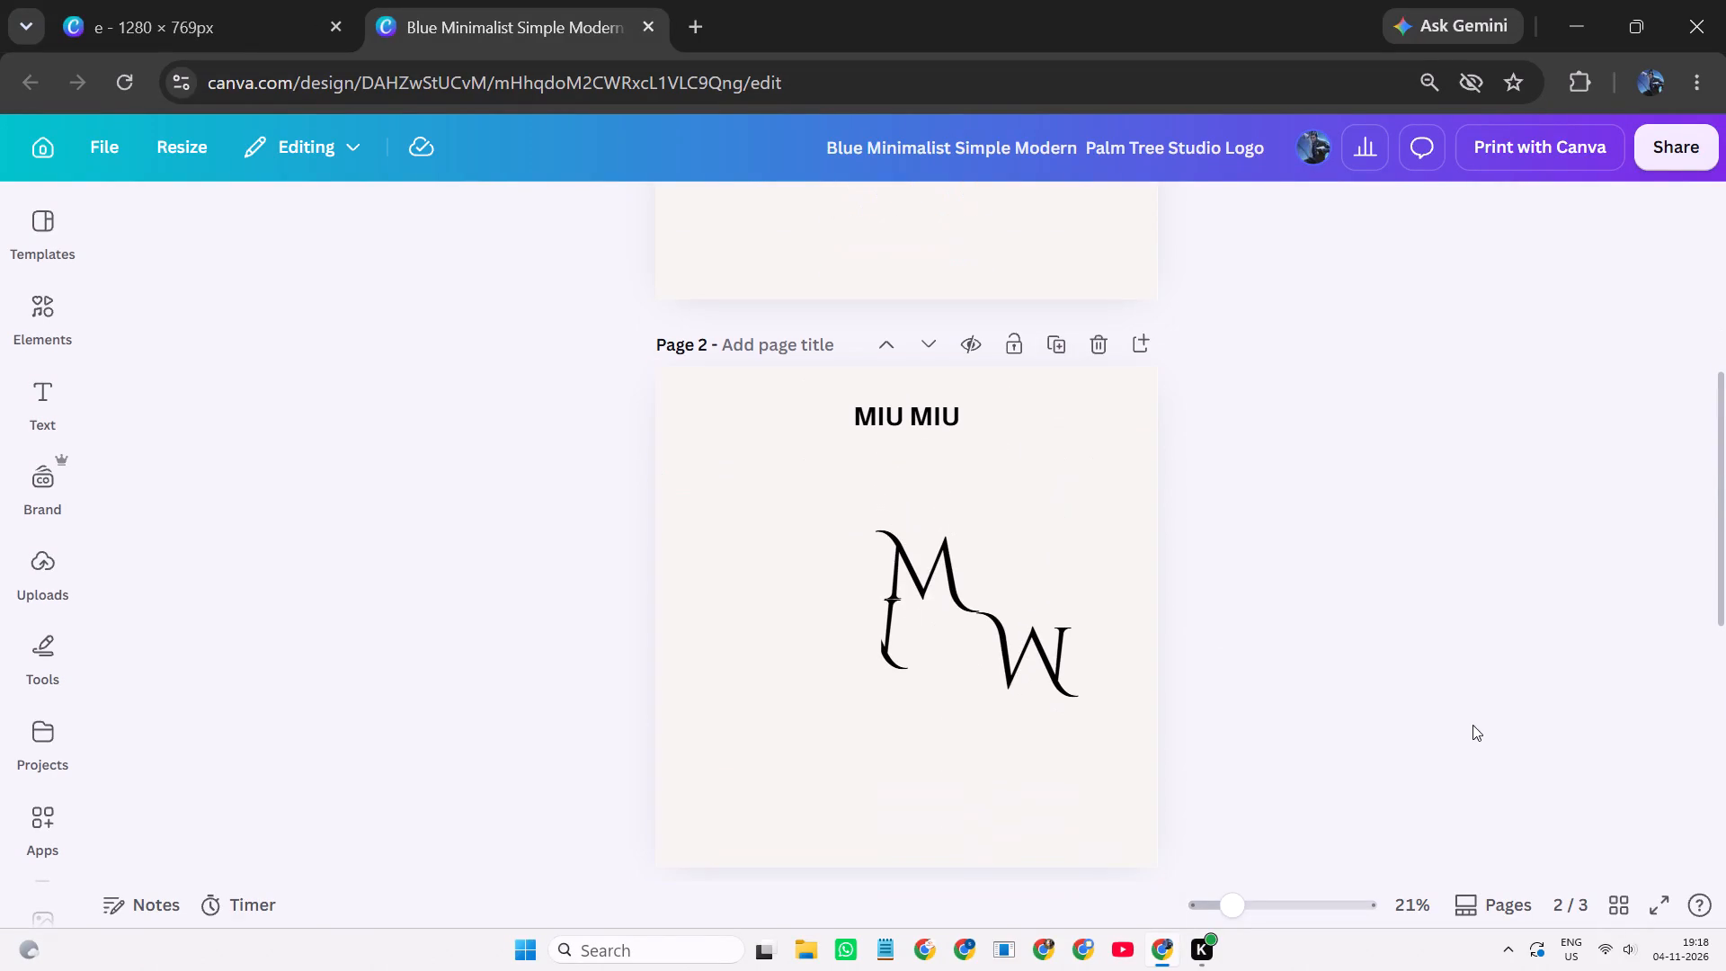
{"action": "left_click", "coordinate": [1472, 725]}
{"action": "left_click", "coordinate": [1051, 676]}
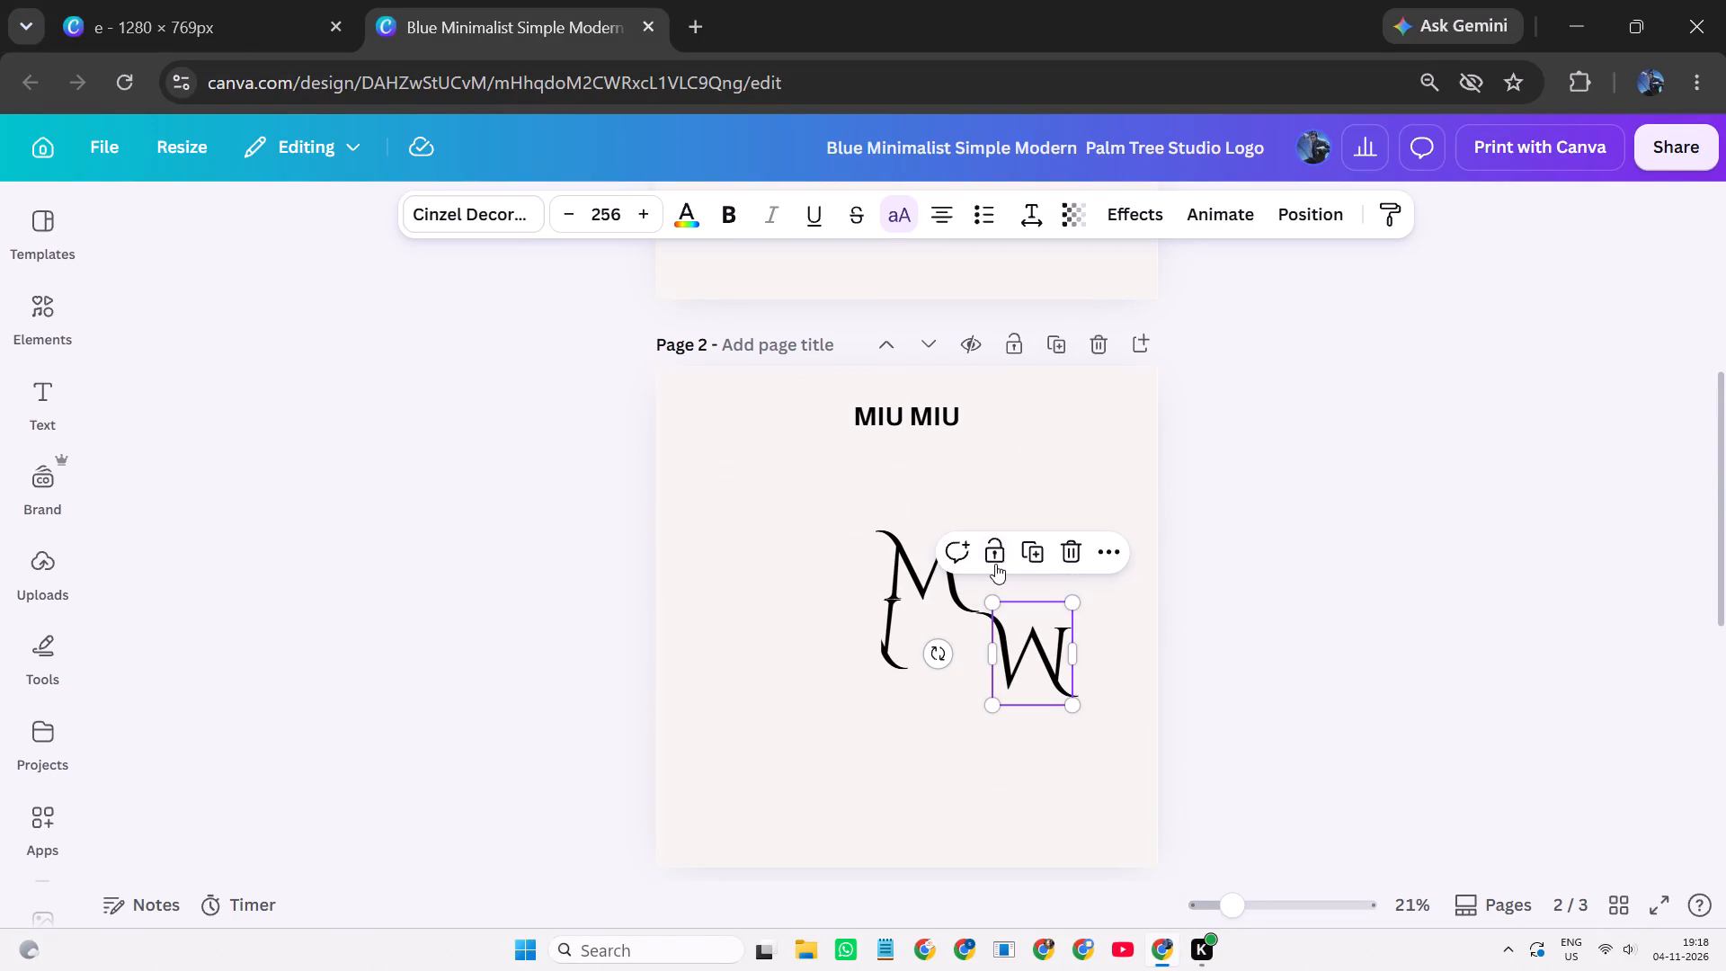
{"action": "left_click_drag", "start_coordinate": [924, 657], "coordinate": [1033, 729]}
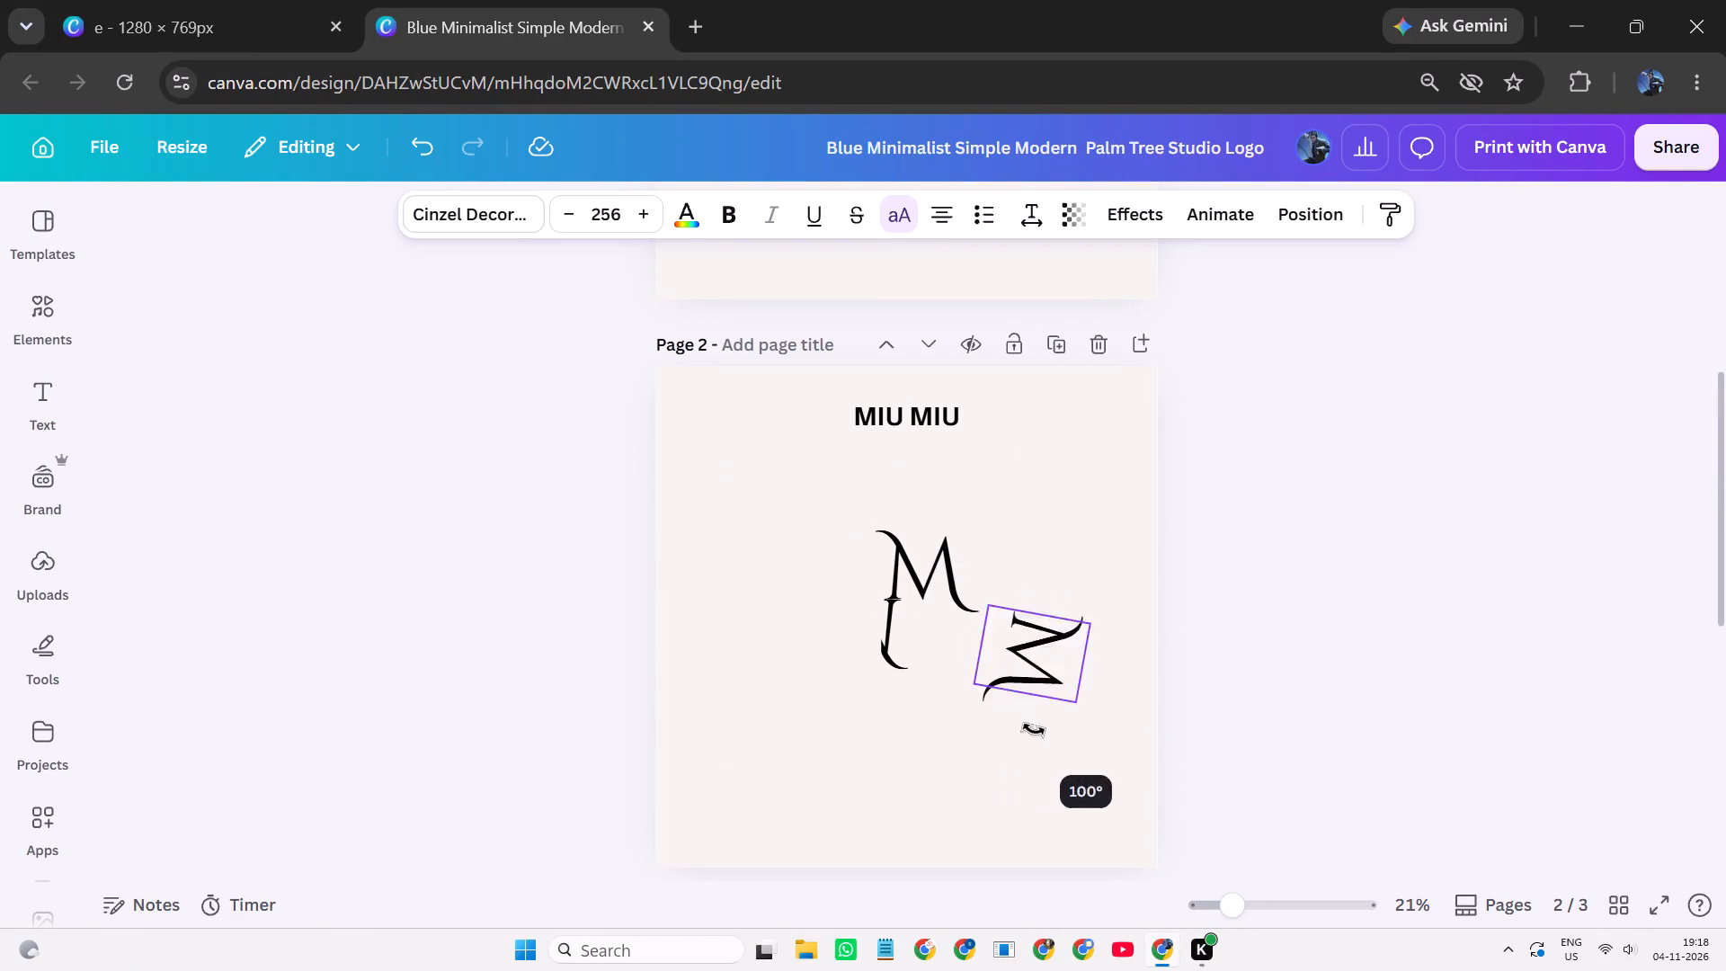
{"action": "left_click_drag", "start_coordinate": [1033, 729], "coordinate": [1093, 657]}
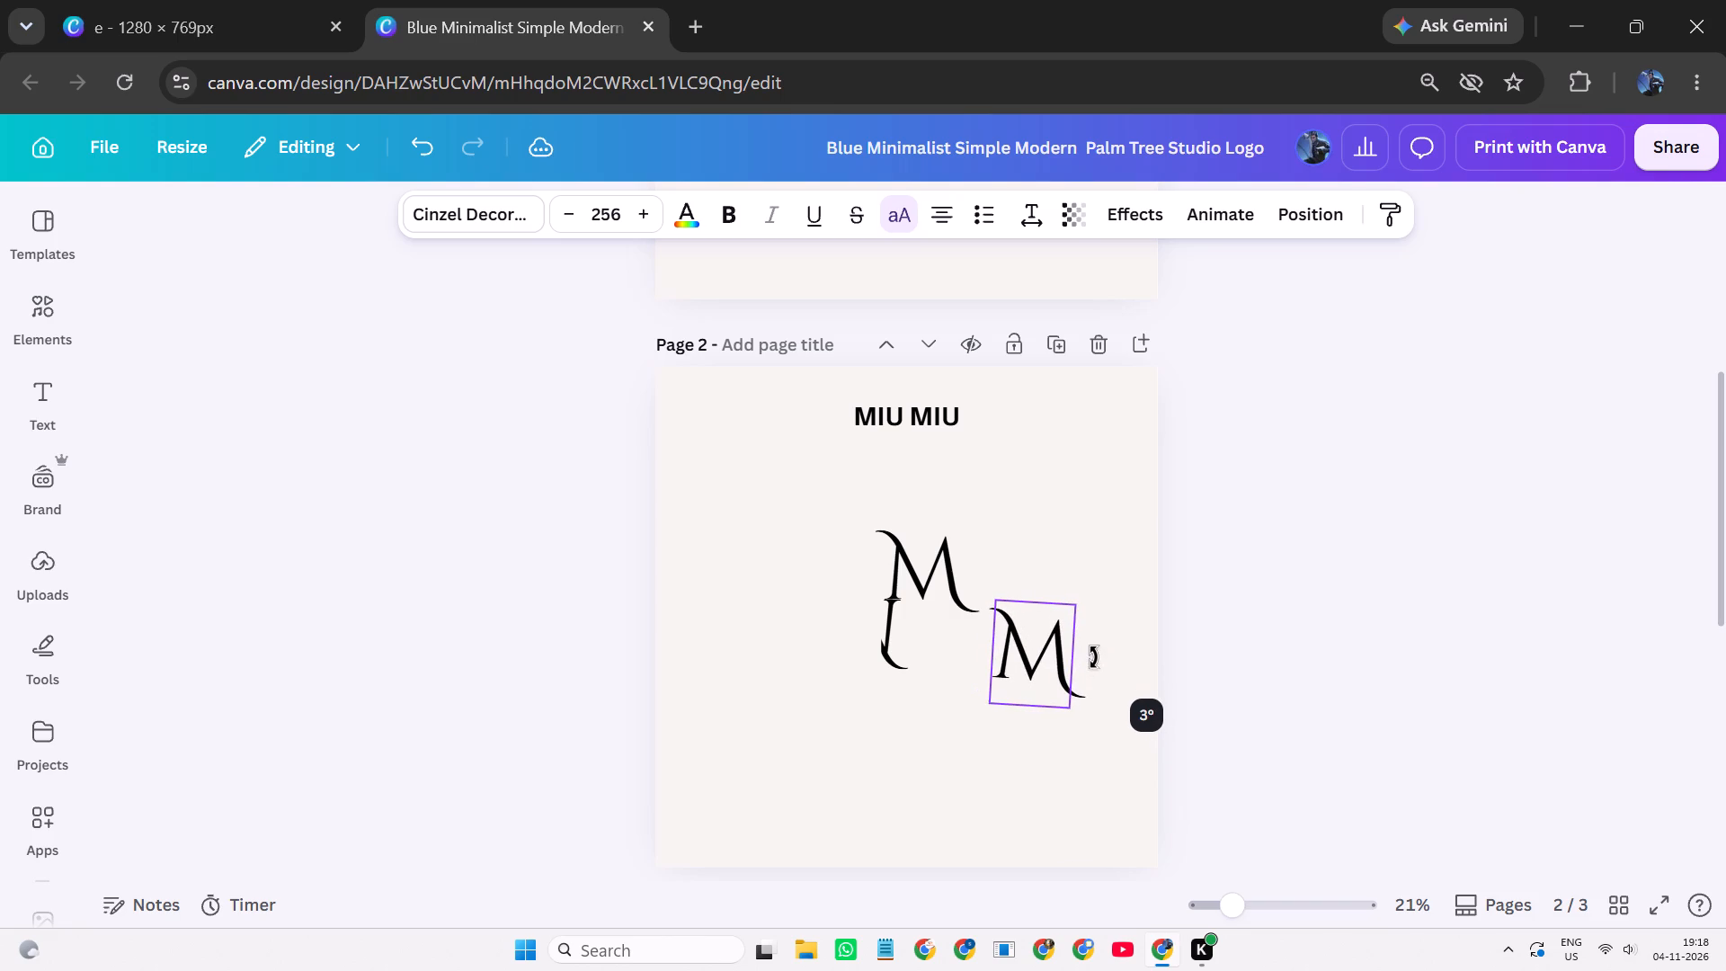
{"action": "left_click_drag", "start_coordinate": [1093, 657], "coordinate": [1100, 653]}
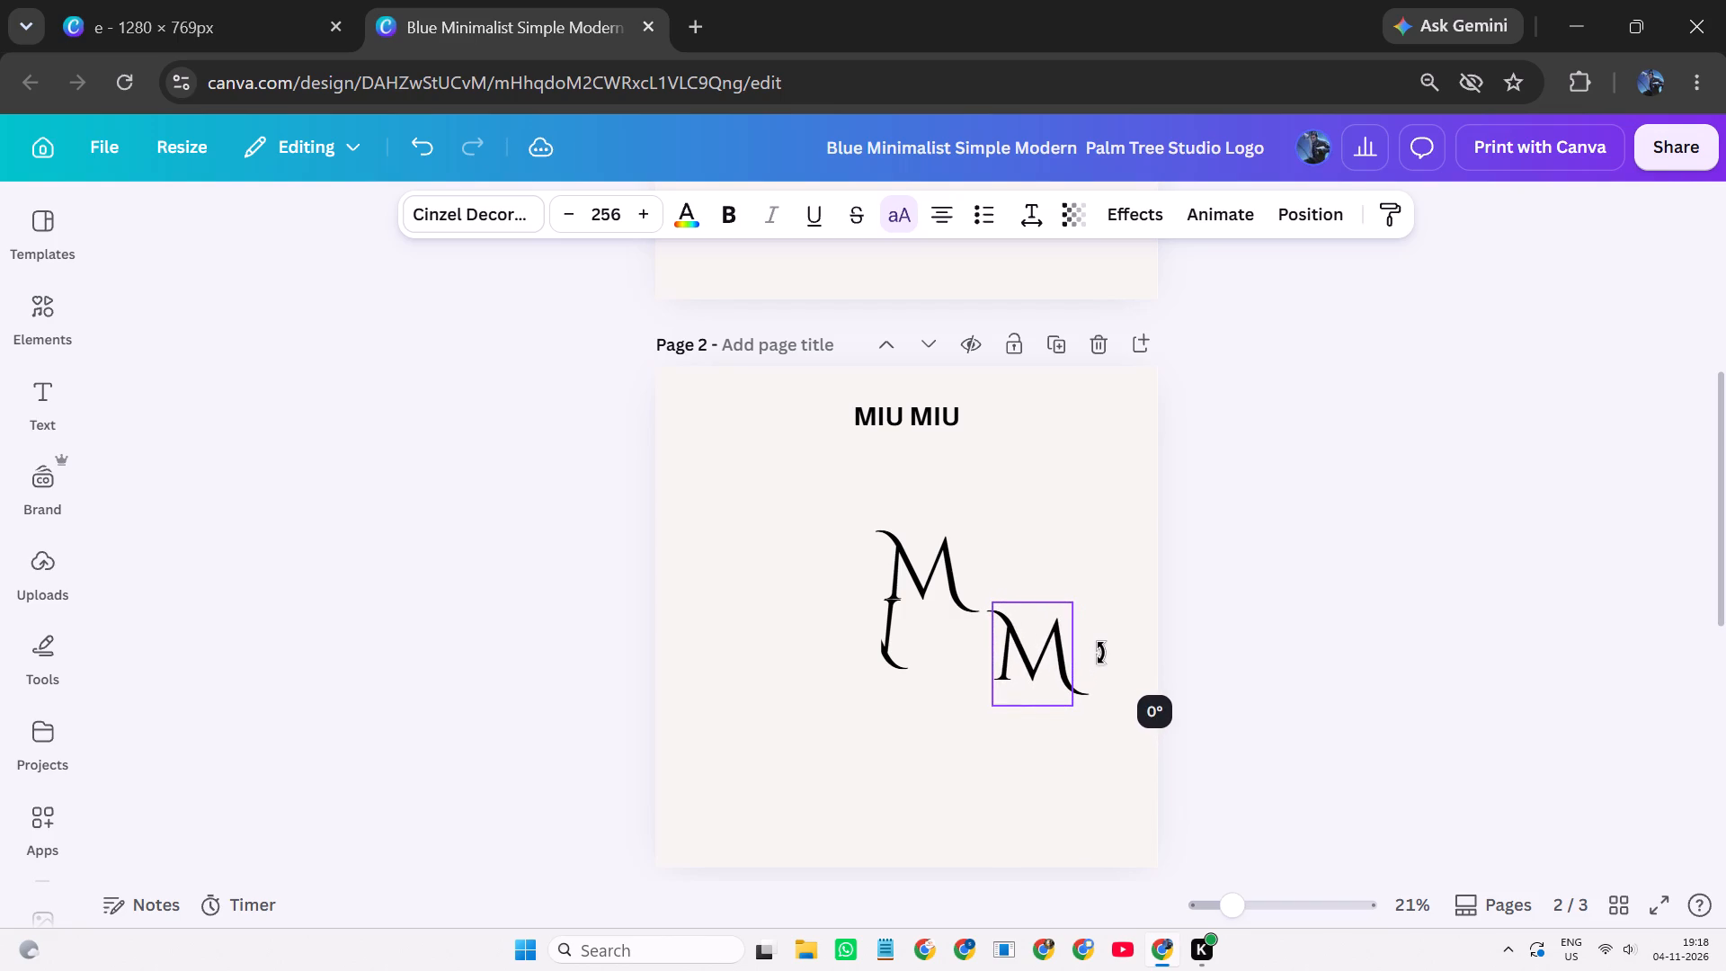
{"action": "left_click_drag", "start_coordinate": [1100, 653], "coordinate": [1100, 655]}
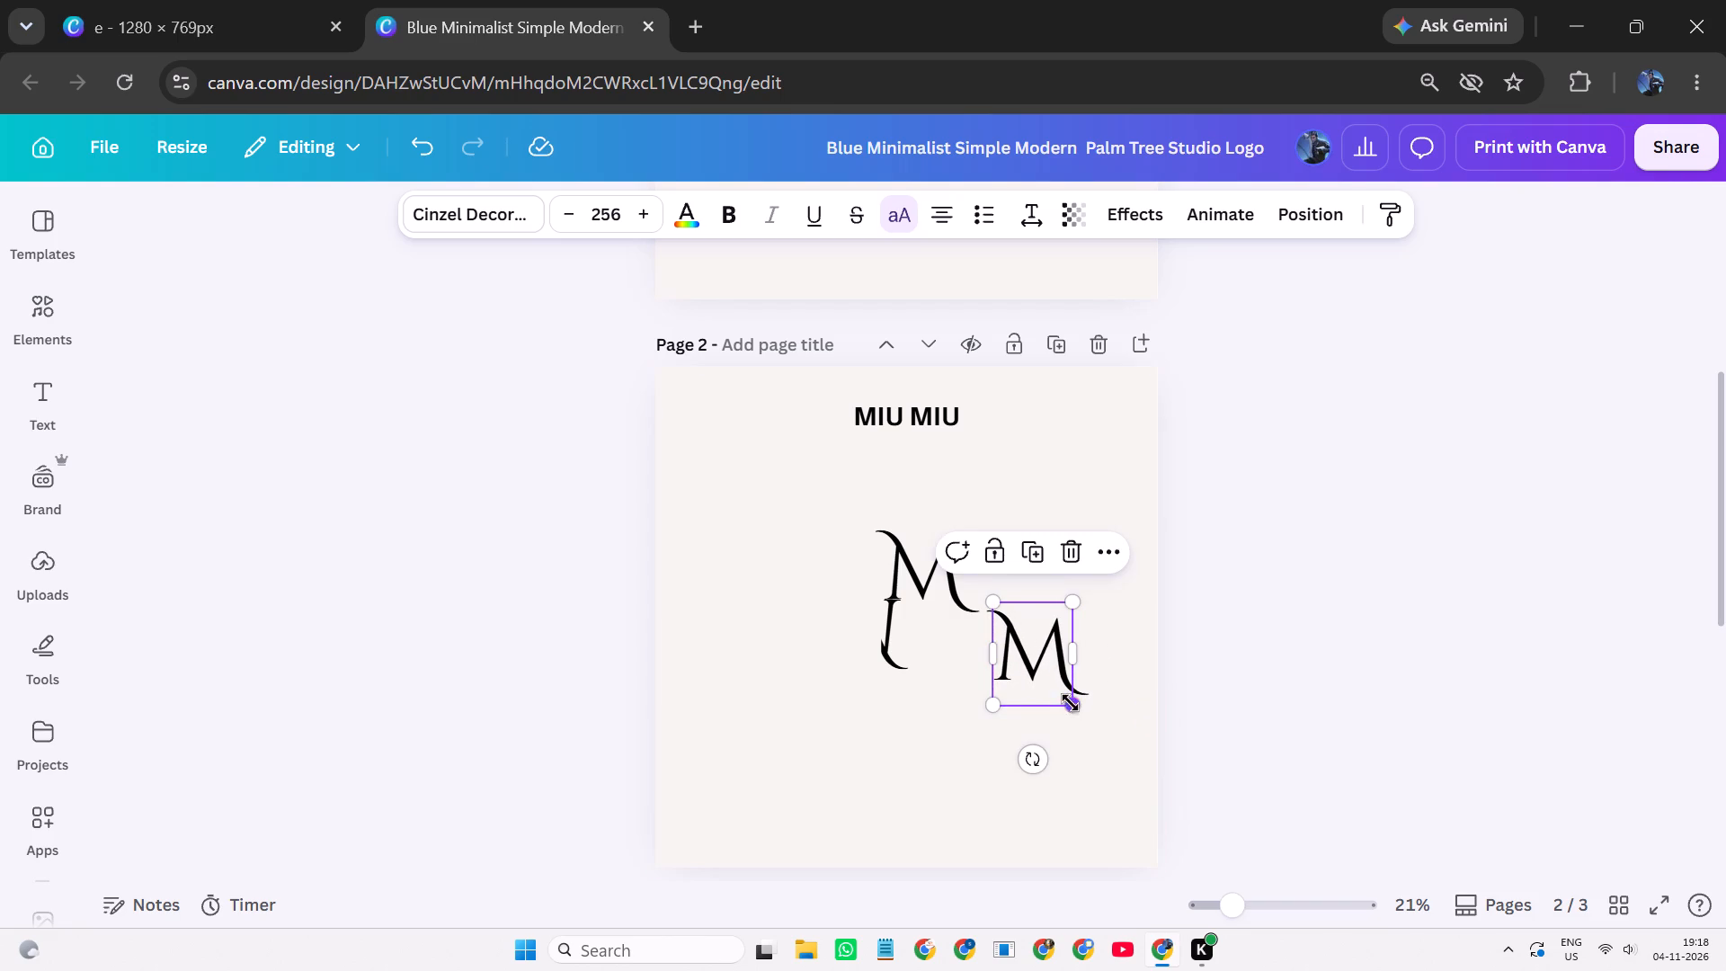
Shrink the rotated letter to font size 152 and place it directly beneath the large M, beside the W's stem.
{"action": "left_click_drag", "start_coordinate": [1070, 702], "coordinate": [1027, 667]}
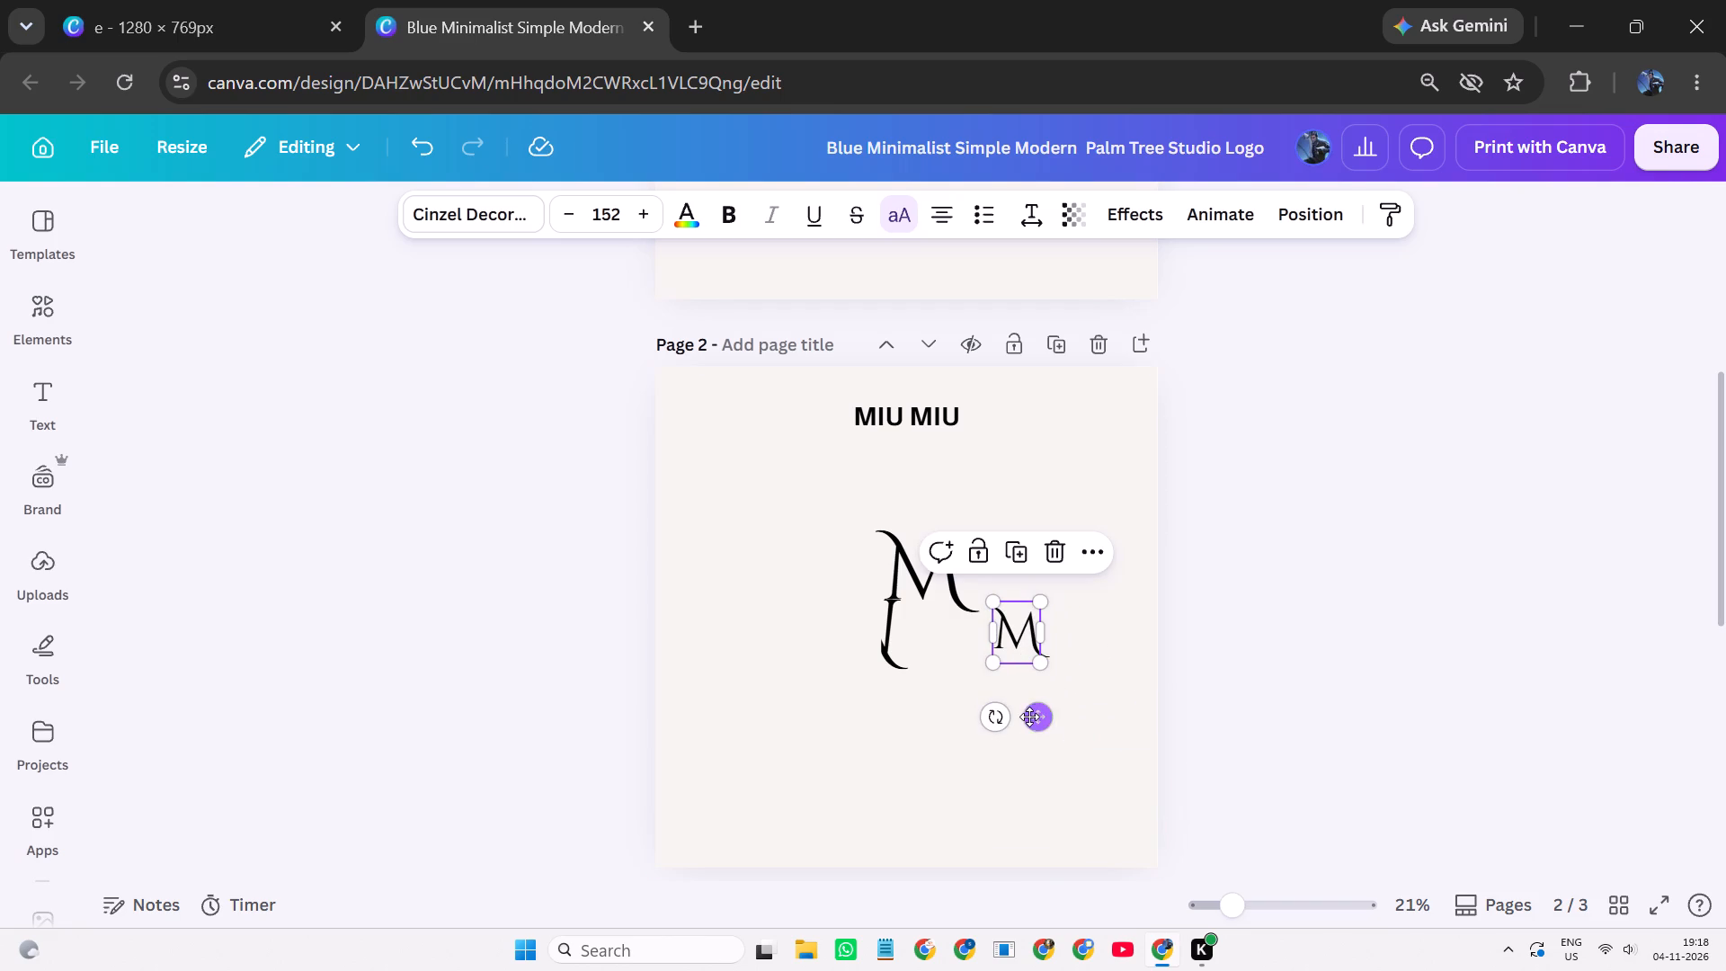
{"action": "left_click_drag", "start_coordinate": [1029, 717], "coordinate": [938, 717]}
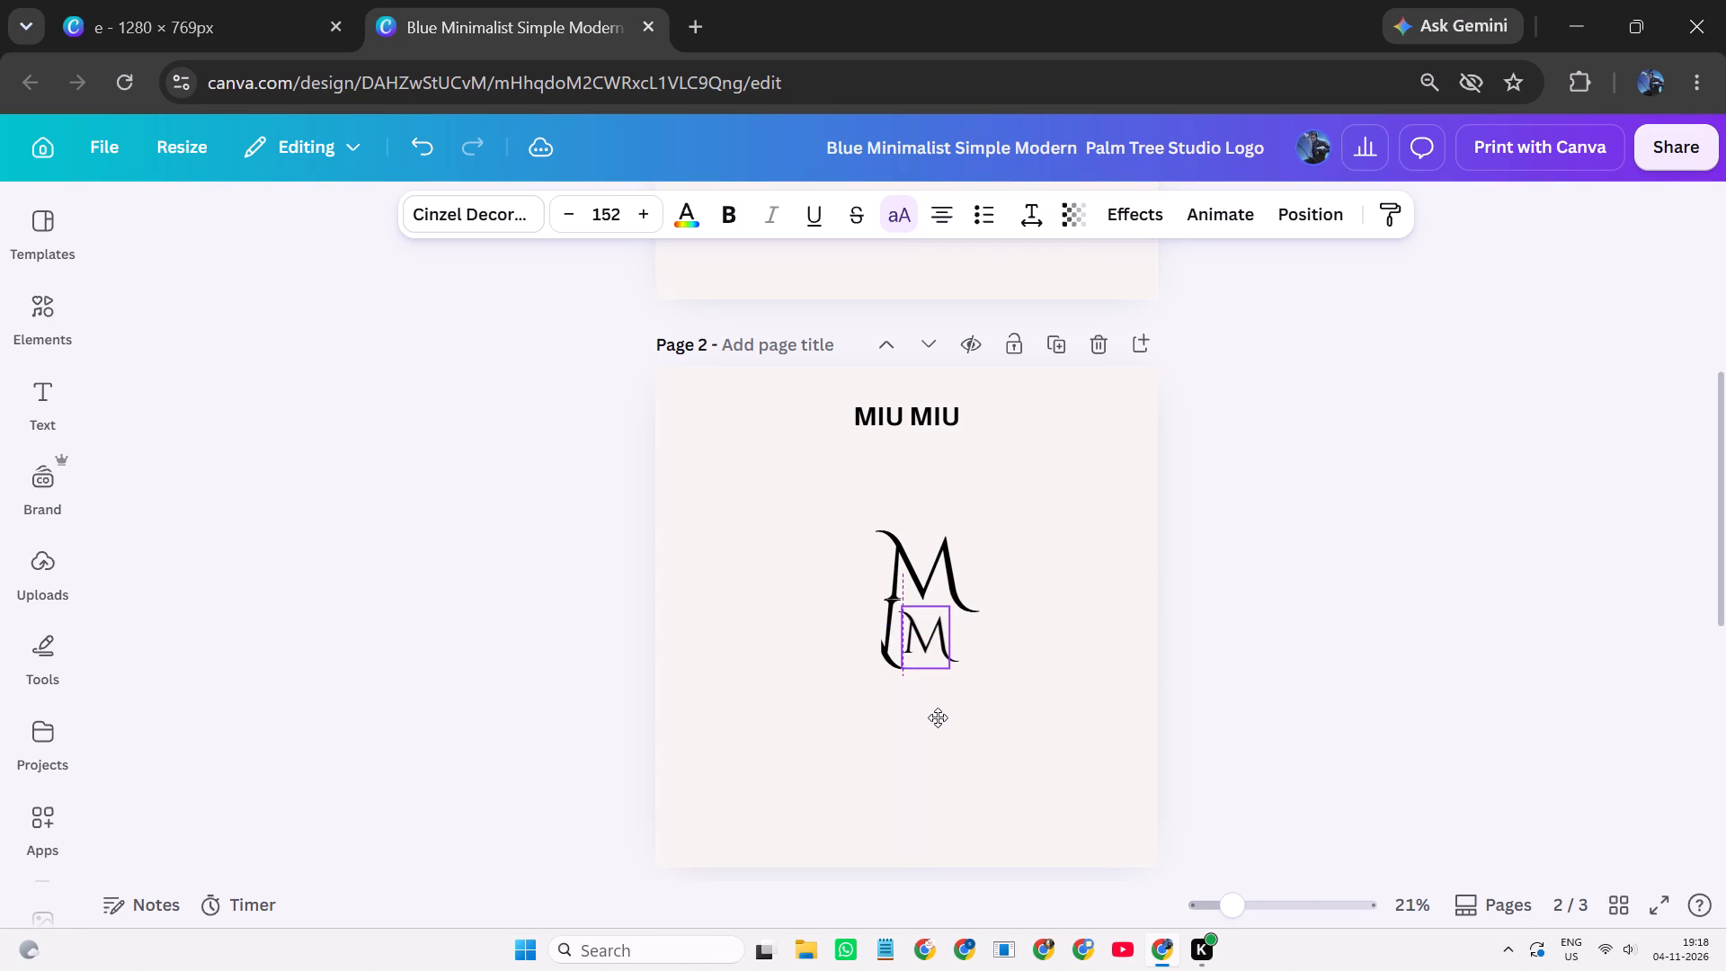
{"action": "left_click_drag", "start_coordinate": [938, 717], "coordinate": [936, 717]}
{"action": "left_click", "coordinate": [1232, 628]}
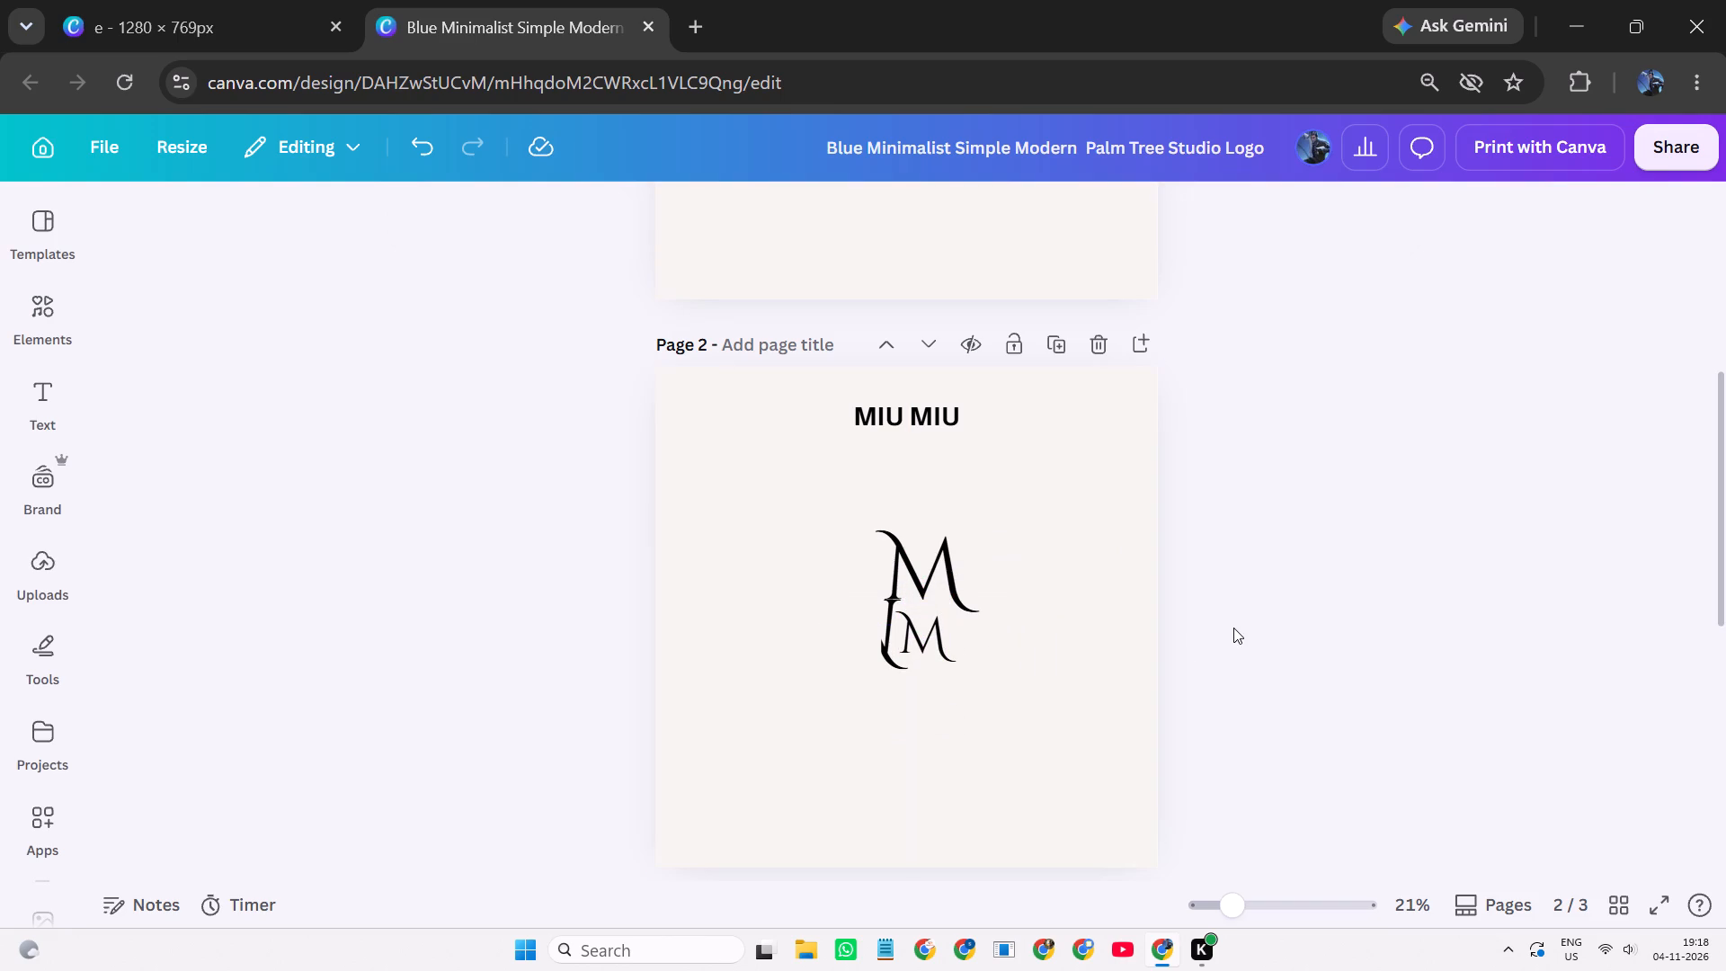
Group the three monogram letters and move the group slightly lower, near the centre of page 2.
{"action": "left_click_drag", "start_coordinate": [1026, 708], "coordinate": [895, 567]}
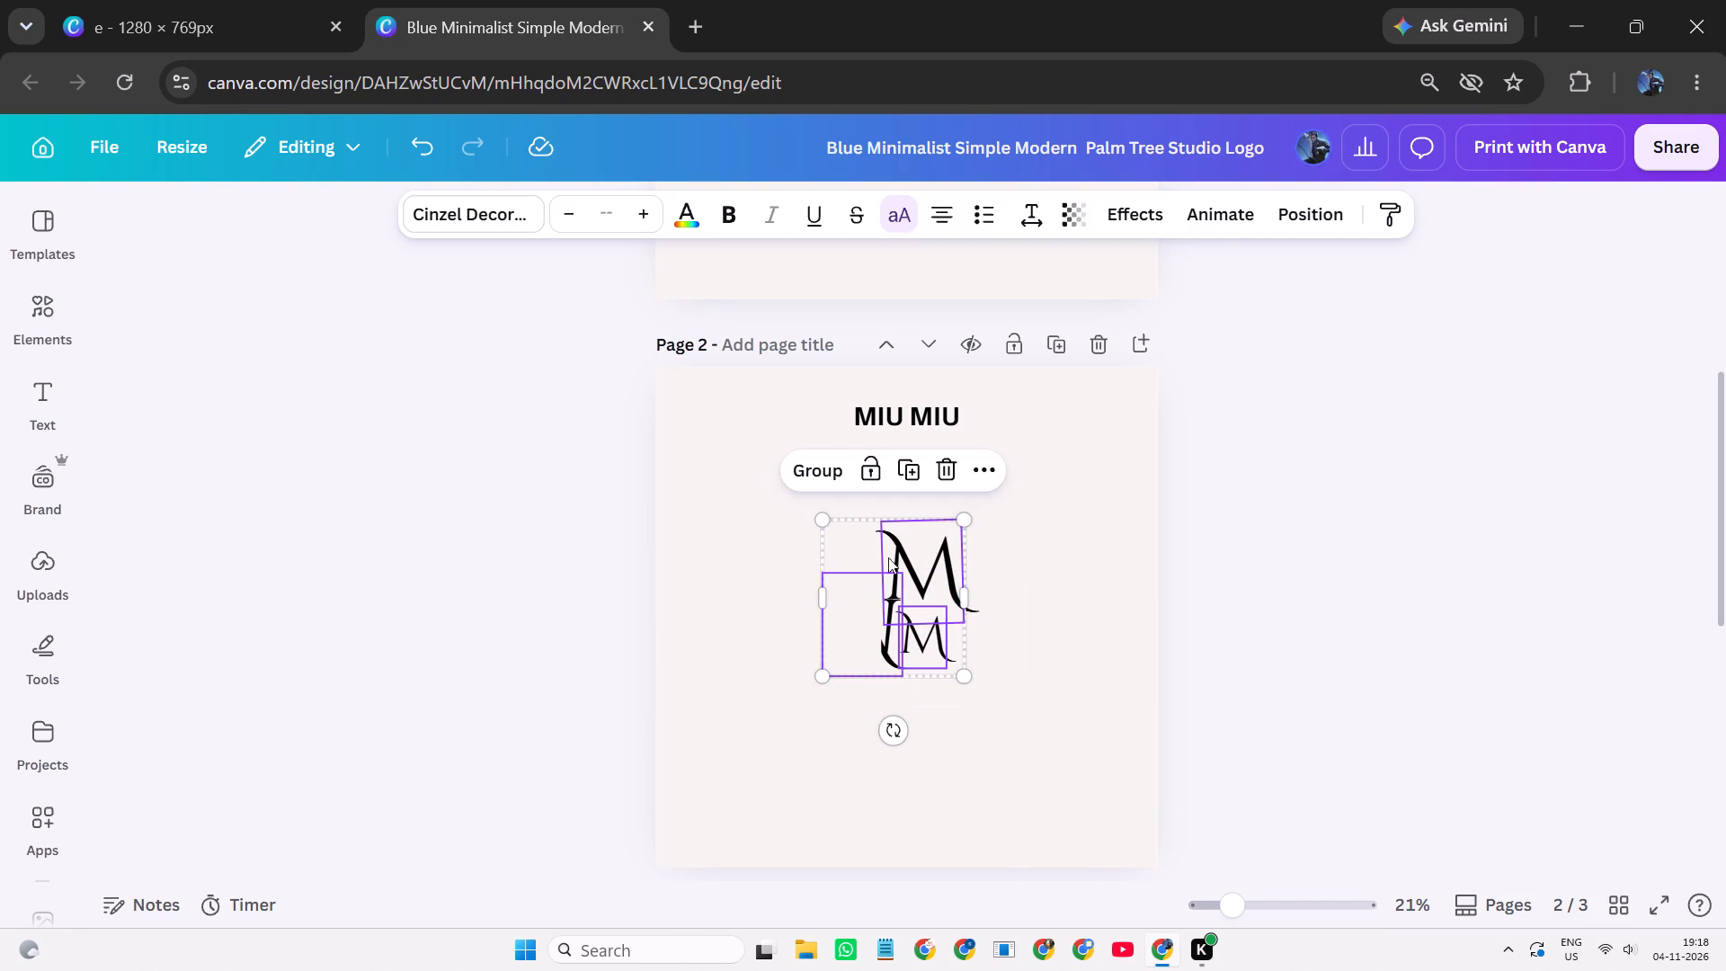
{"action": "left_click", "coordinate": [819, 466]}
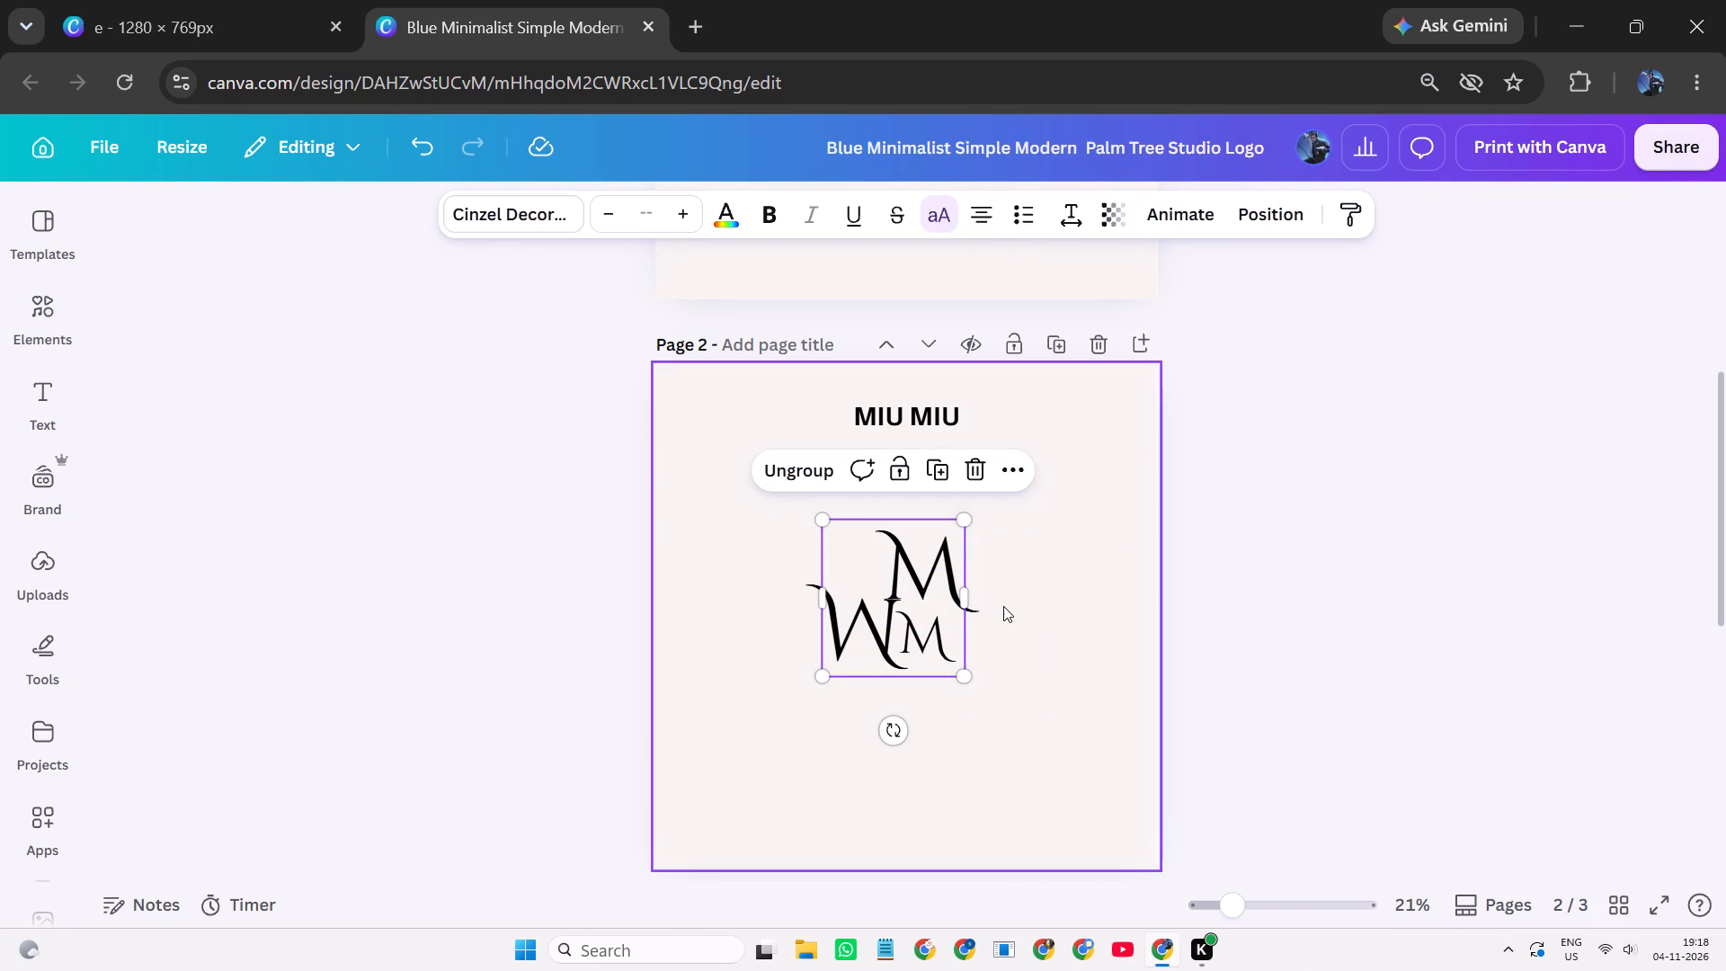
{"action": "left_click", "coordinate": [1003, 606]}
{"action": "left_click_drag", "start_coordinate": [925, 601], "coordinate": [1003, 663]}
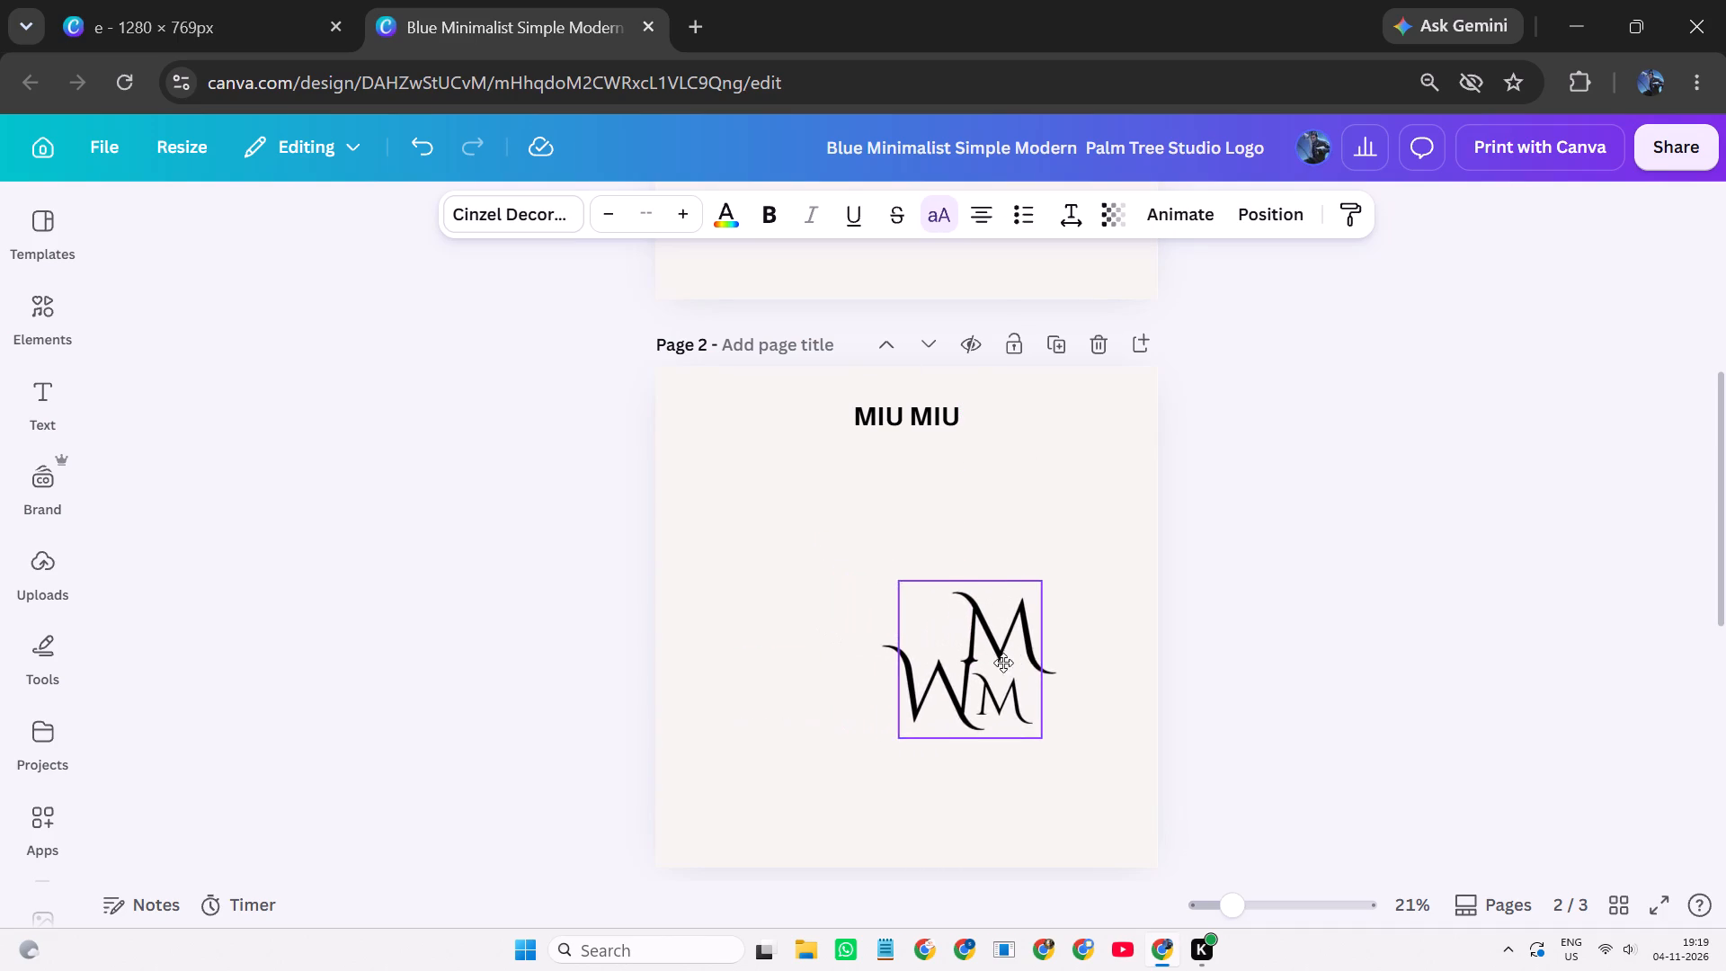
{"action": "left_click_drag", "start_coordinate": [1003, 663], "coordinate": [931, 616]}
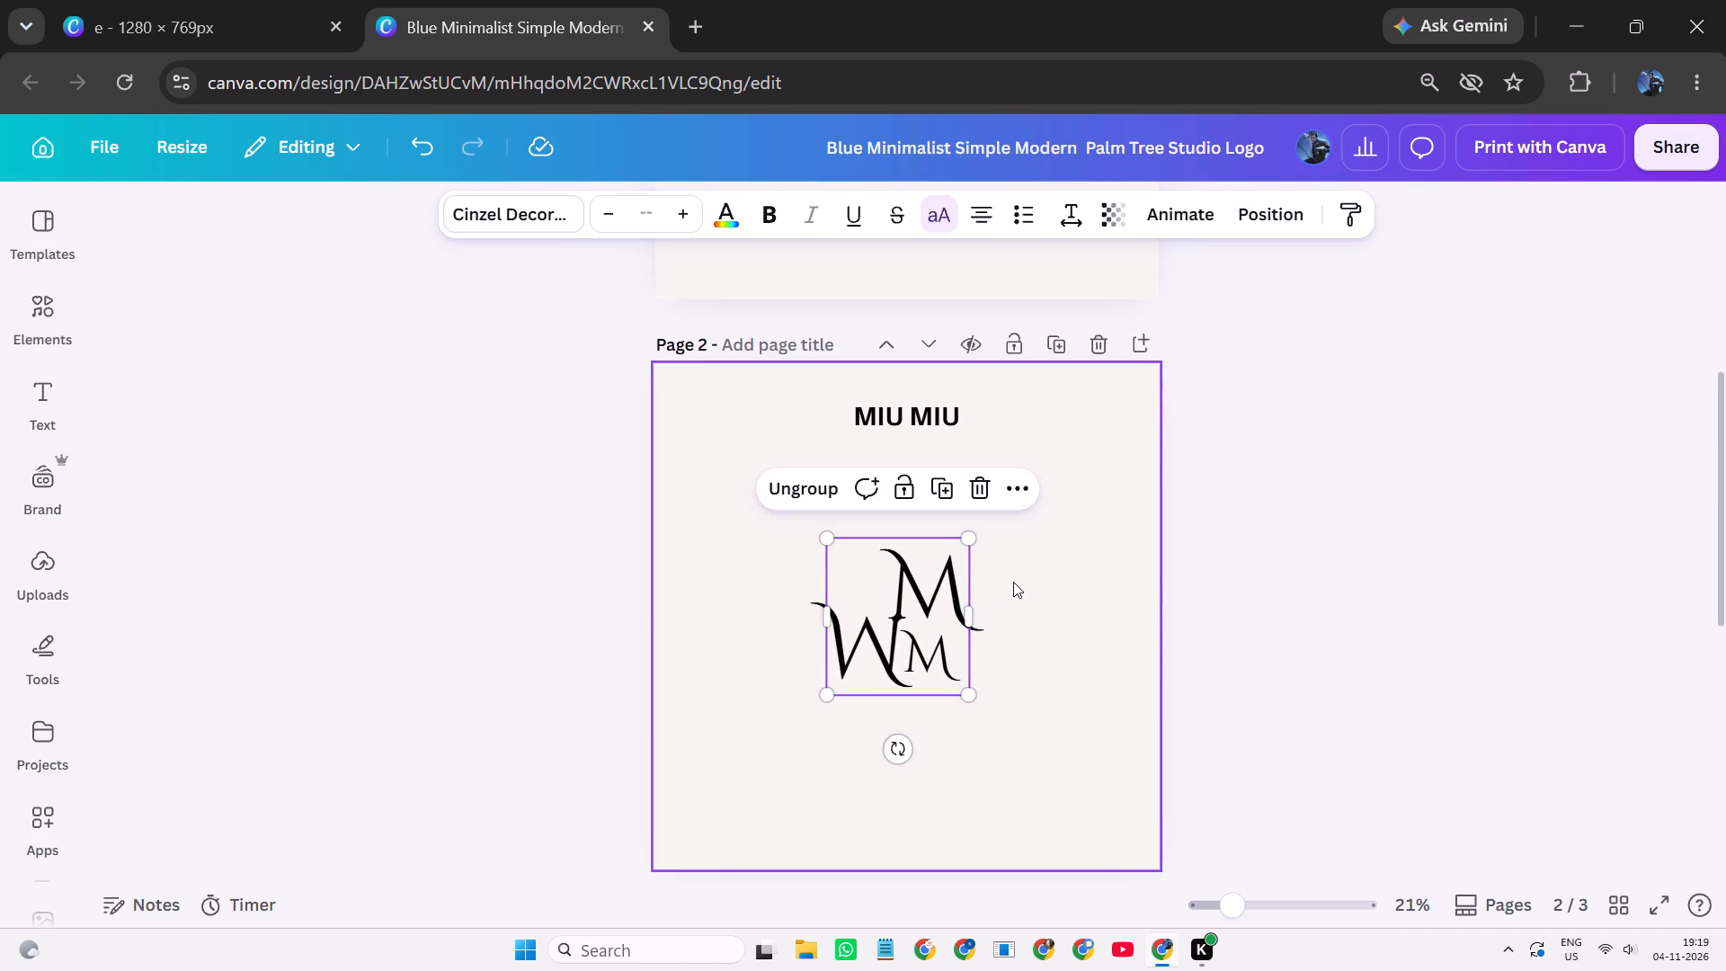
{"action": "left_click", "coordinate": [1013, 582]}
Examine page 2's layer order, including the cream square and the letters inside the monogram group.
{"action": "left_click", "coordinate": [899, 616]}
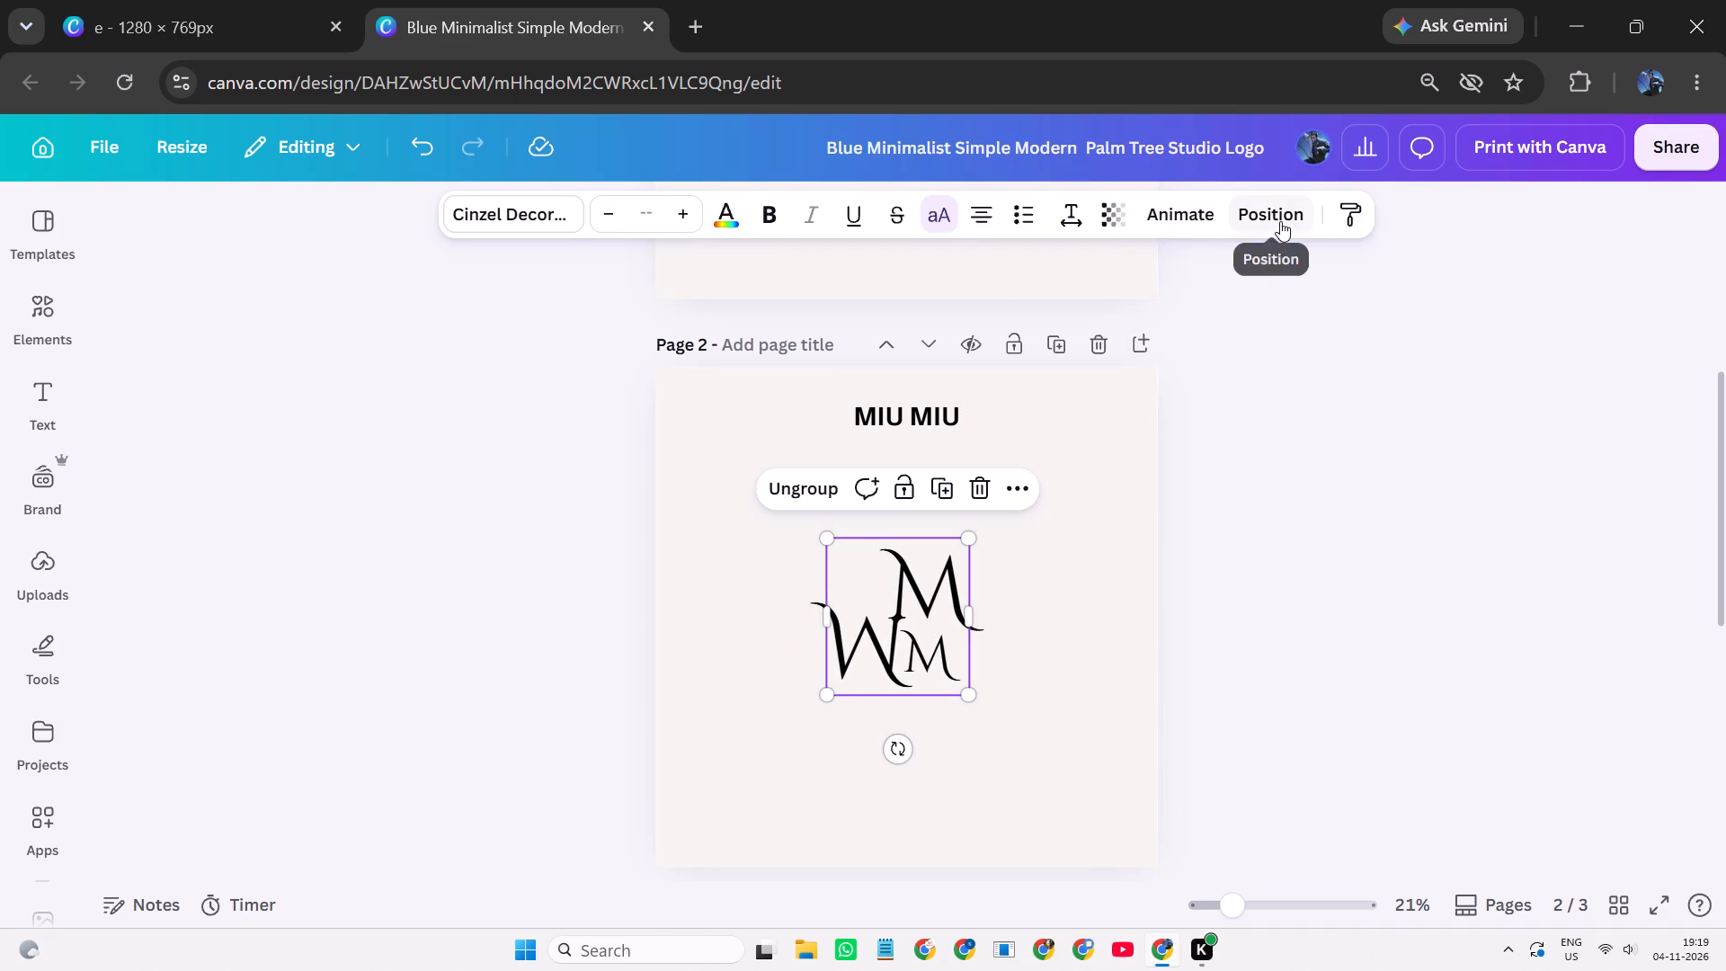
{"action": "left_click", "coordinate": [1279, 221]}
{"action": "left_click", "coordinate": [394, 346]}
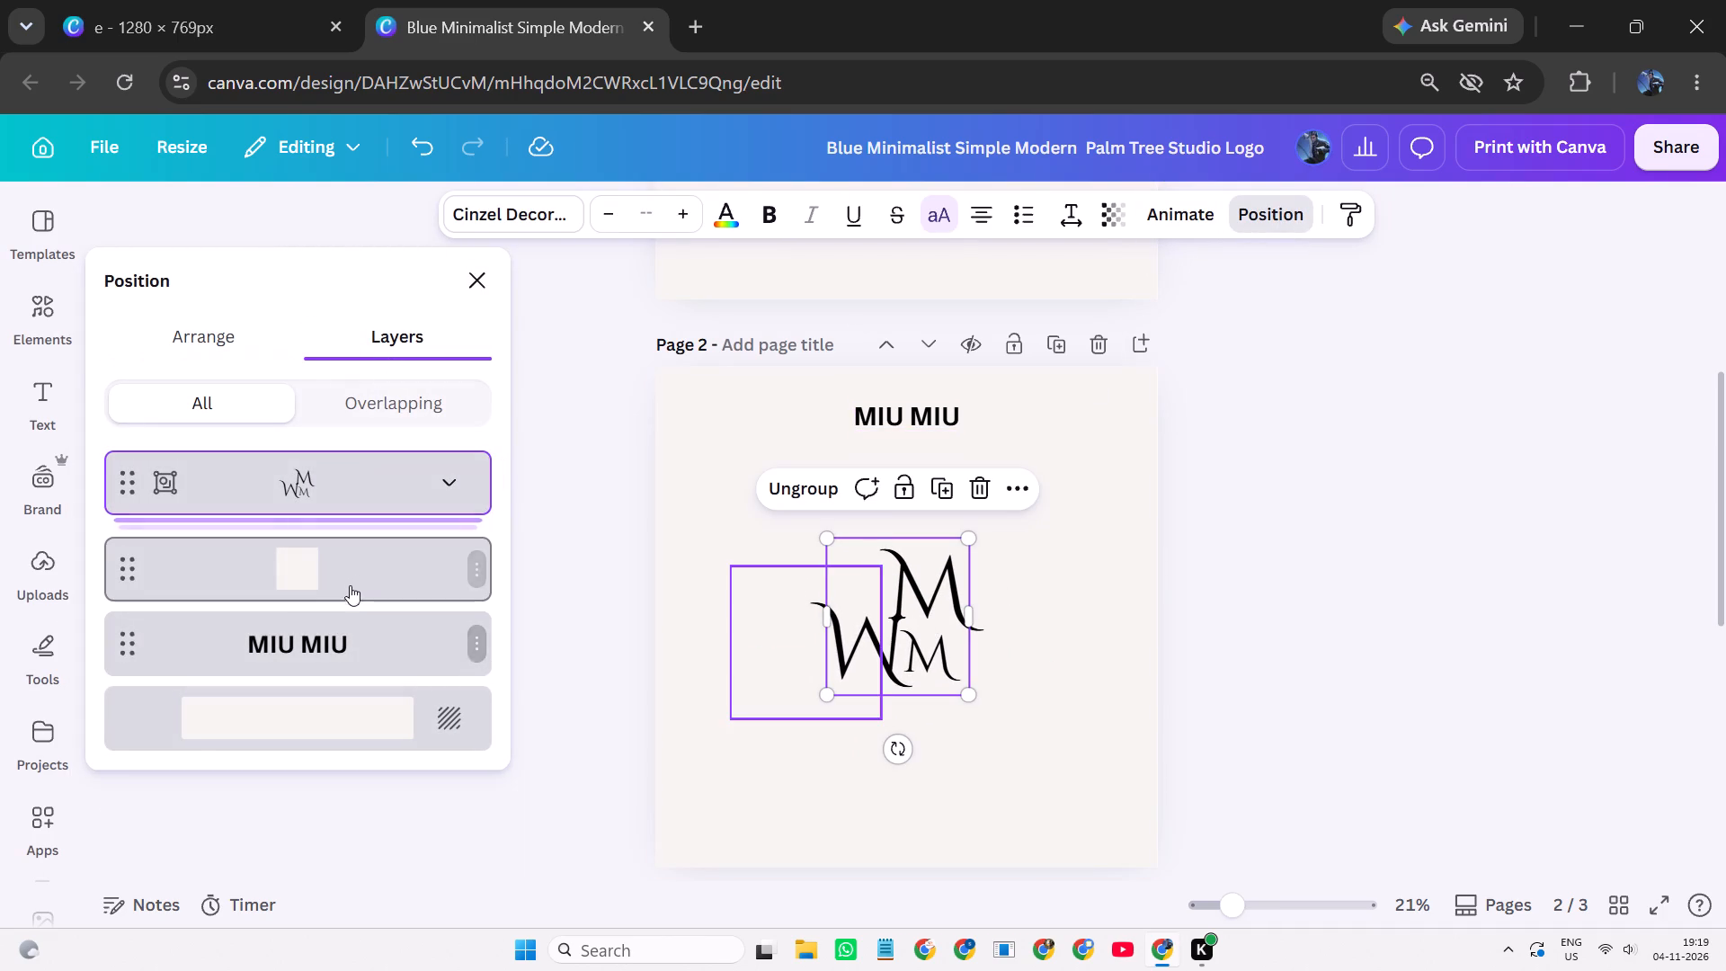
{"action": "left_click", "coordinate": [350, 583]}
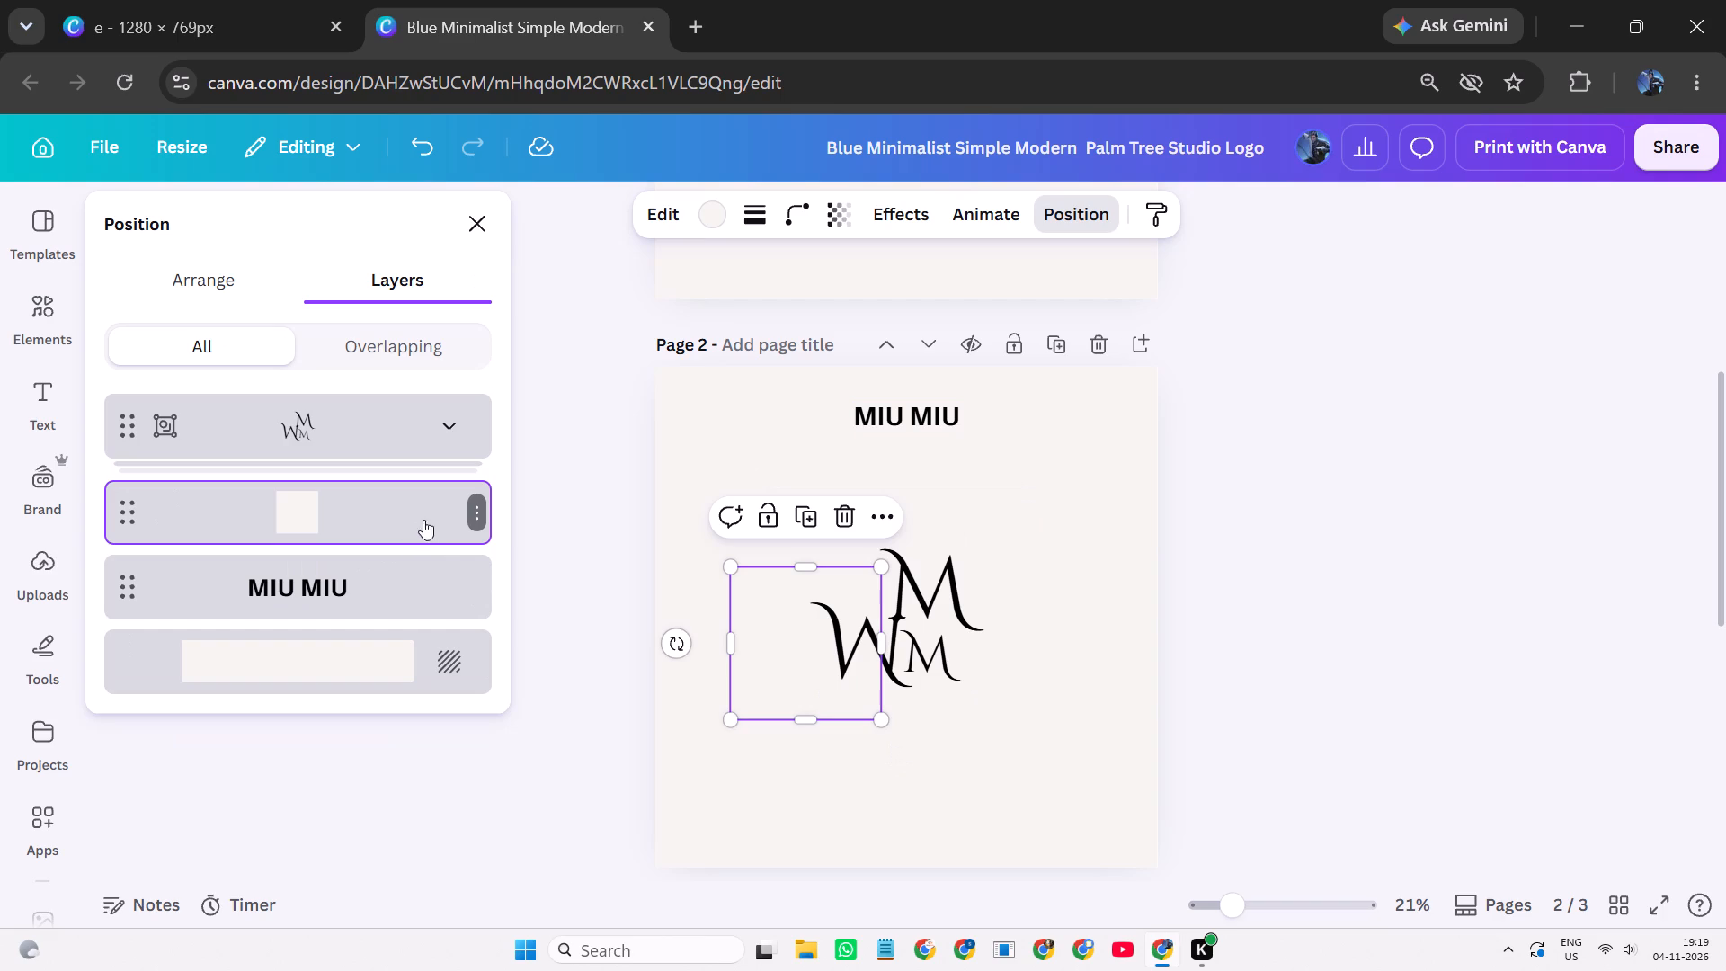
{"action": "left_click", "coordinate": [445, 425]}
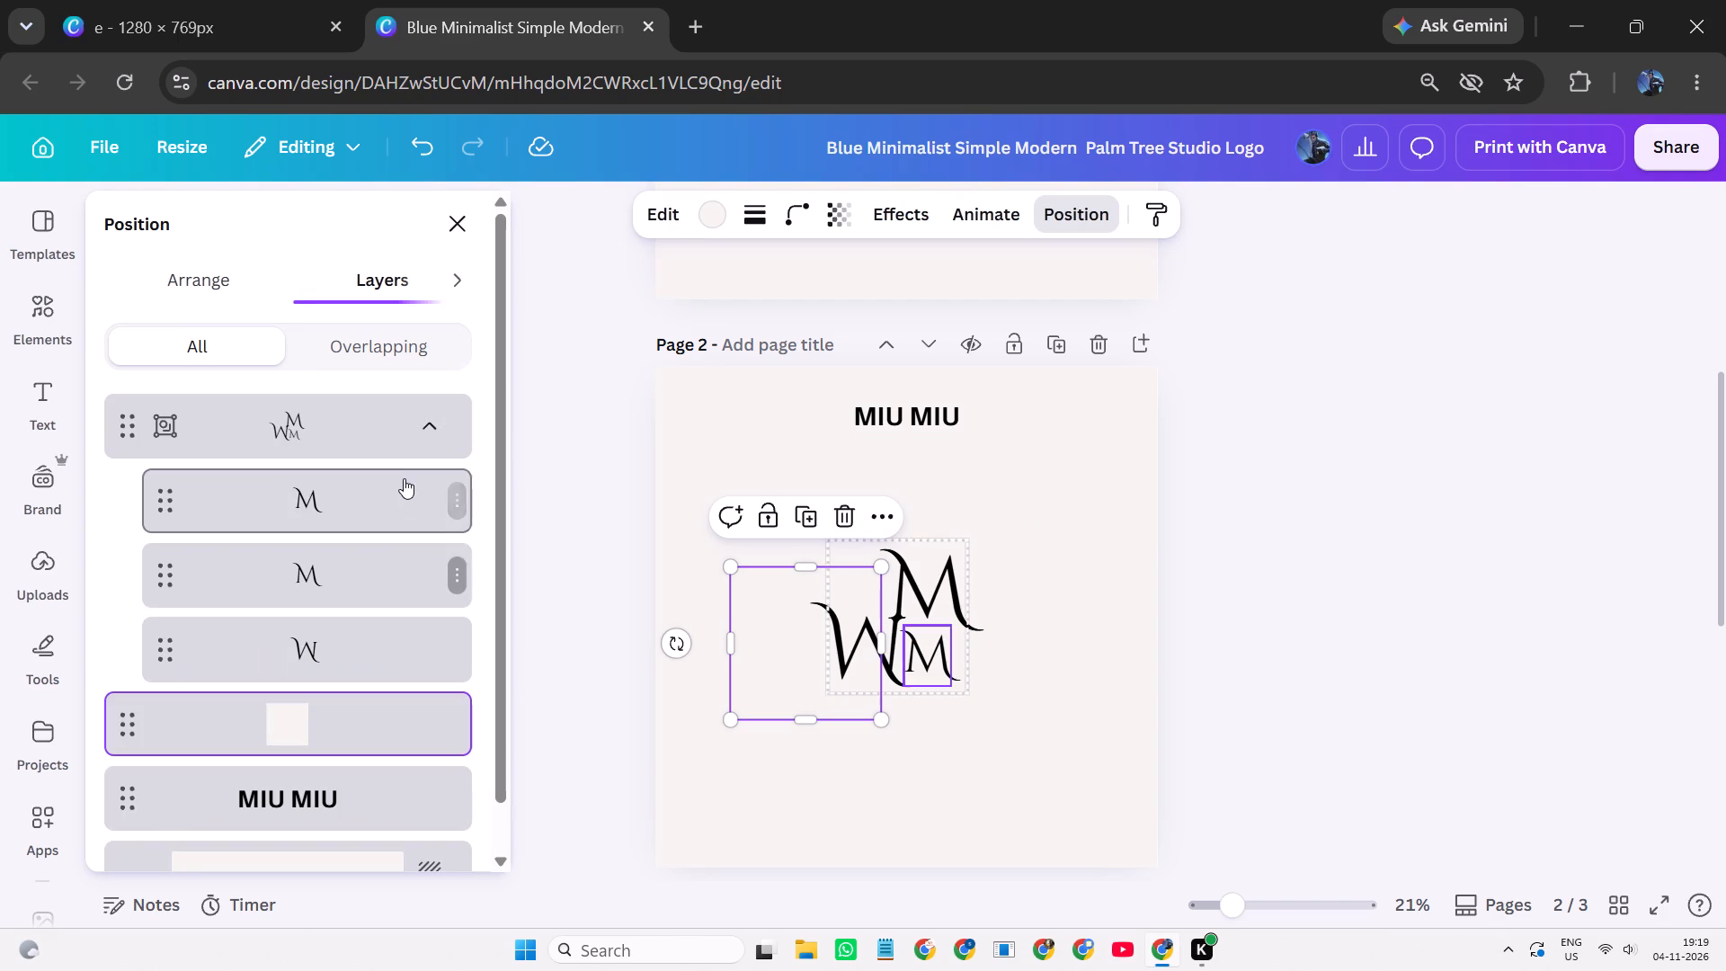
{"action": "left_click", "coordinate": [1199, 557]}
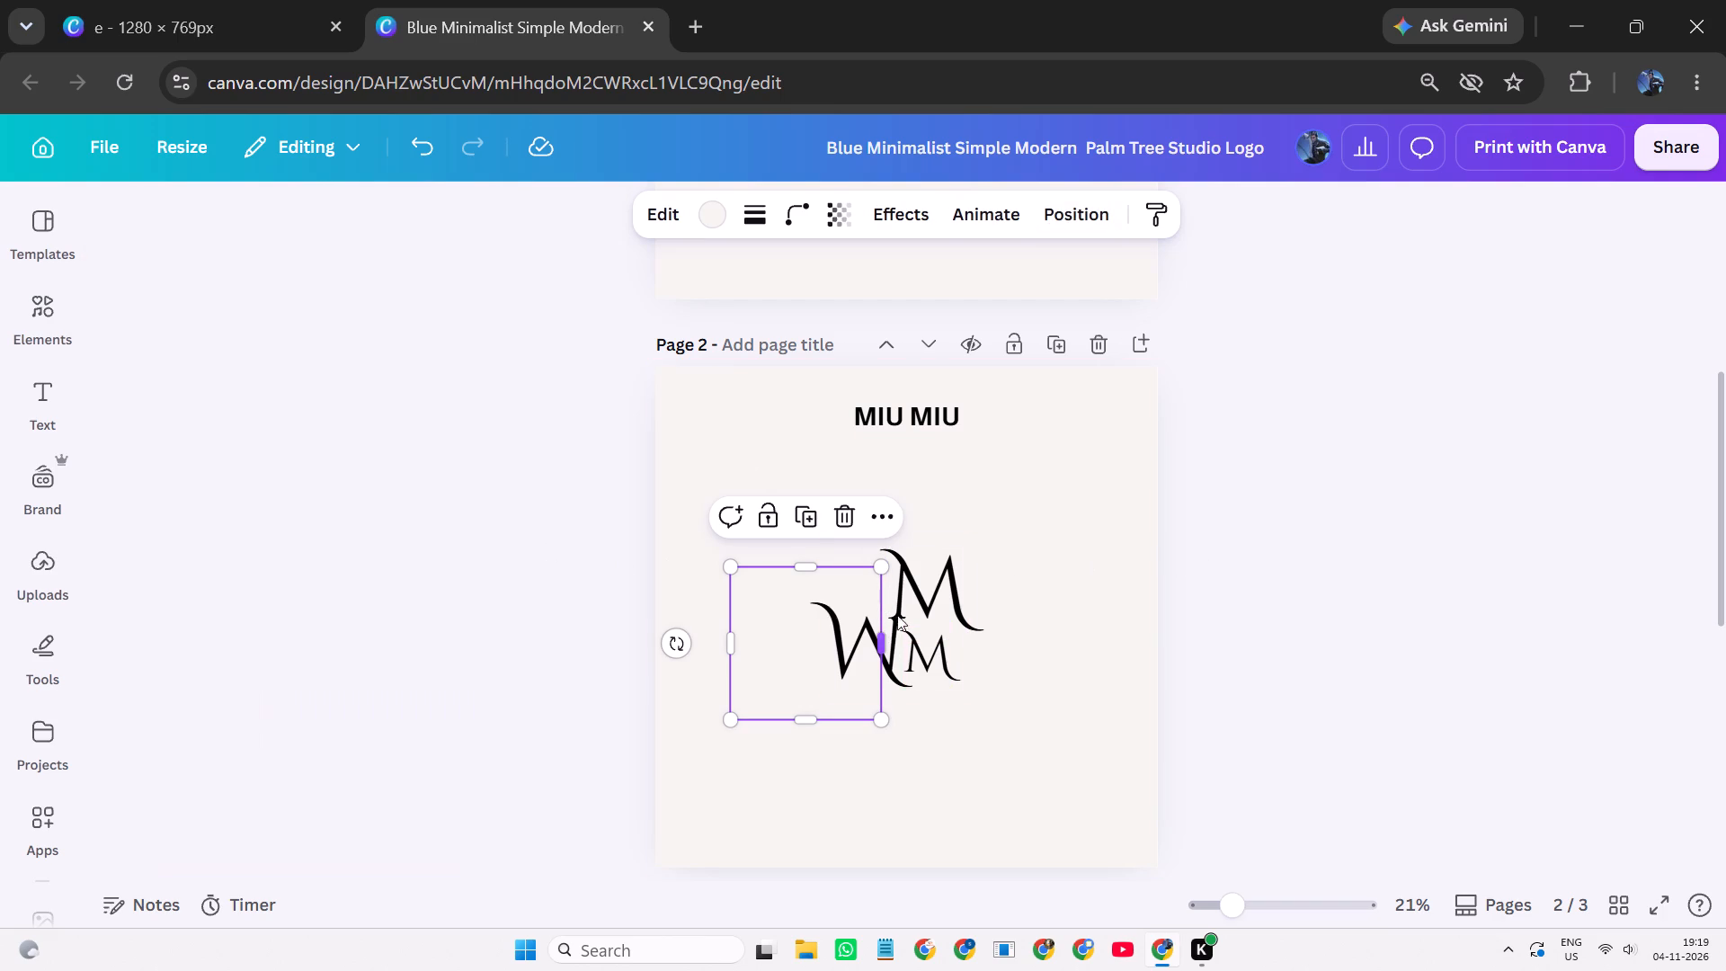
Ungroup the three monogram letters.
{"action": "left_click", "coordinate": [916, 620]}
{"action": "left_click", "coordinate": [825, 482]}
{"action": "left_click", "coordinate": [1076, 530]}
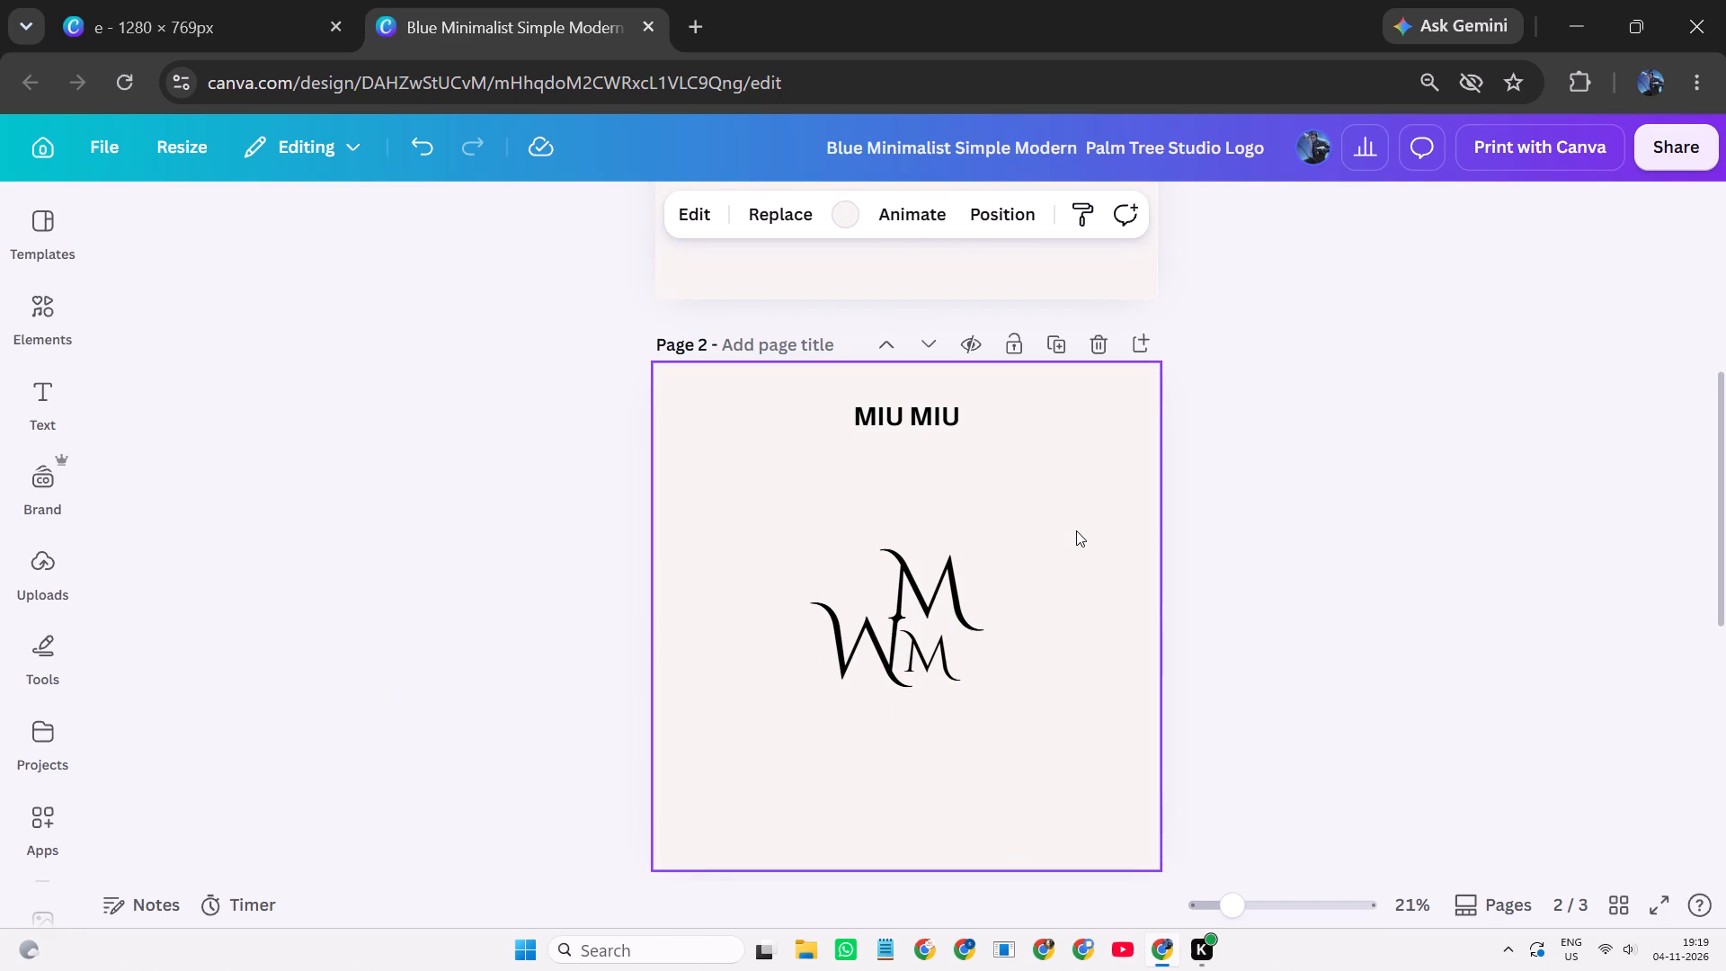
Group the large M, the W and the cream square, leaving the small M out of the group.
{"action": "left_click", "coordinate": [953, 648]}
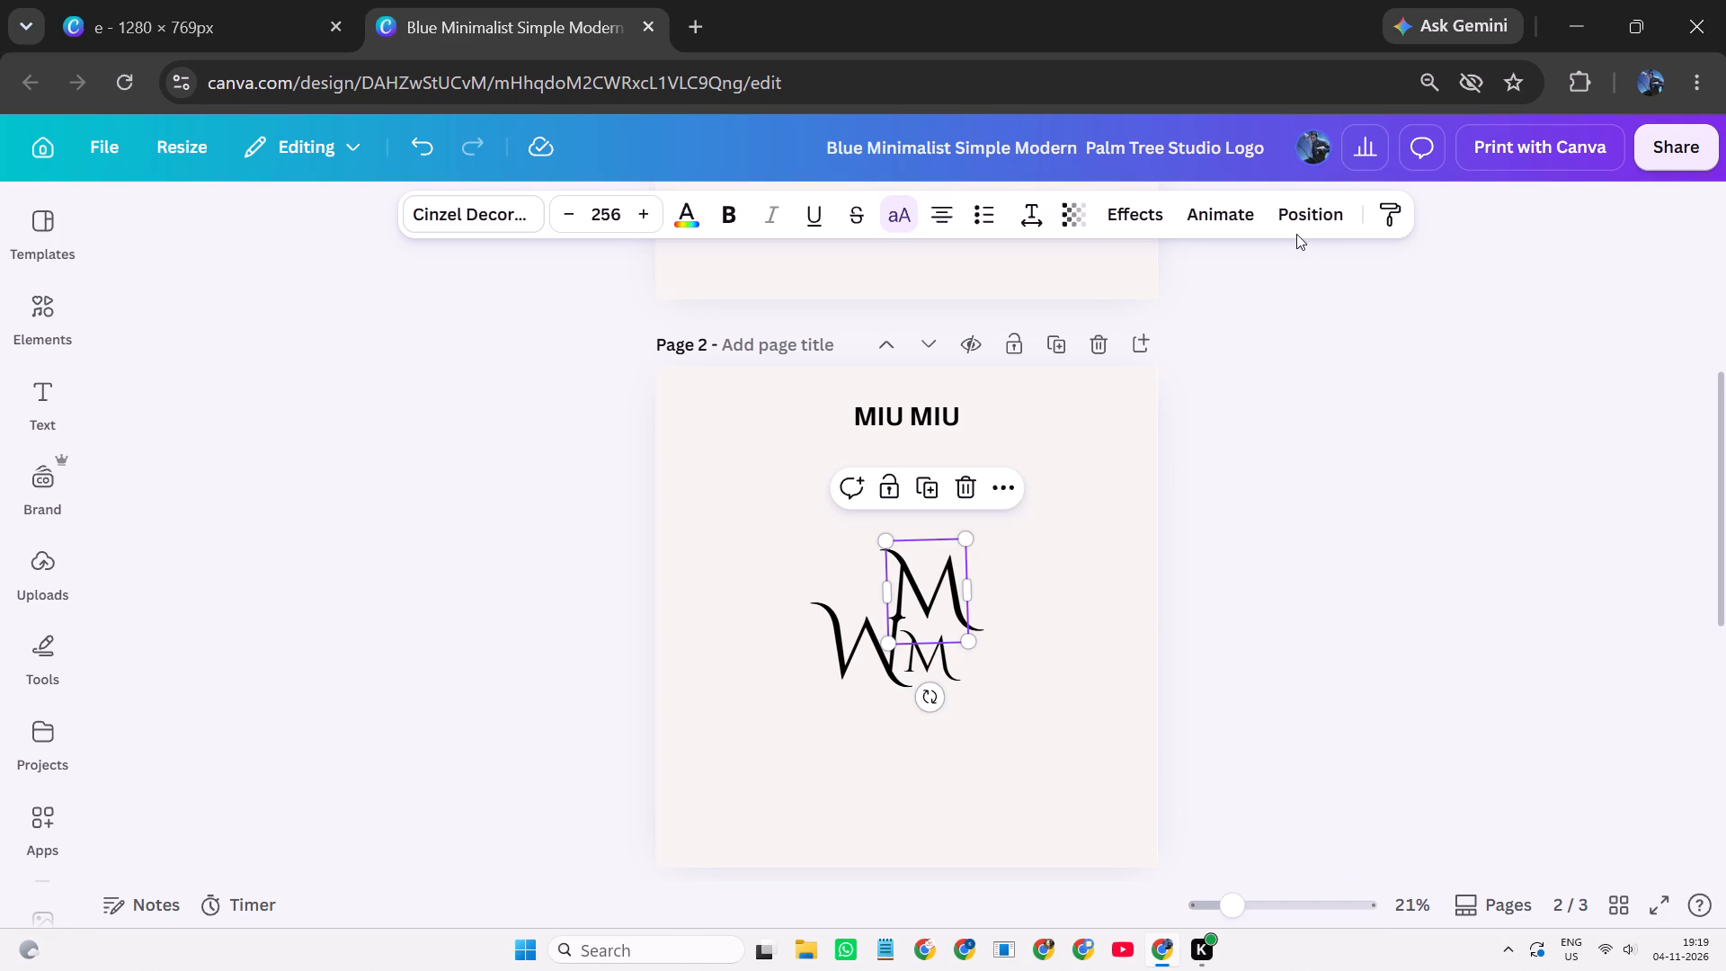
{"action": "left_click", "coordinate": [1296, 234]}
{"action": "left_click", "coordinate": [1298, 223]}
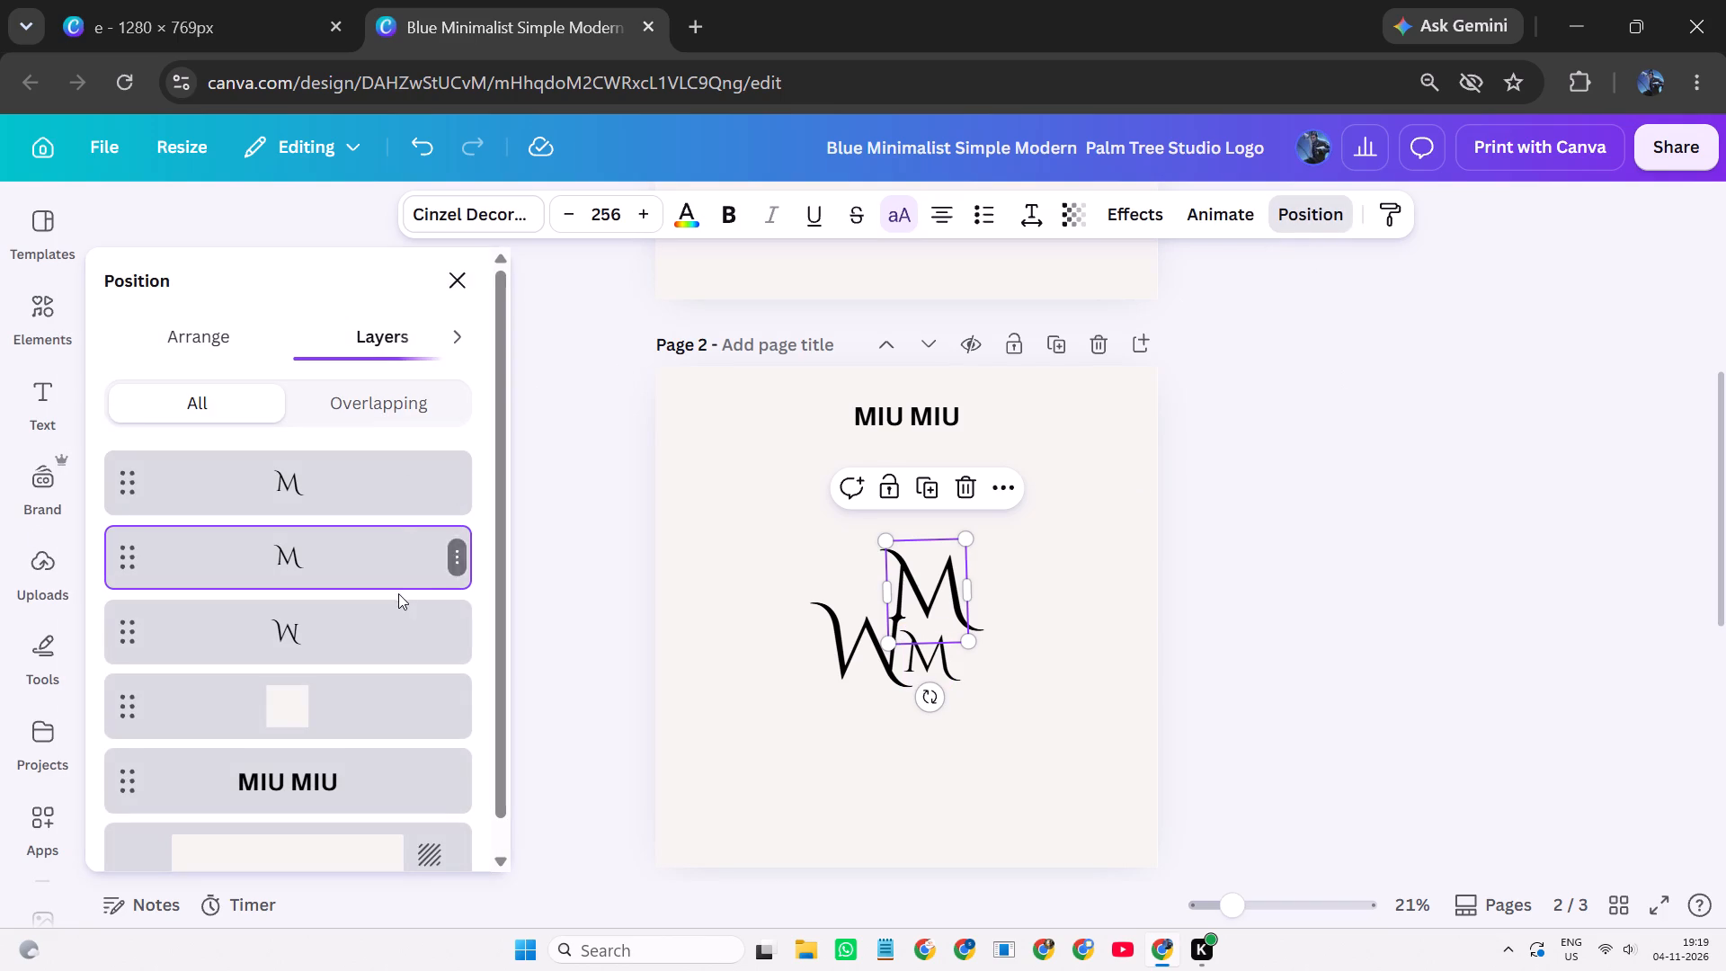
{"action": "left_click", "coordinate": [453, 563]}
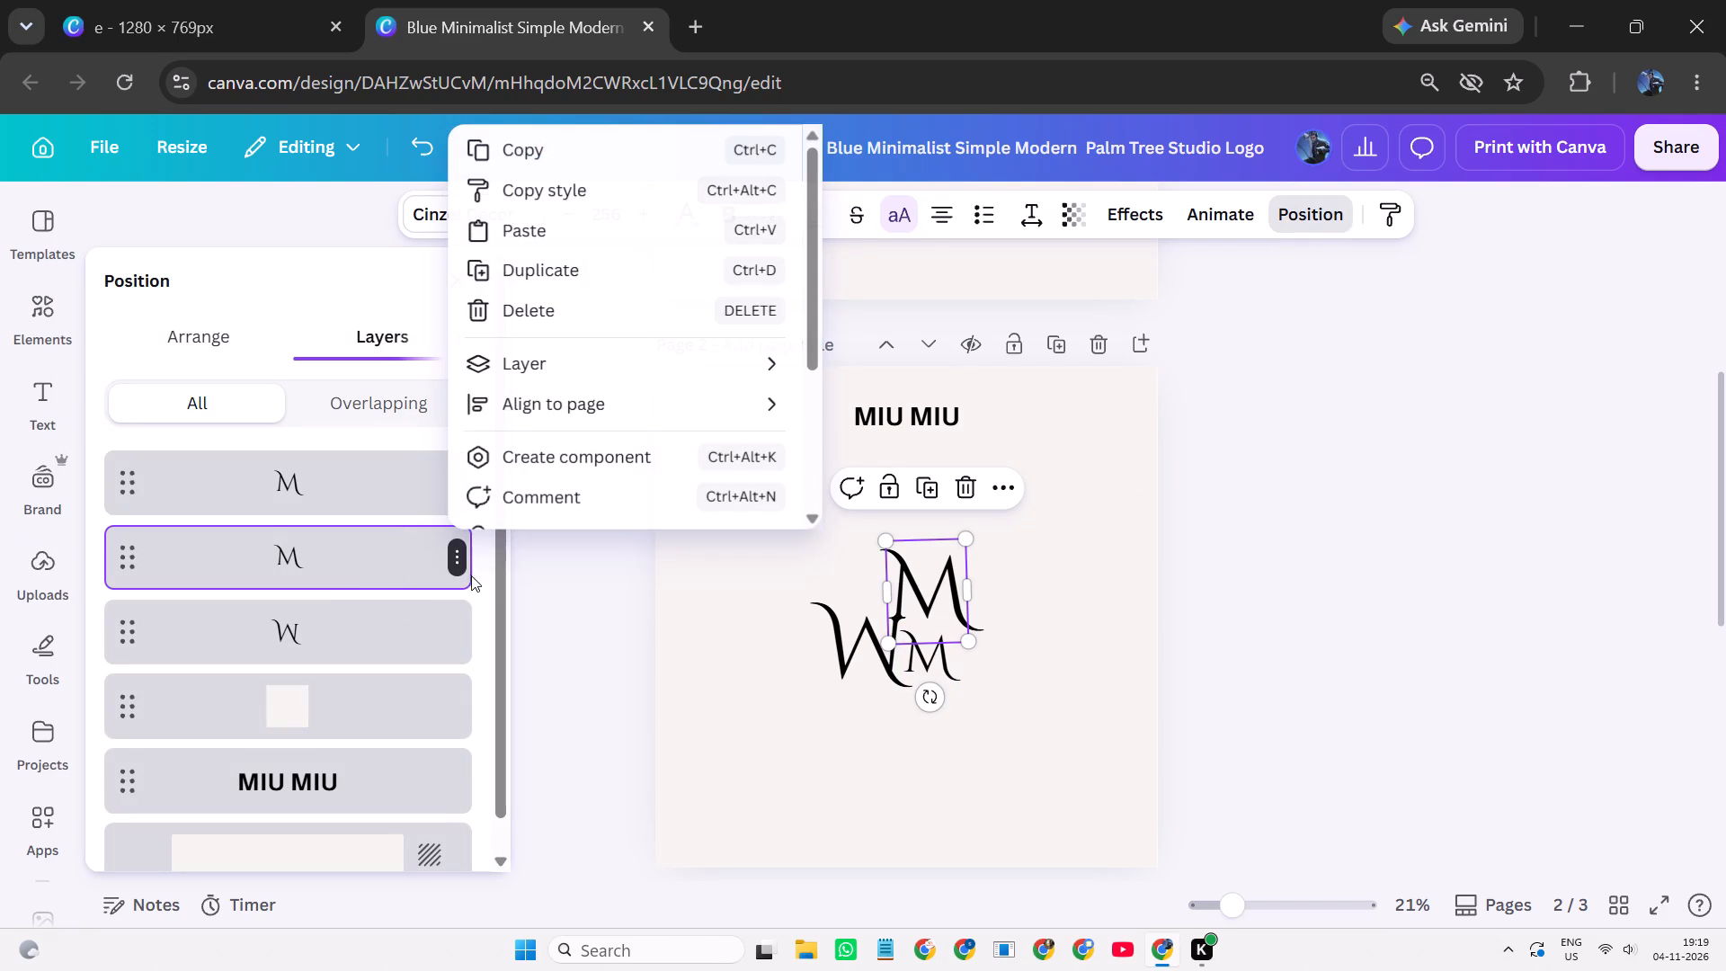
{"action": "left_click", "coordinate": [537, 584]}
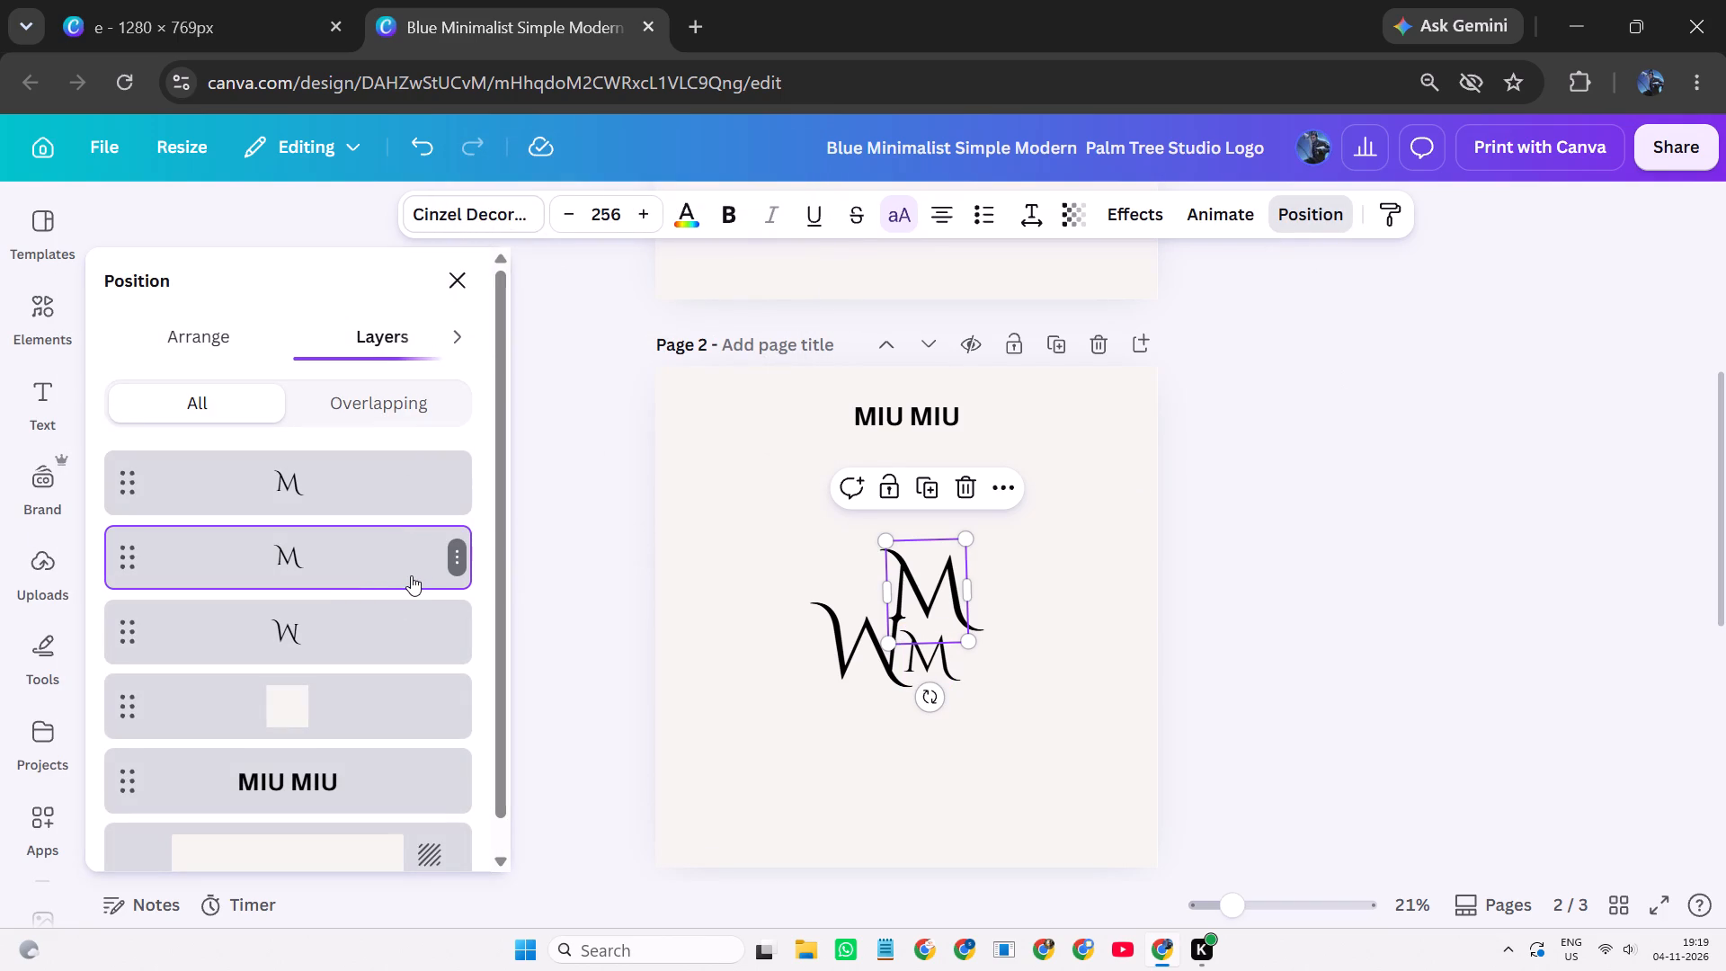
{"action": "key", "text": "shift+g"}
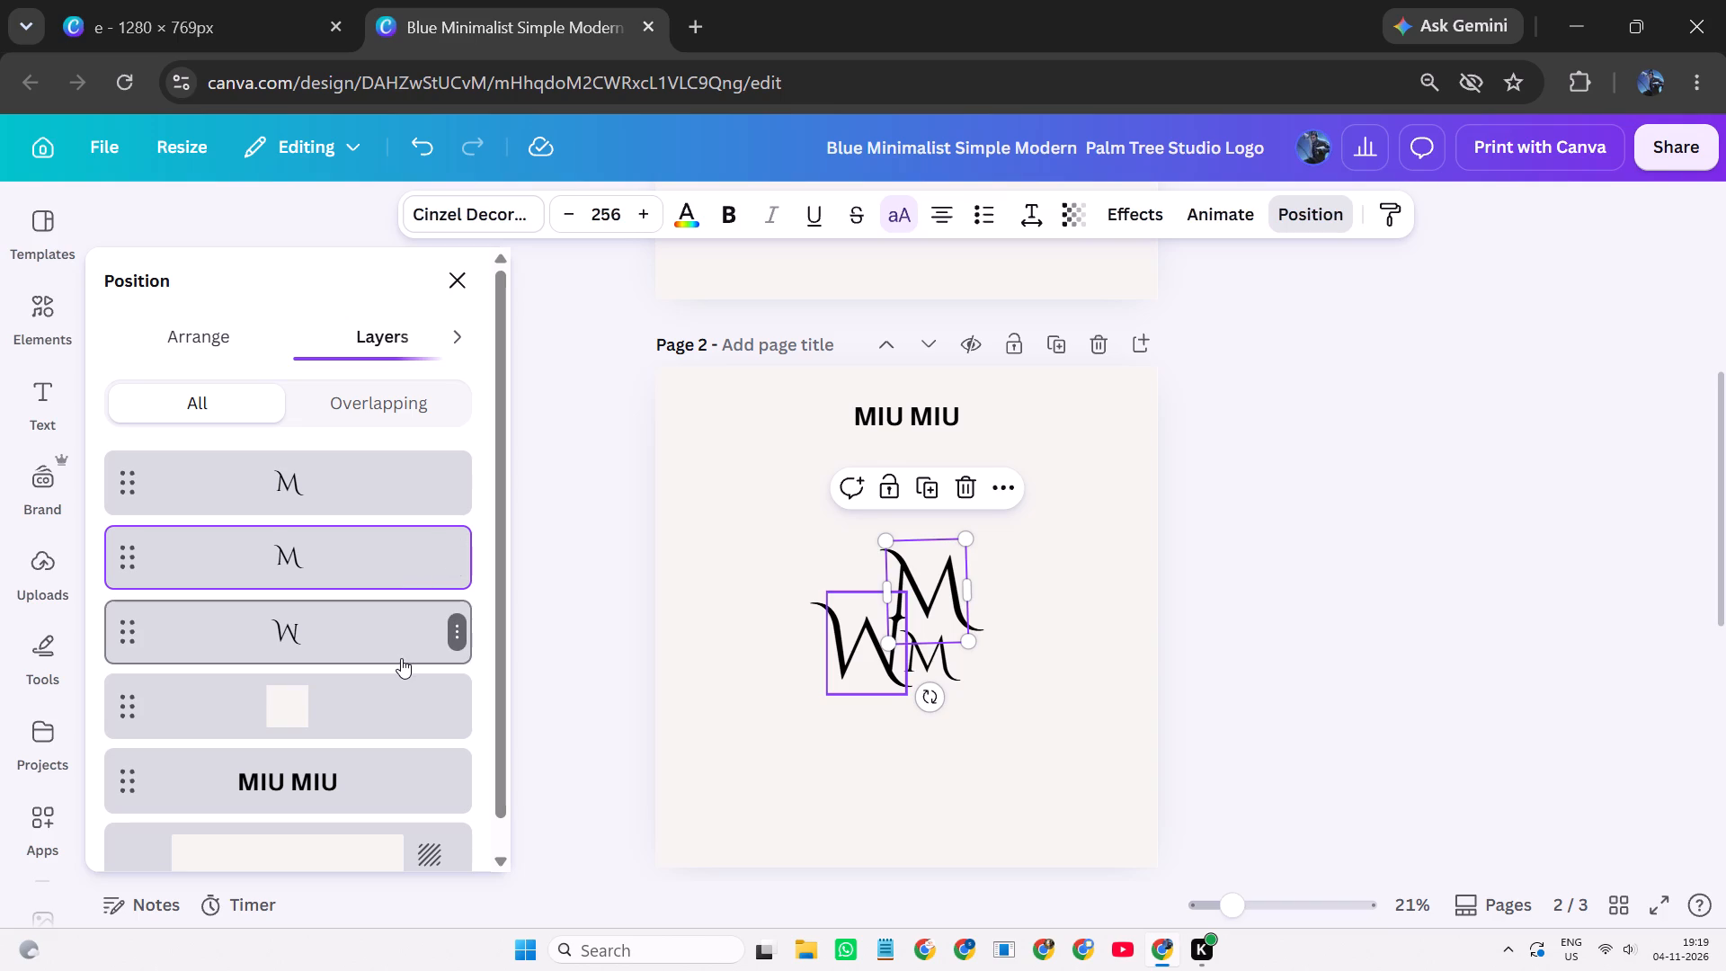
{"action": "left_click", "coordinate": [391, 716], "text": "shift"}
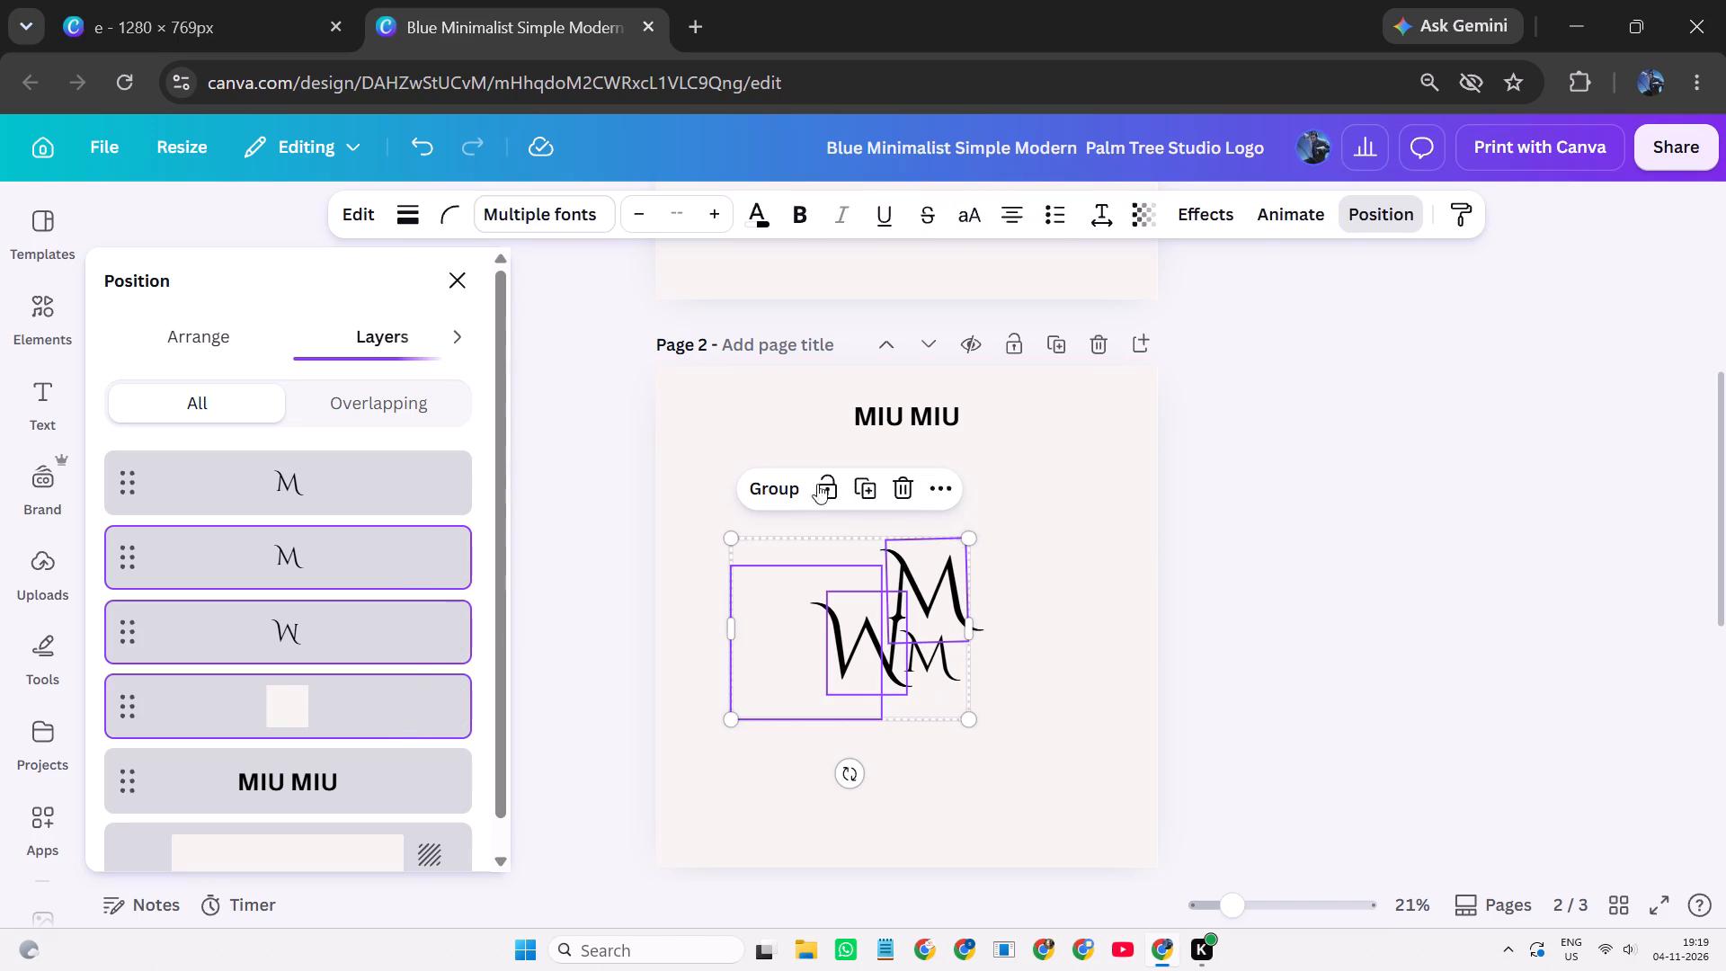
{"action": "left_click", "coordinate": [763, 478], "text": "shift"}
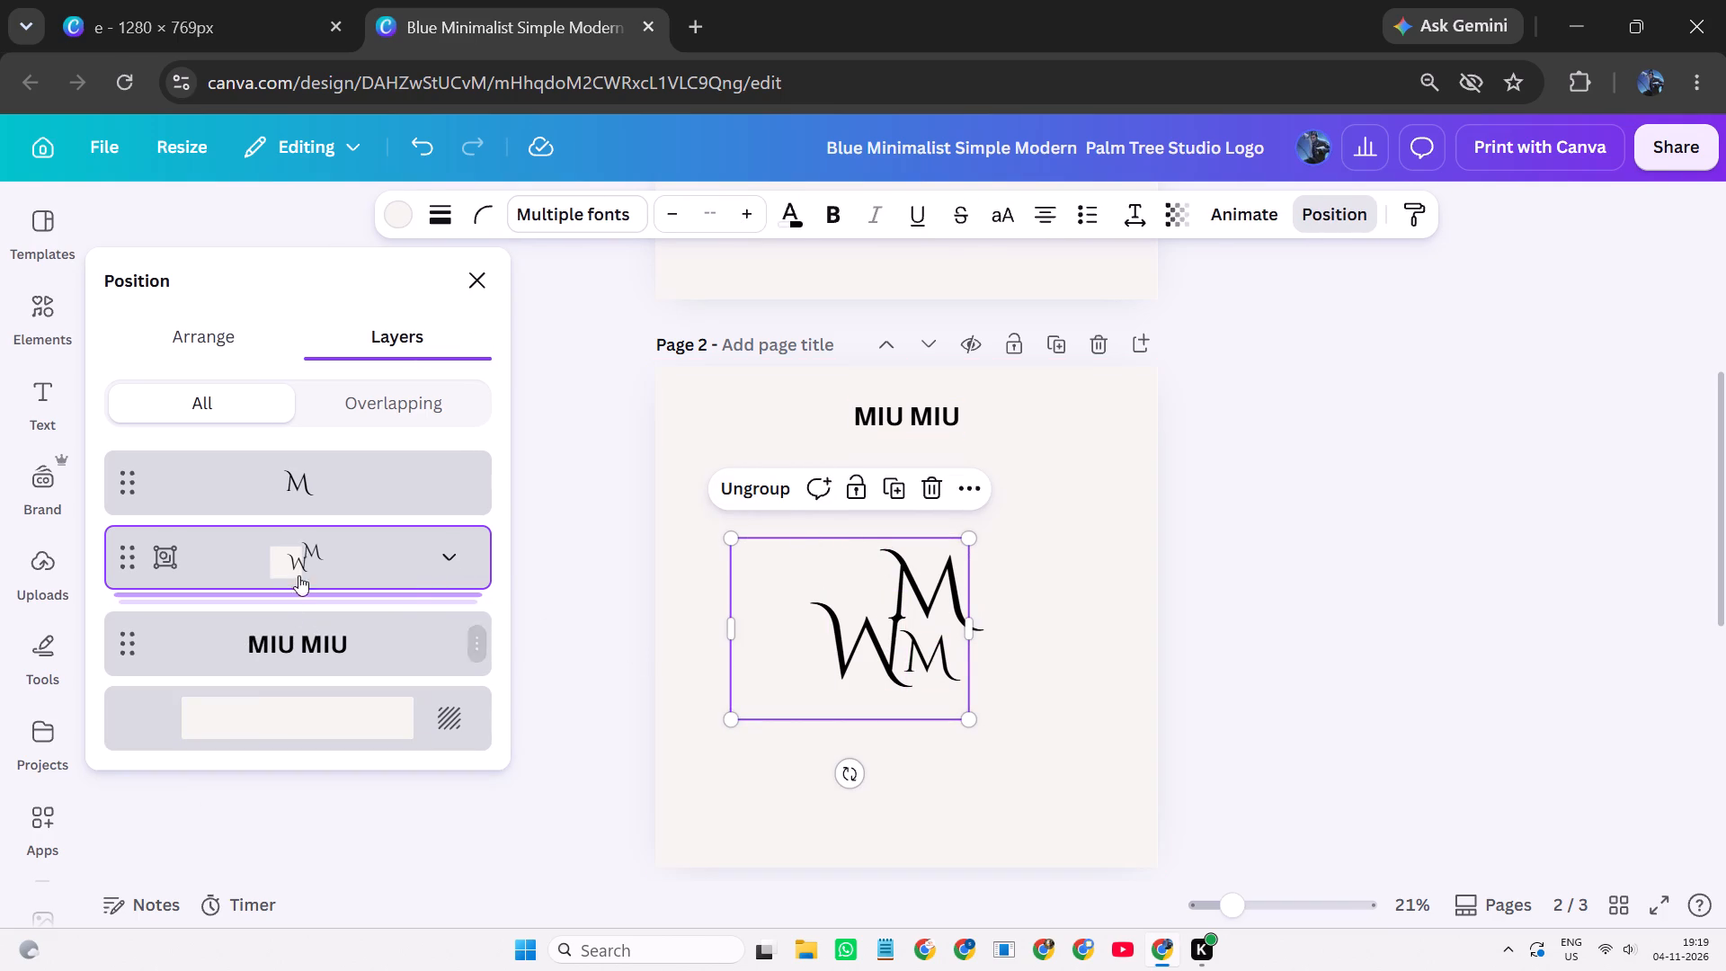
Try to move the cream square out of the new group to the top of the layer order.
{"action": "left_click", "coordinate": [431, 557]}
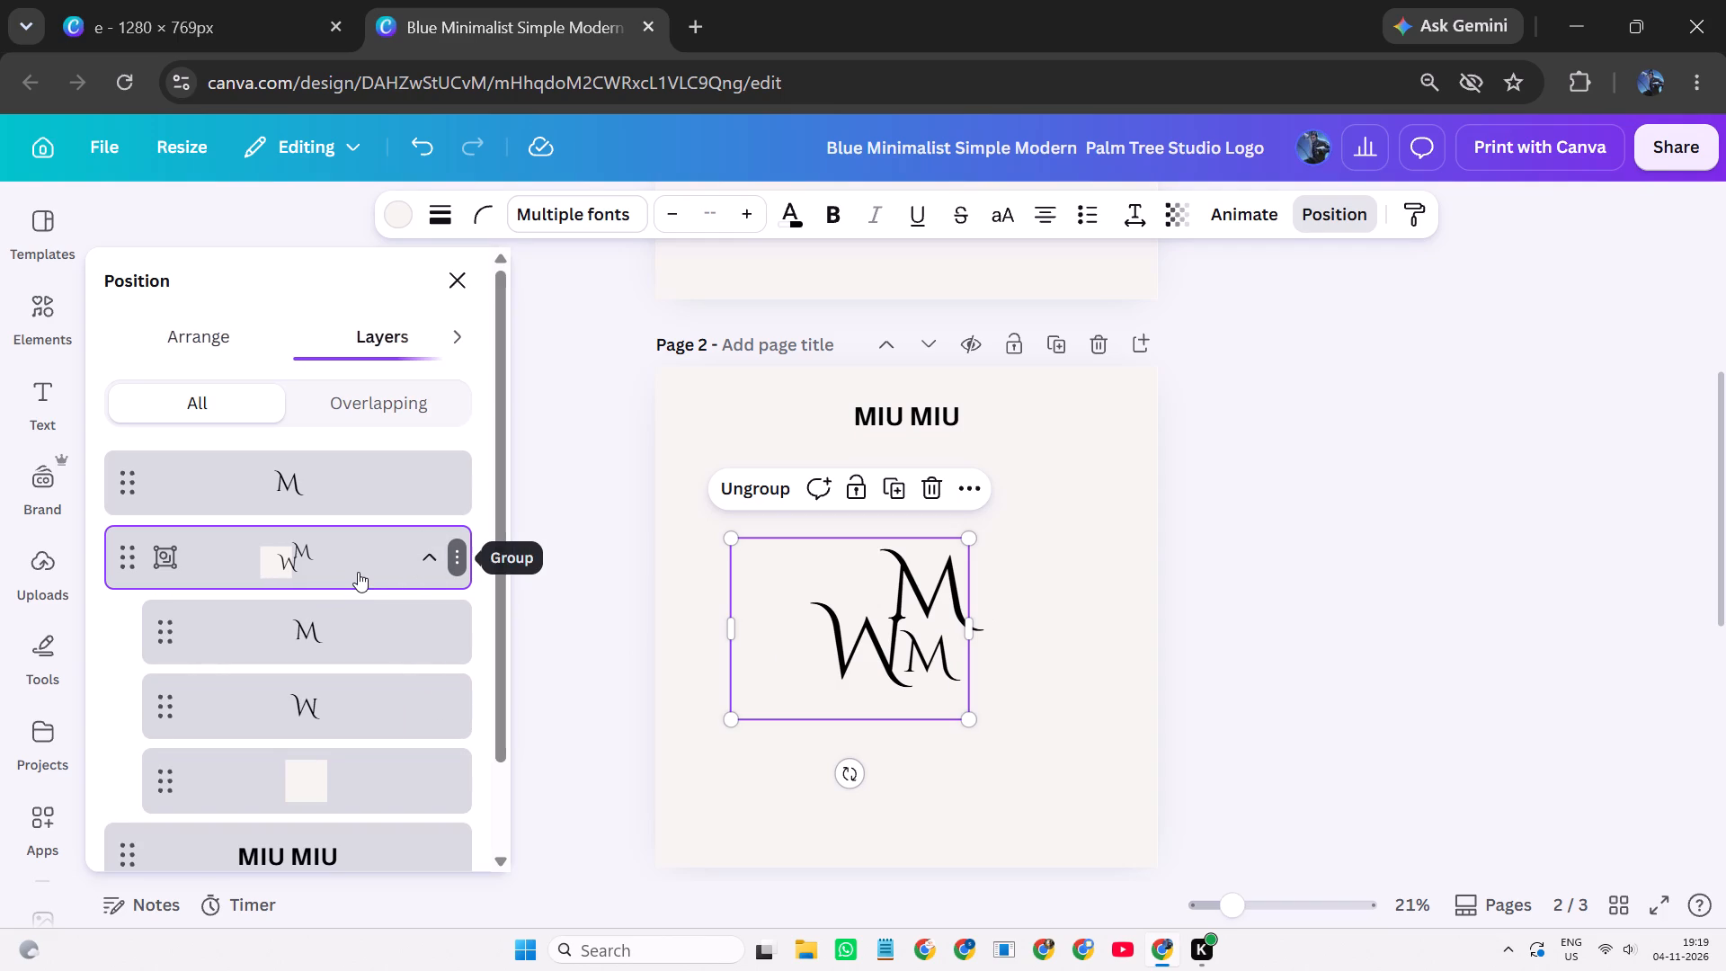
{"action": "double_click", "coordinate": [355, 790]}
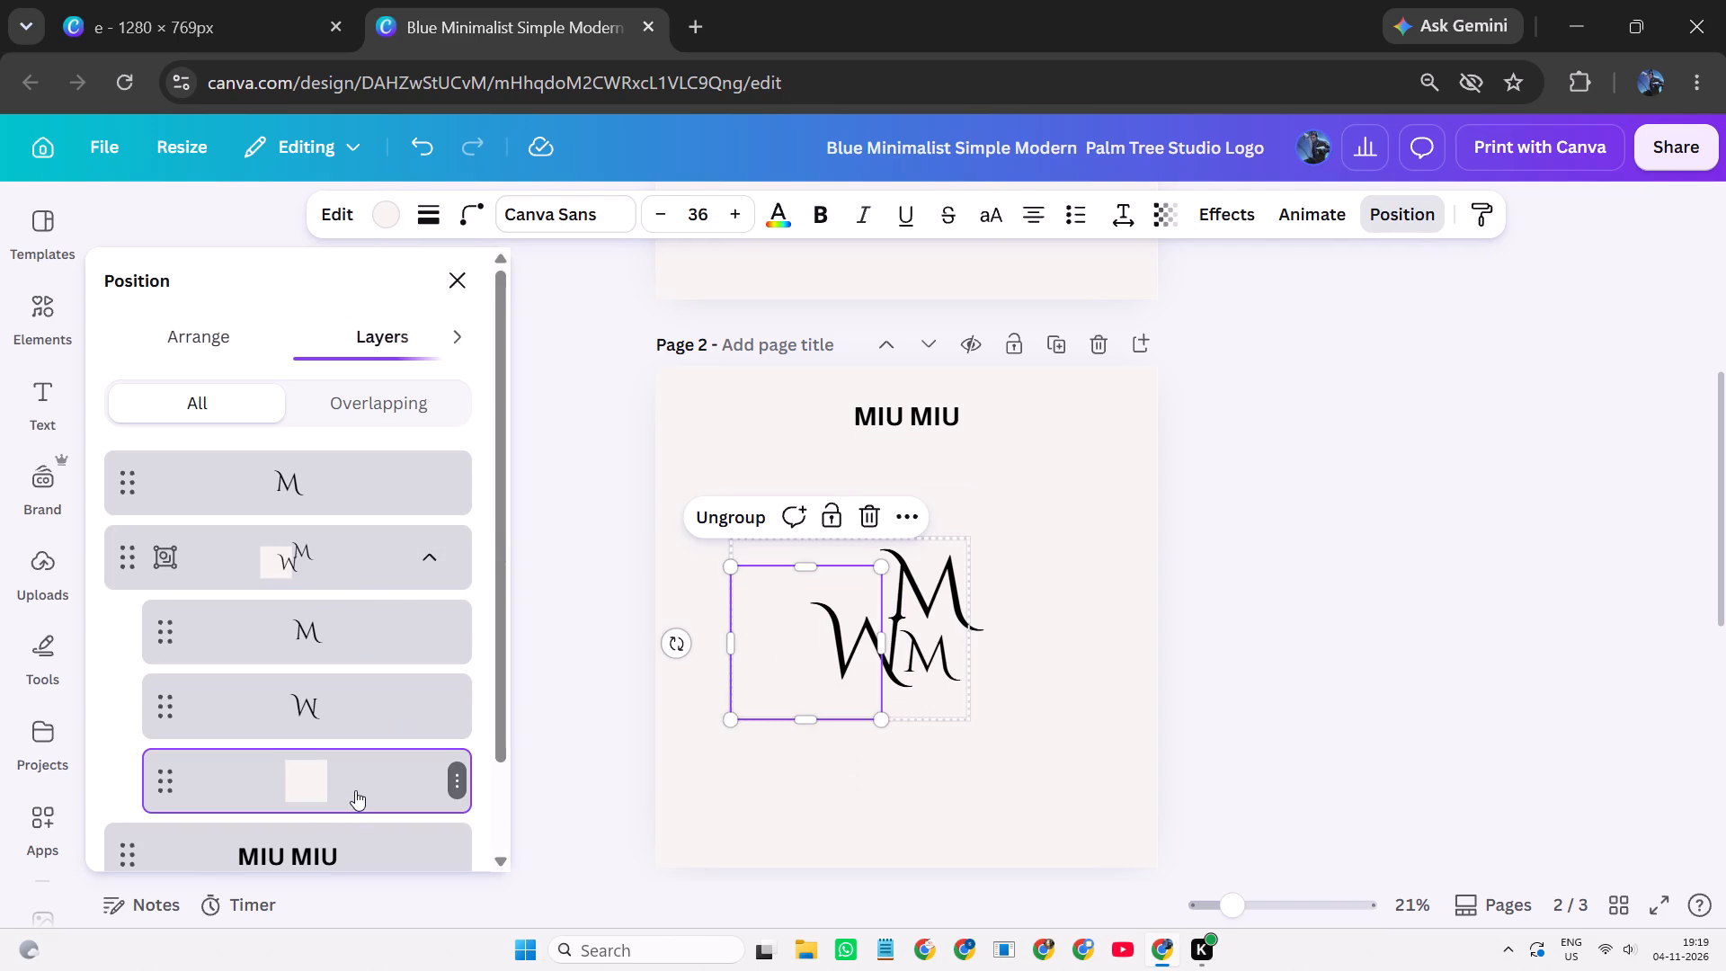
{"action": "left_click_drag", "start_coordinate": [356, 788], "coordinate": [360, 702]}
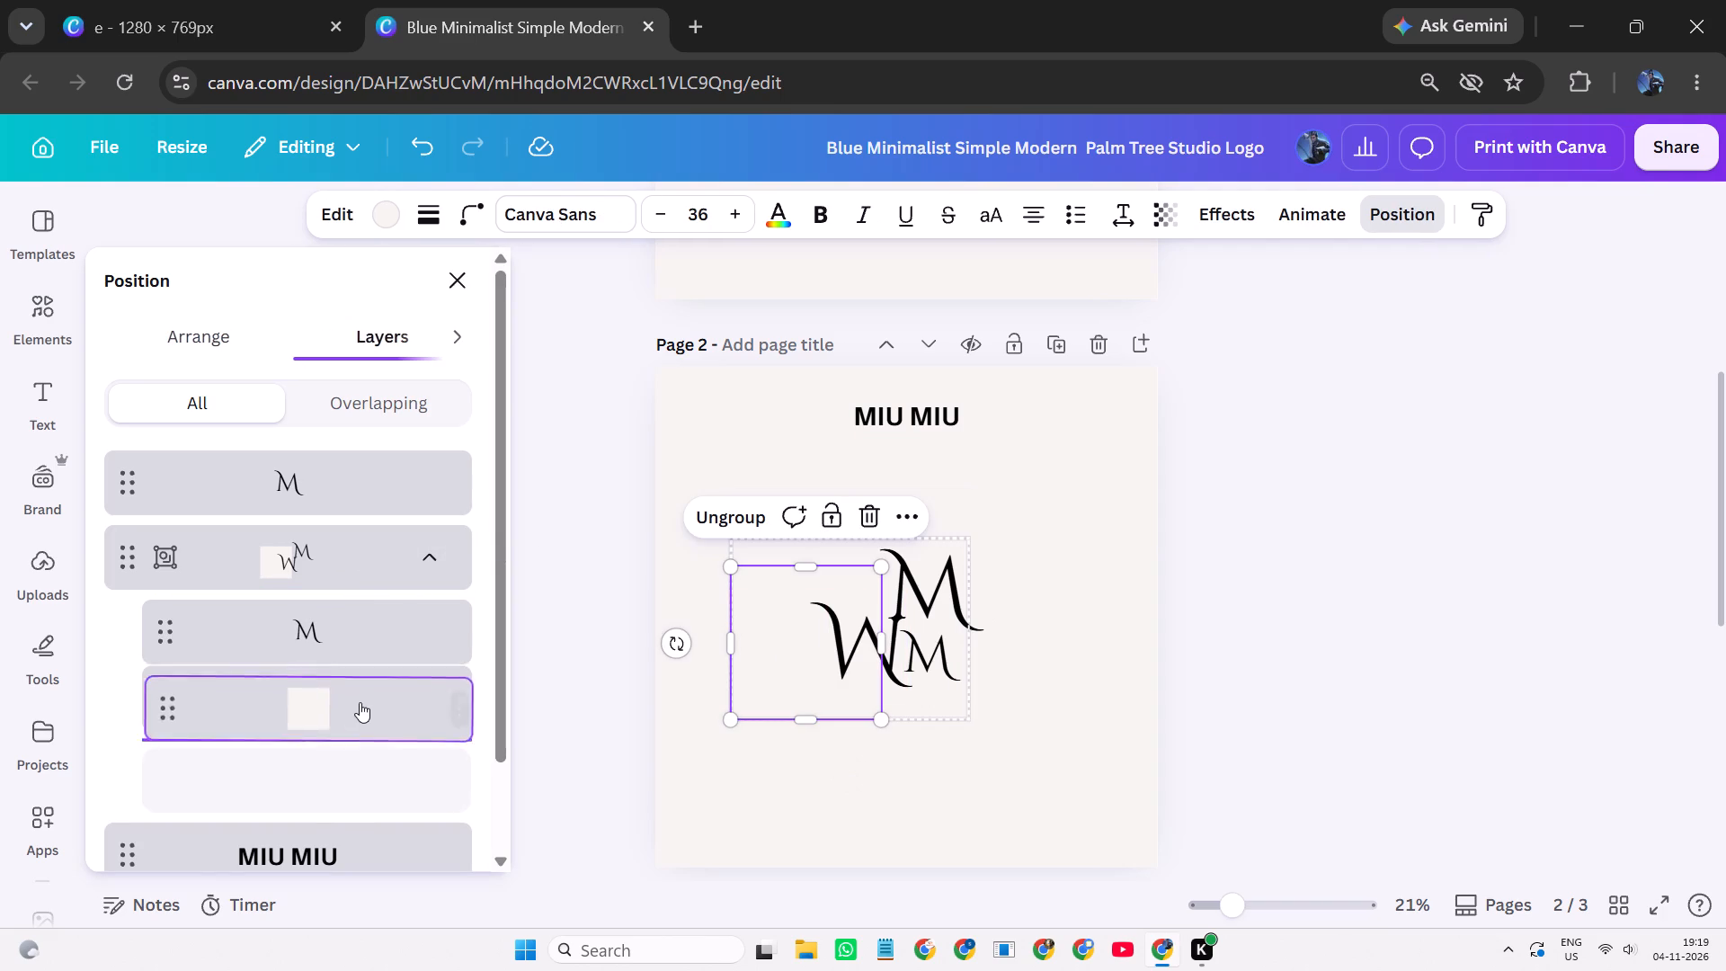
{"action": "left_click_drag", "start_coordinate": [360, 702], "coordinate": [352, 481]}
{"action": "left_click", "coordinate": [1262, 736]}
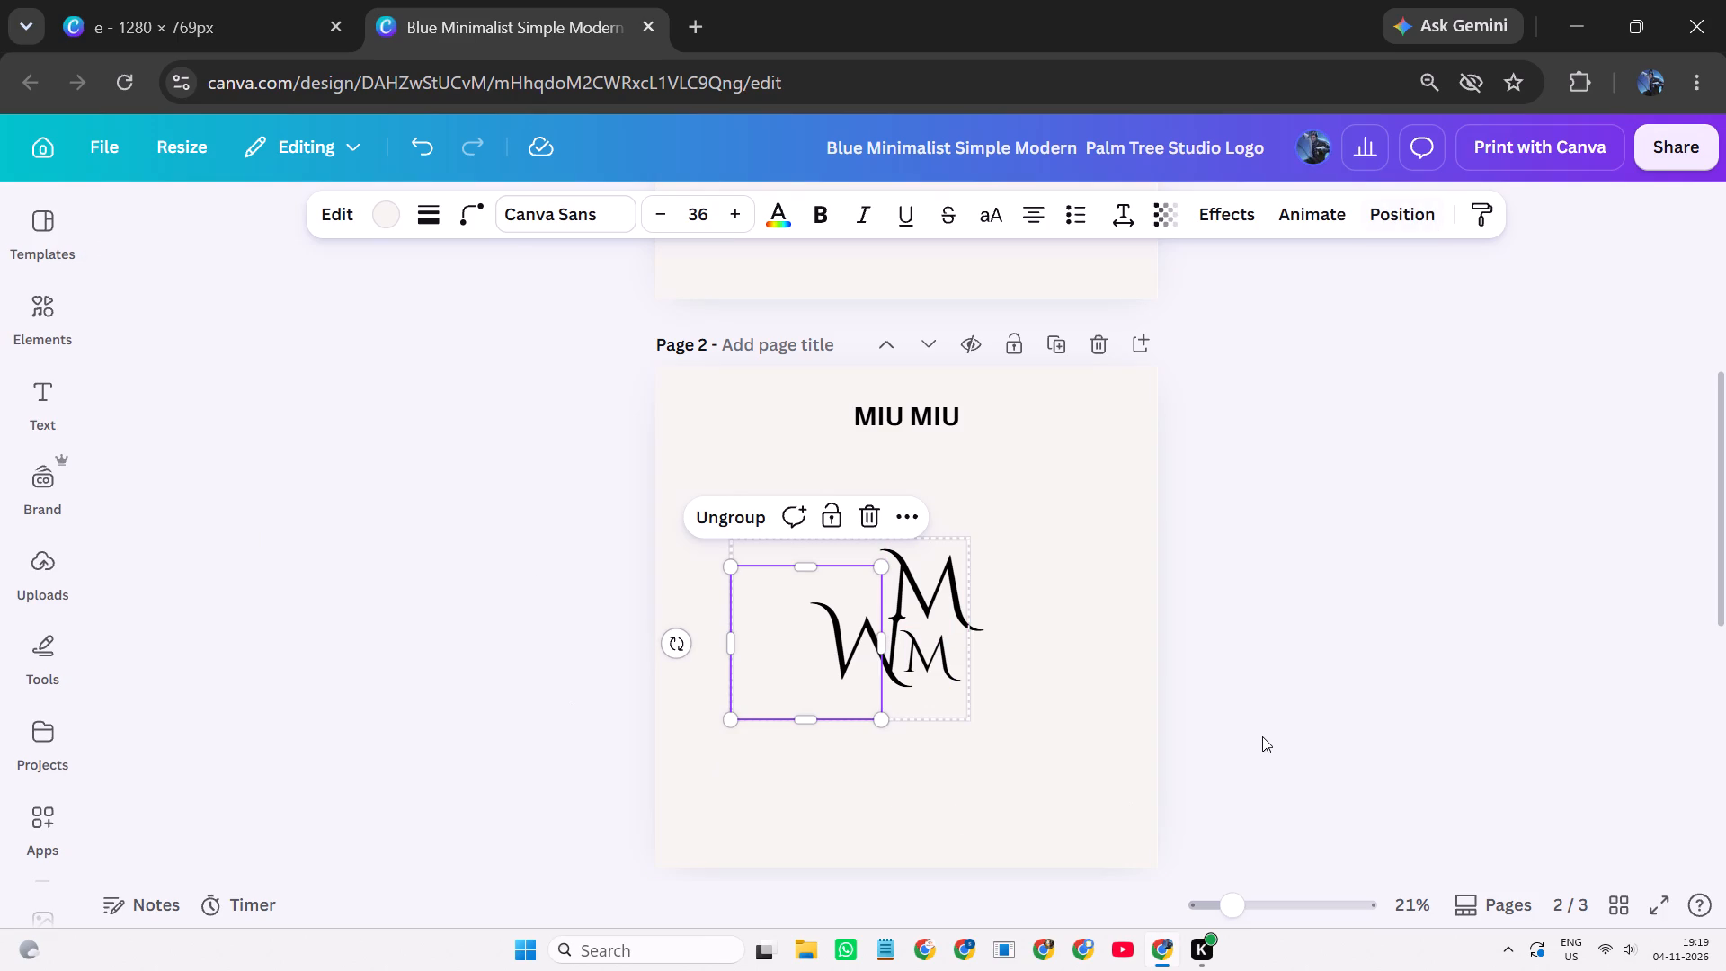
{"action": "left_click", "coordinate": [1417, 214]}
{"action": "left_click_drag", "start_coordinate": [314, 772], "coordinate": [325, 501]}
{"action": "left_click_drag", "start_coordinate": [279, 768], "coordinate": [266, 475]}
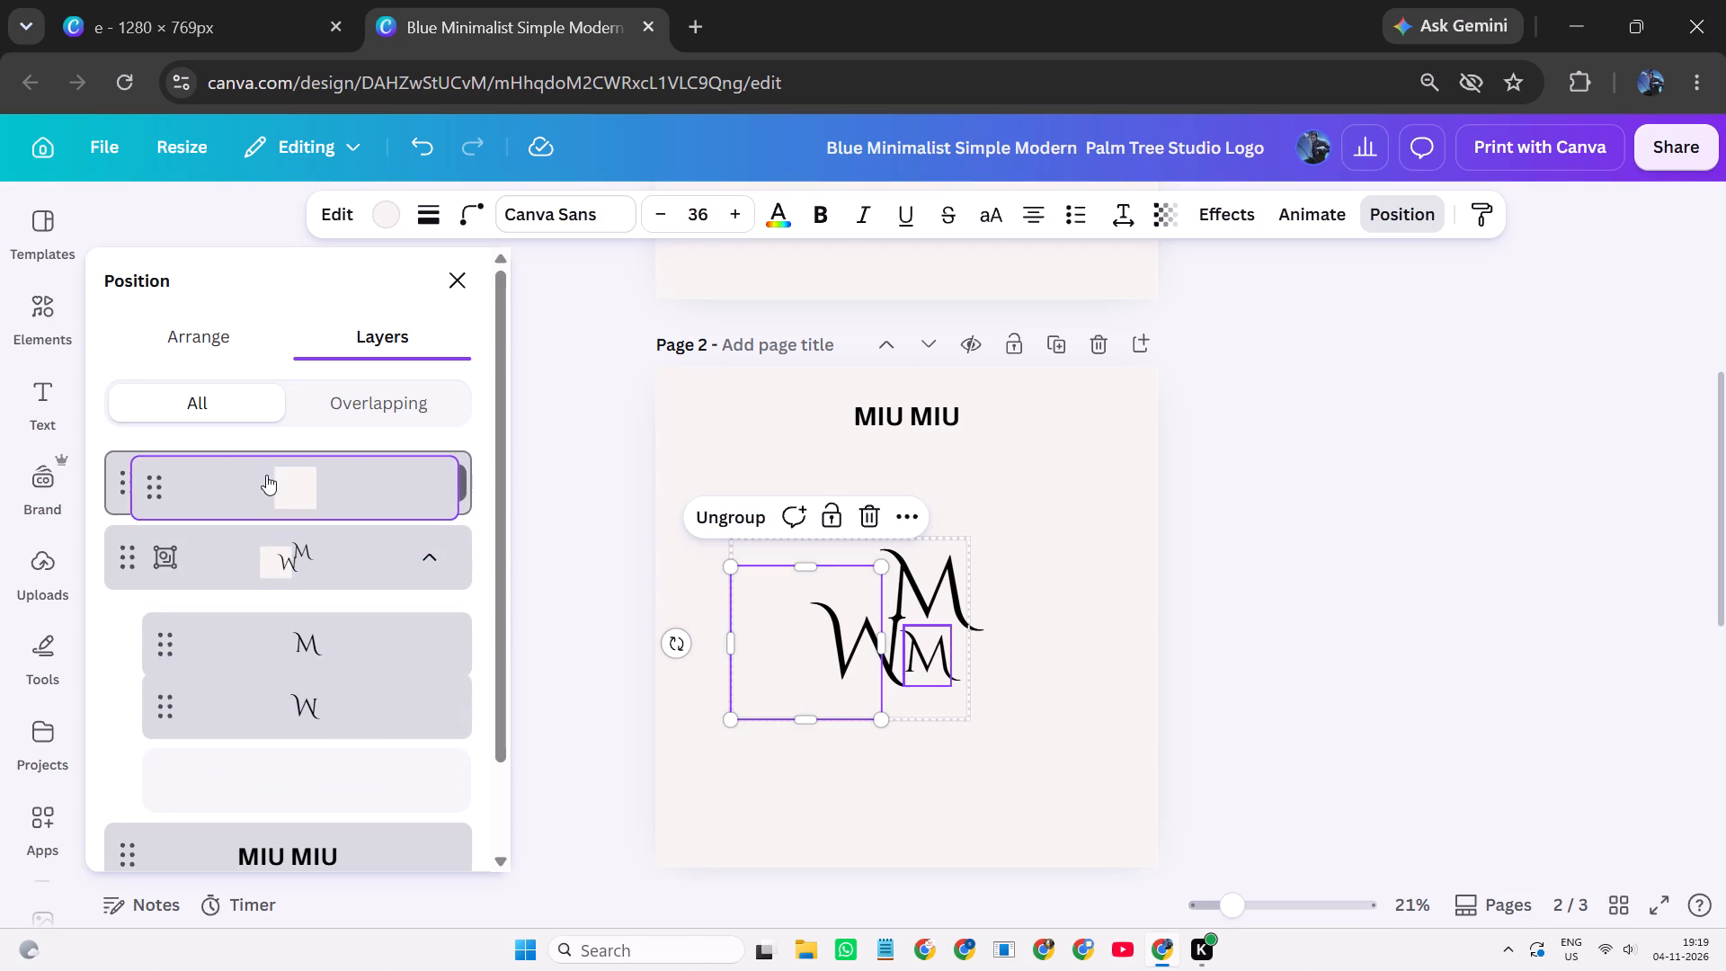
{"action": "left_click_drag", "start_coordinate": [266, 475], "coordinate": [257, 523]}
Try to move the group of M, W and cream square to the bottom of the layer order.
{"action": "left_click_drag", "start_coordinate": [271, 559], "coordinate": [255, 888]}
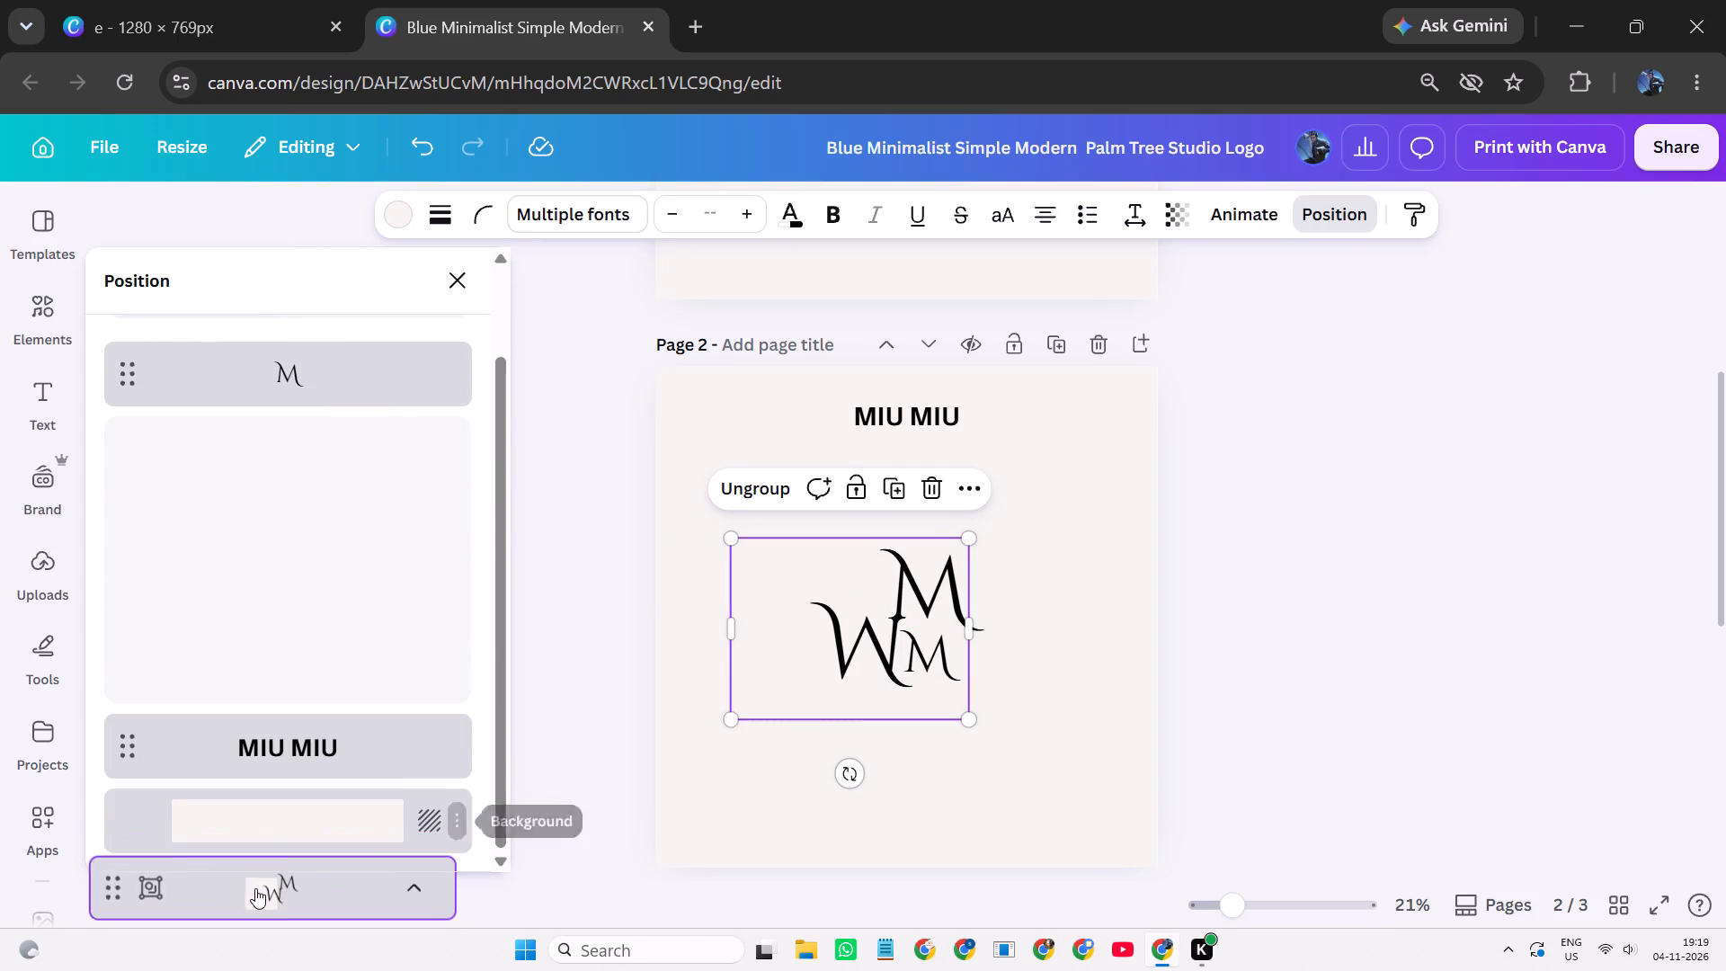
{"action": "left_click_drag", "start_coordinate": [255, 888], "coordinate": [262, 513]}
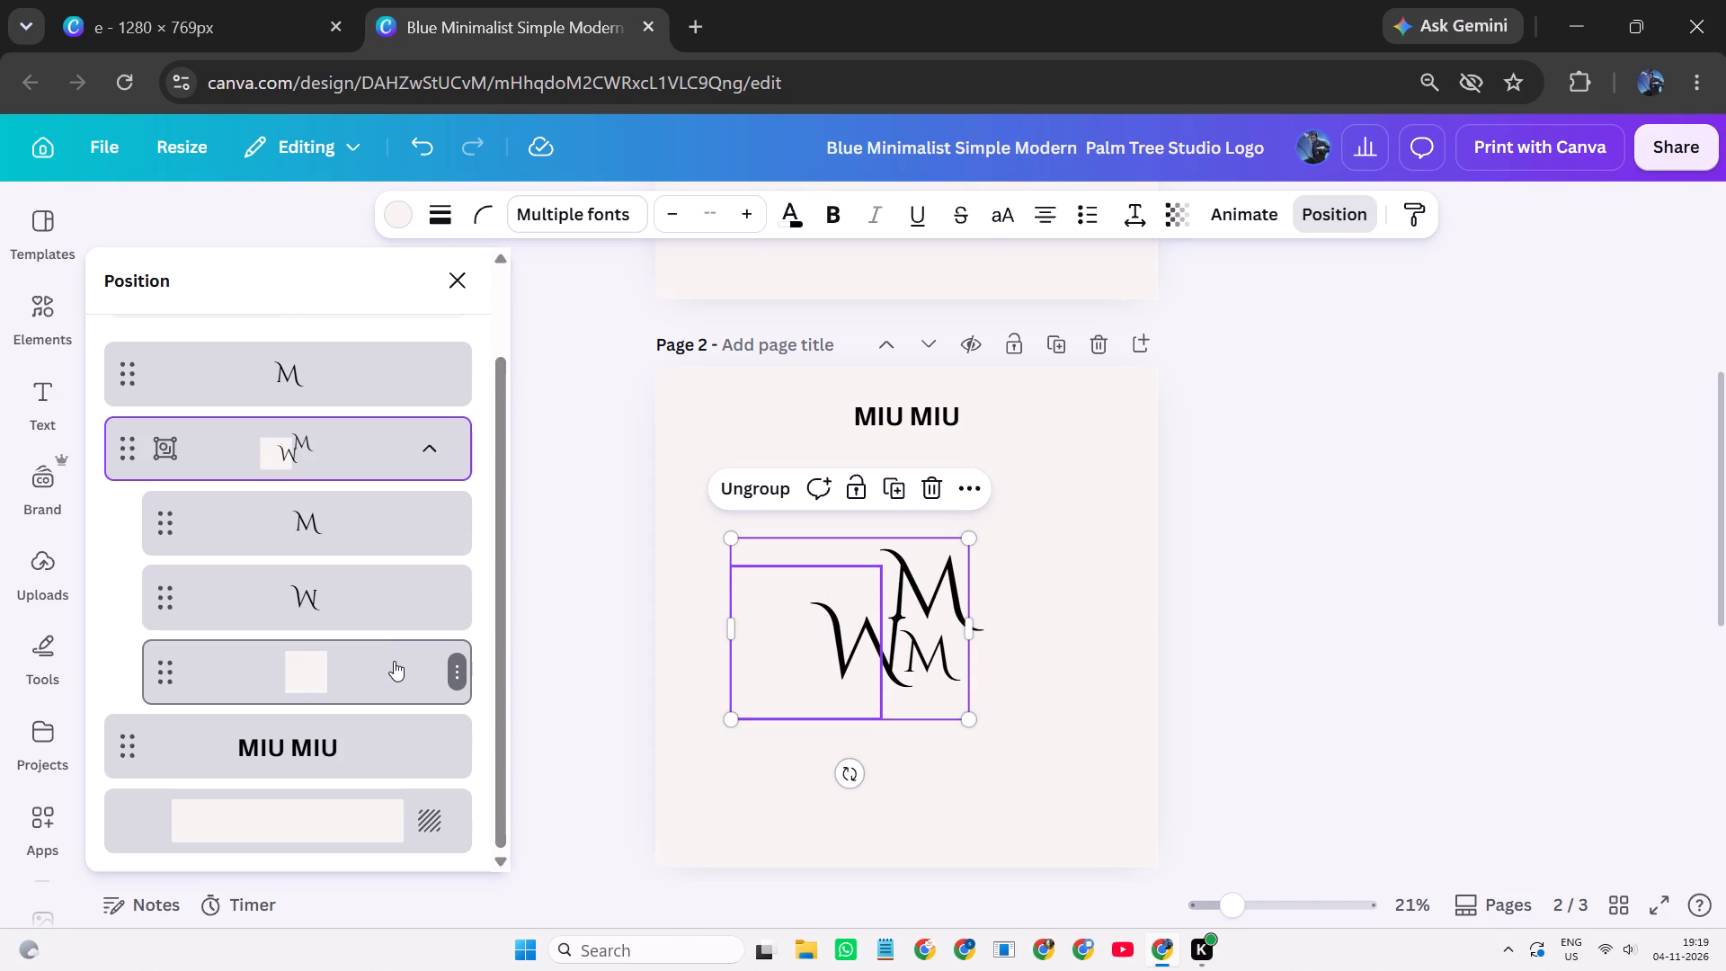
Ungroup the cream square from the M and W group so it masks part of the W.
{"action": "left_click", "coordinate": [364, 670]}
{"action": "left_click", "coordinate": [710, 525]}
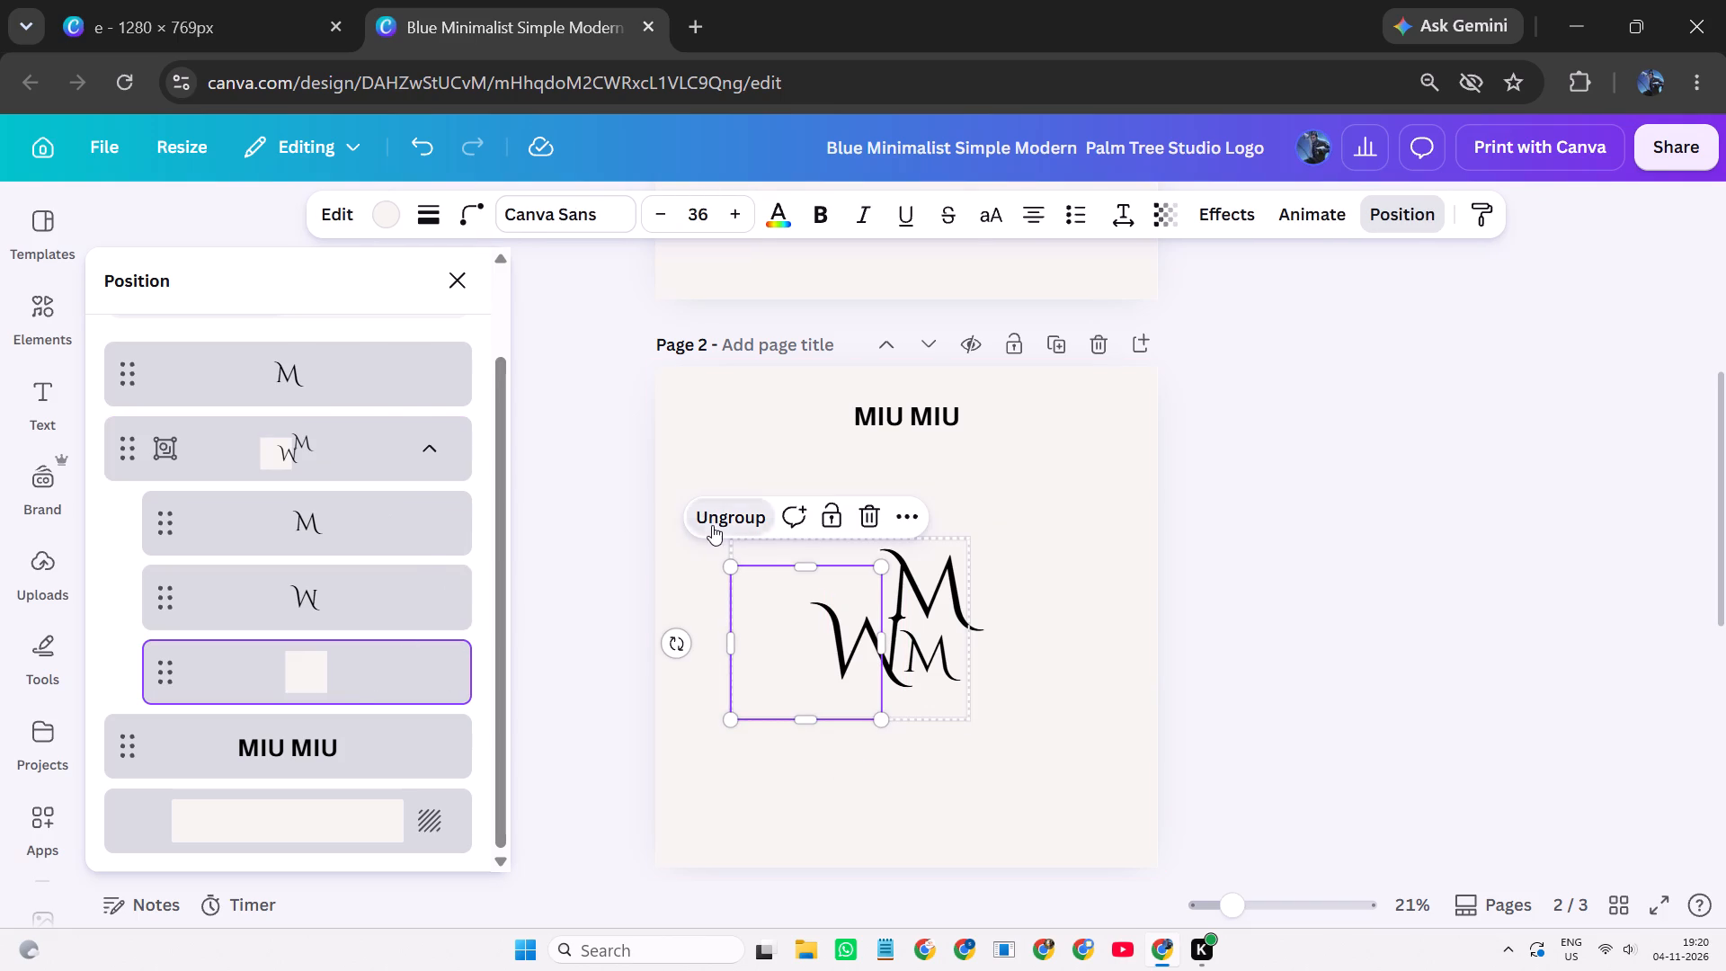
{"action": "left_click", "coordinate": [1292, 552]}
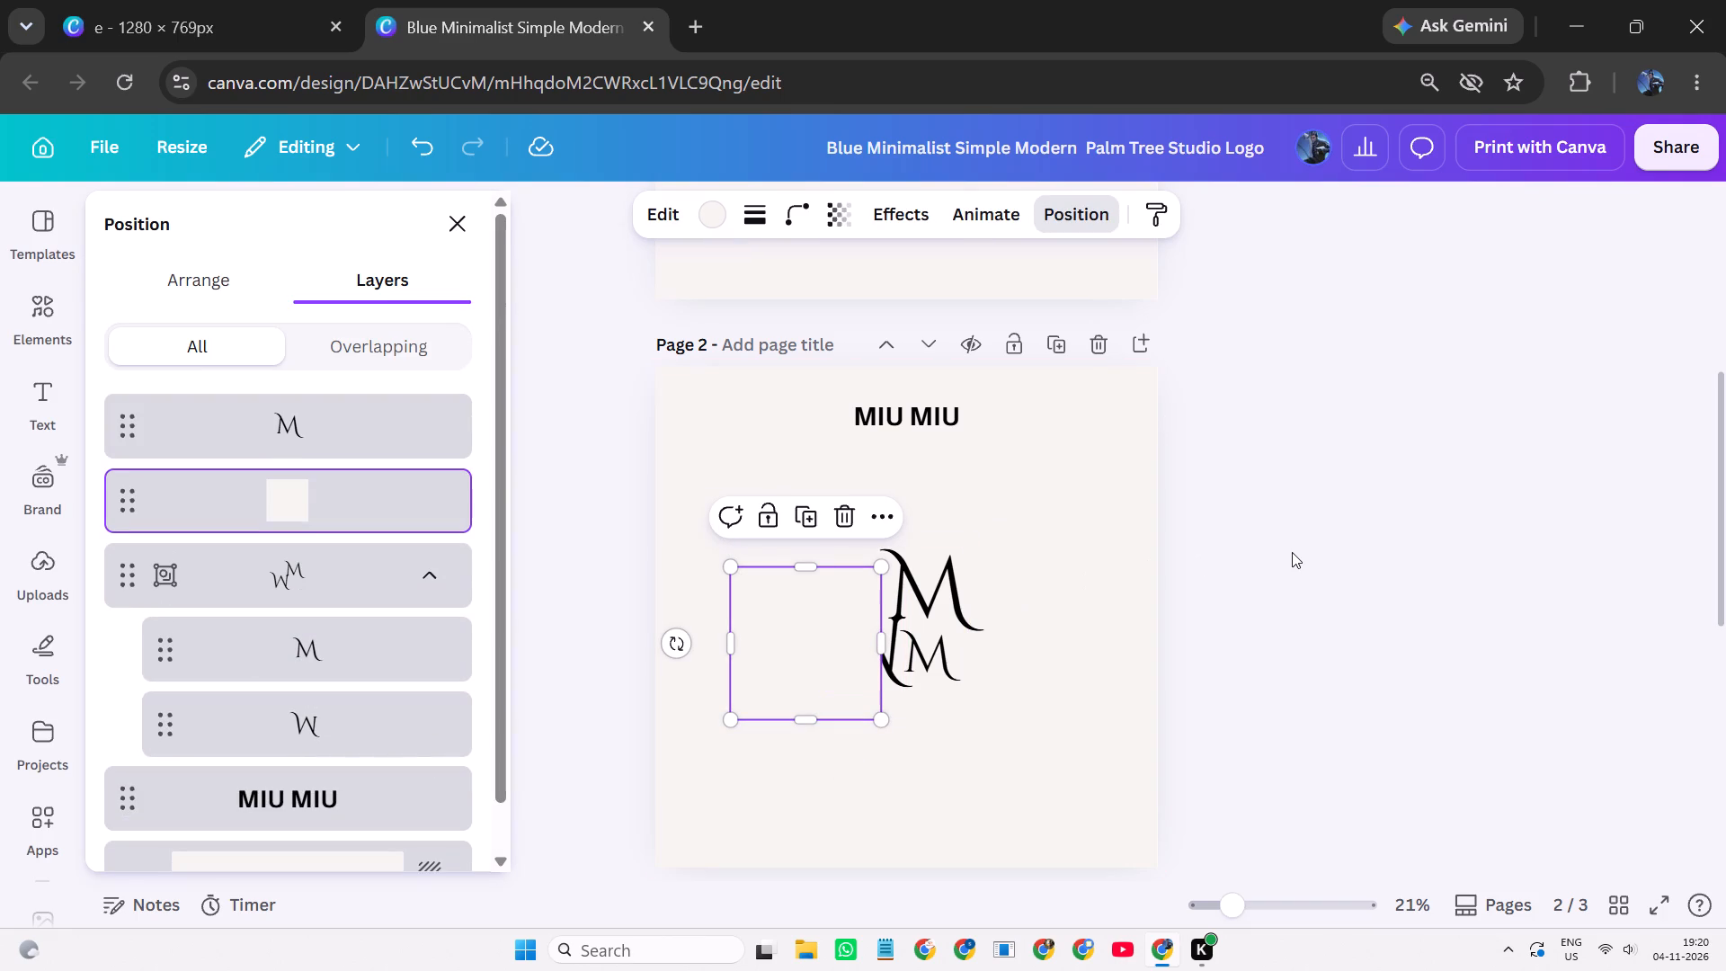
{"action": "left_click", "coordinate": [1292, 552]}
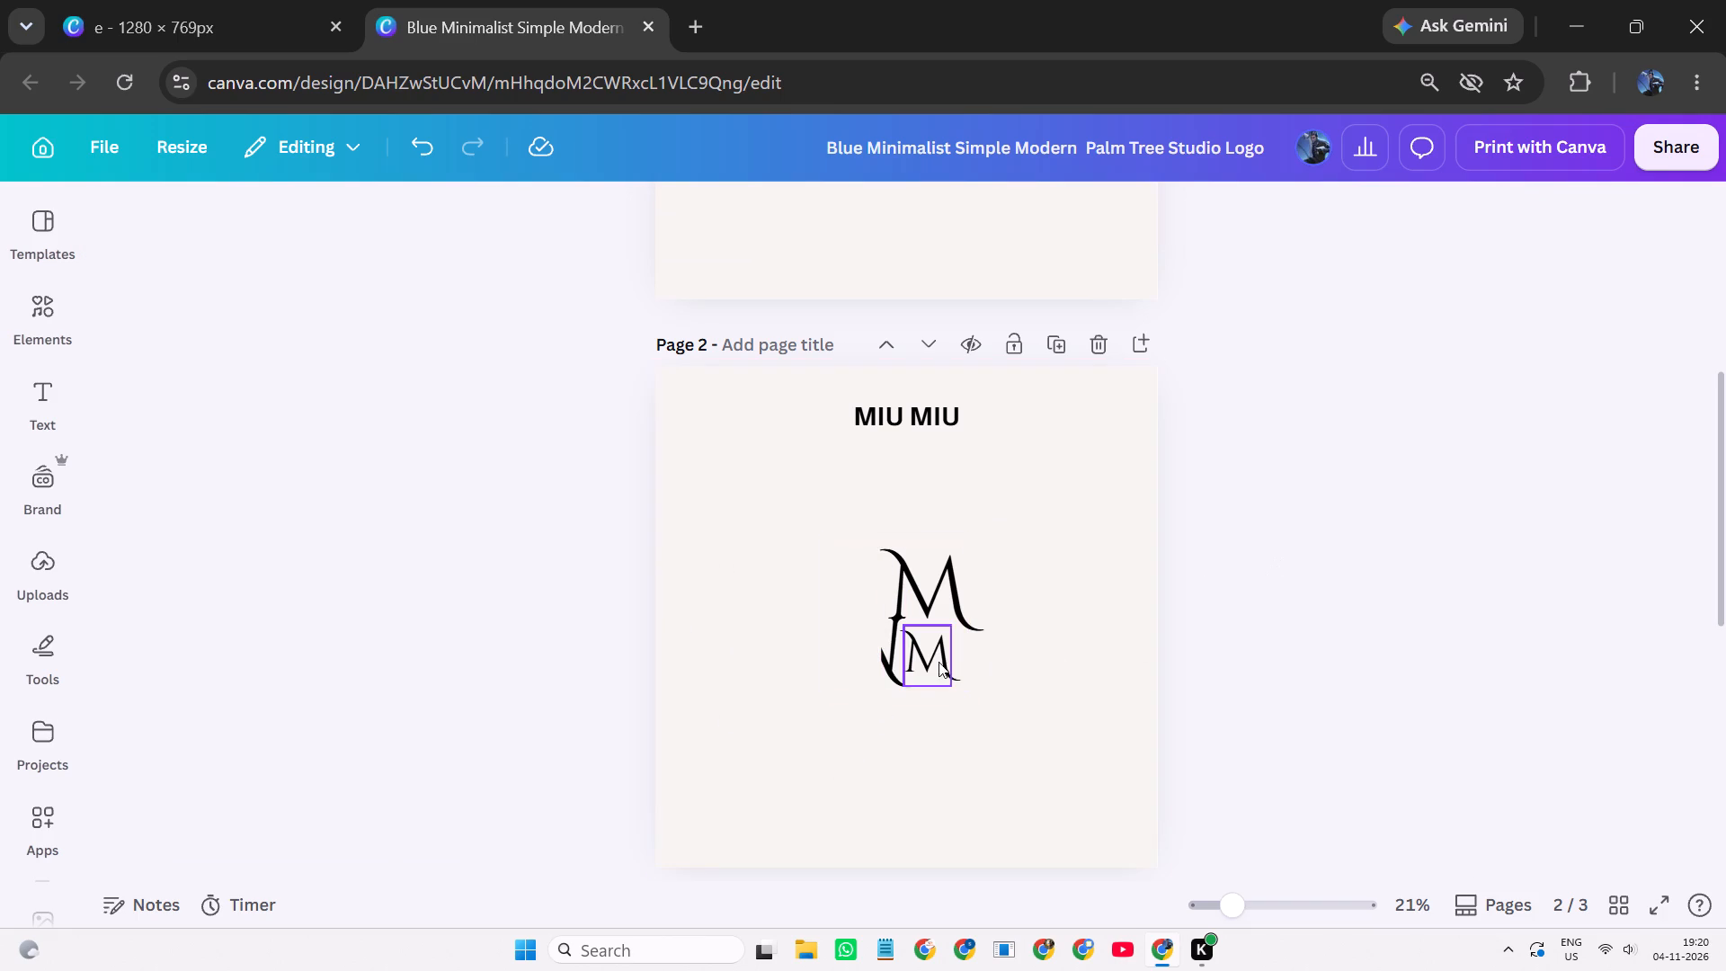
Duplicate page 2 with the masked monogram.
{"action": "left_click", "coordinate": [1051, 336]}
On page 3, reposition the small M just beneath the large M, close against the W's remaining curved stroke.
{"action": "left_click", "coordinate": [915, 628]}
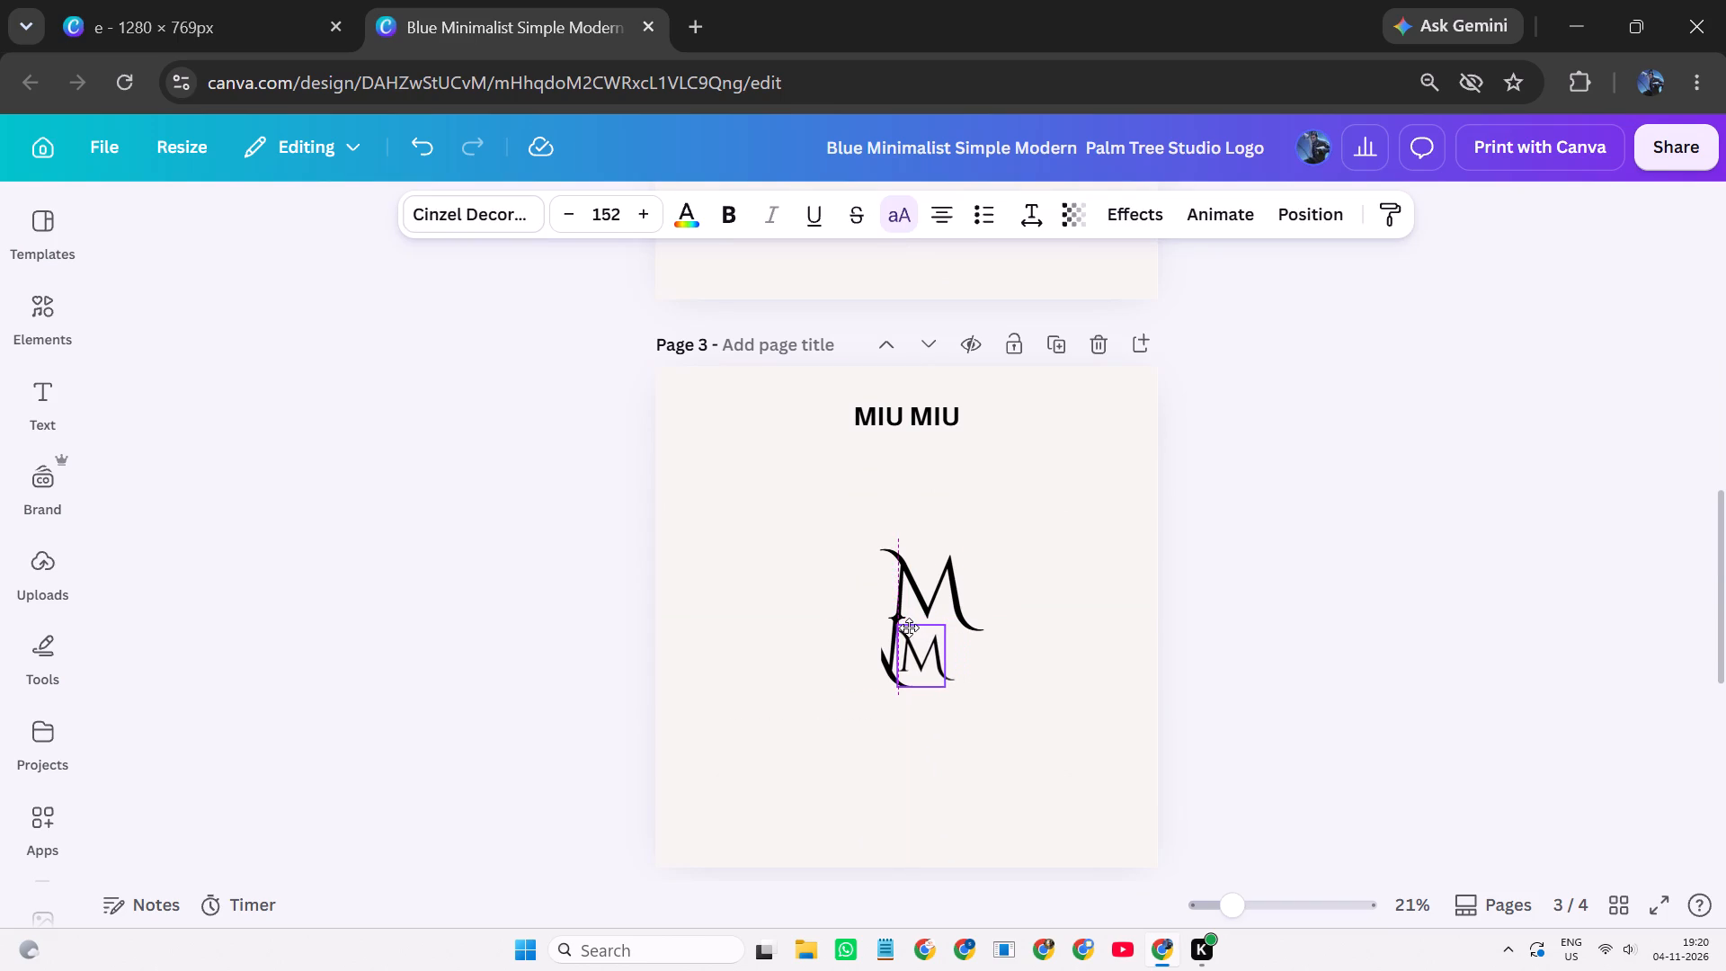
{"action": "left_click", "coordinate": [919, 627]}
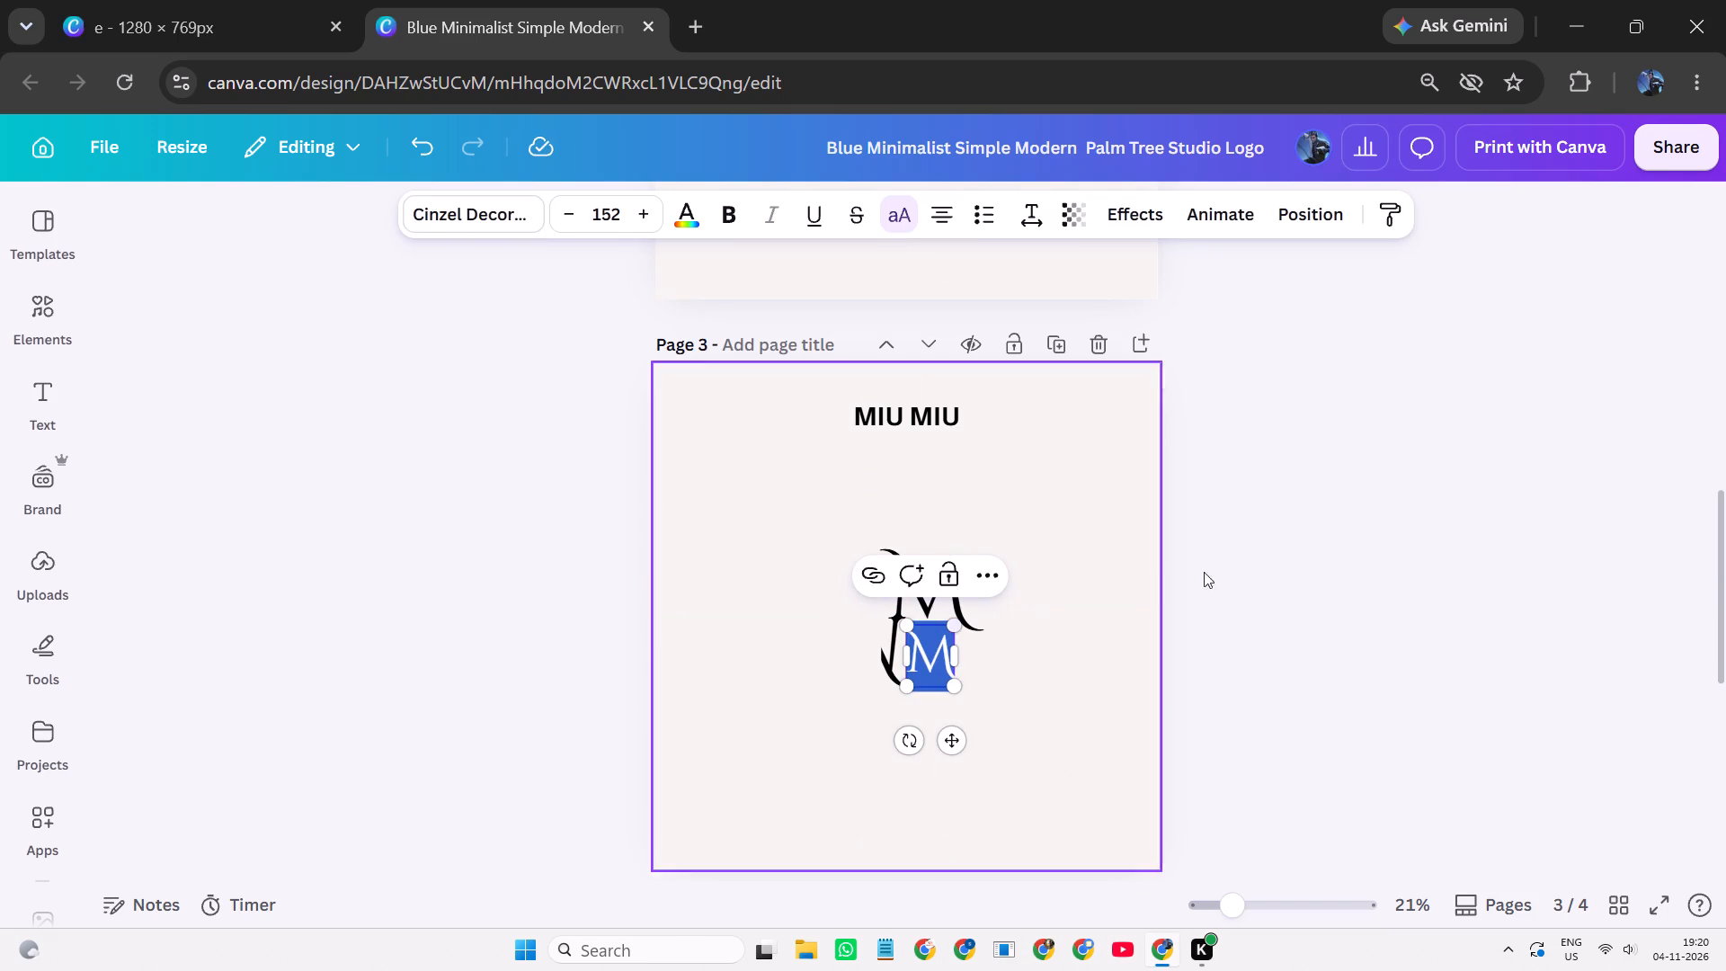
{"action": "left_click", "coordinate": [1230, 567]}
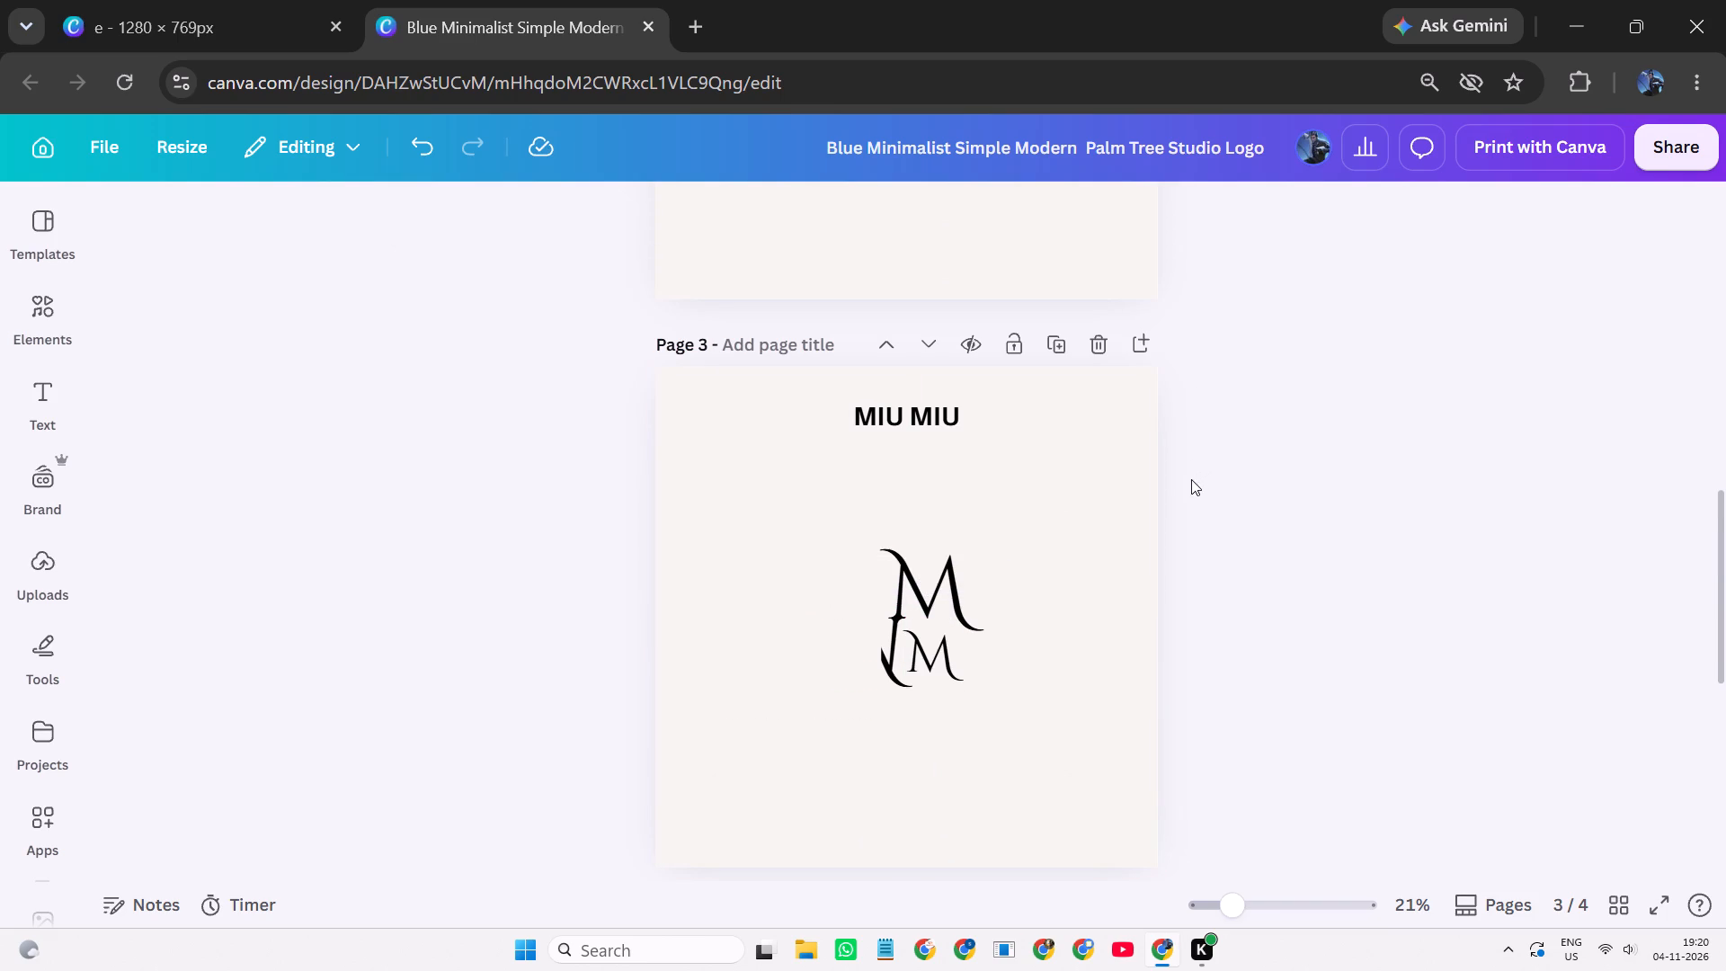
{"action": "scroll", "coordinate": [1078, 583], "scroll_direction": "up", "scroll_amount": 5, "text": "ctrl"}
{"action": "scroll", "coordinate": [1022, 597], "scroll_direction": "down", "scroll_amount": 1, "text": "ctrl"}
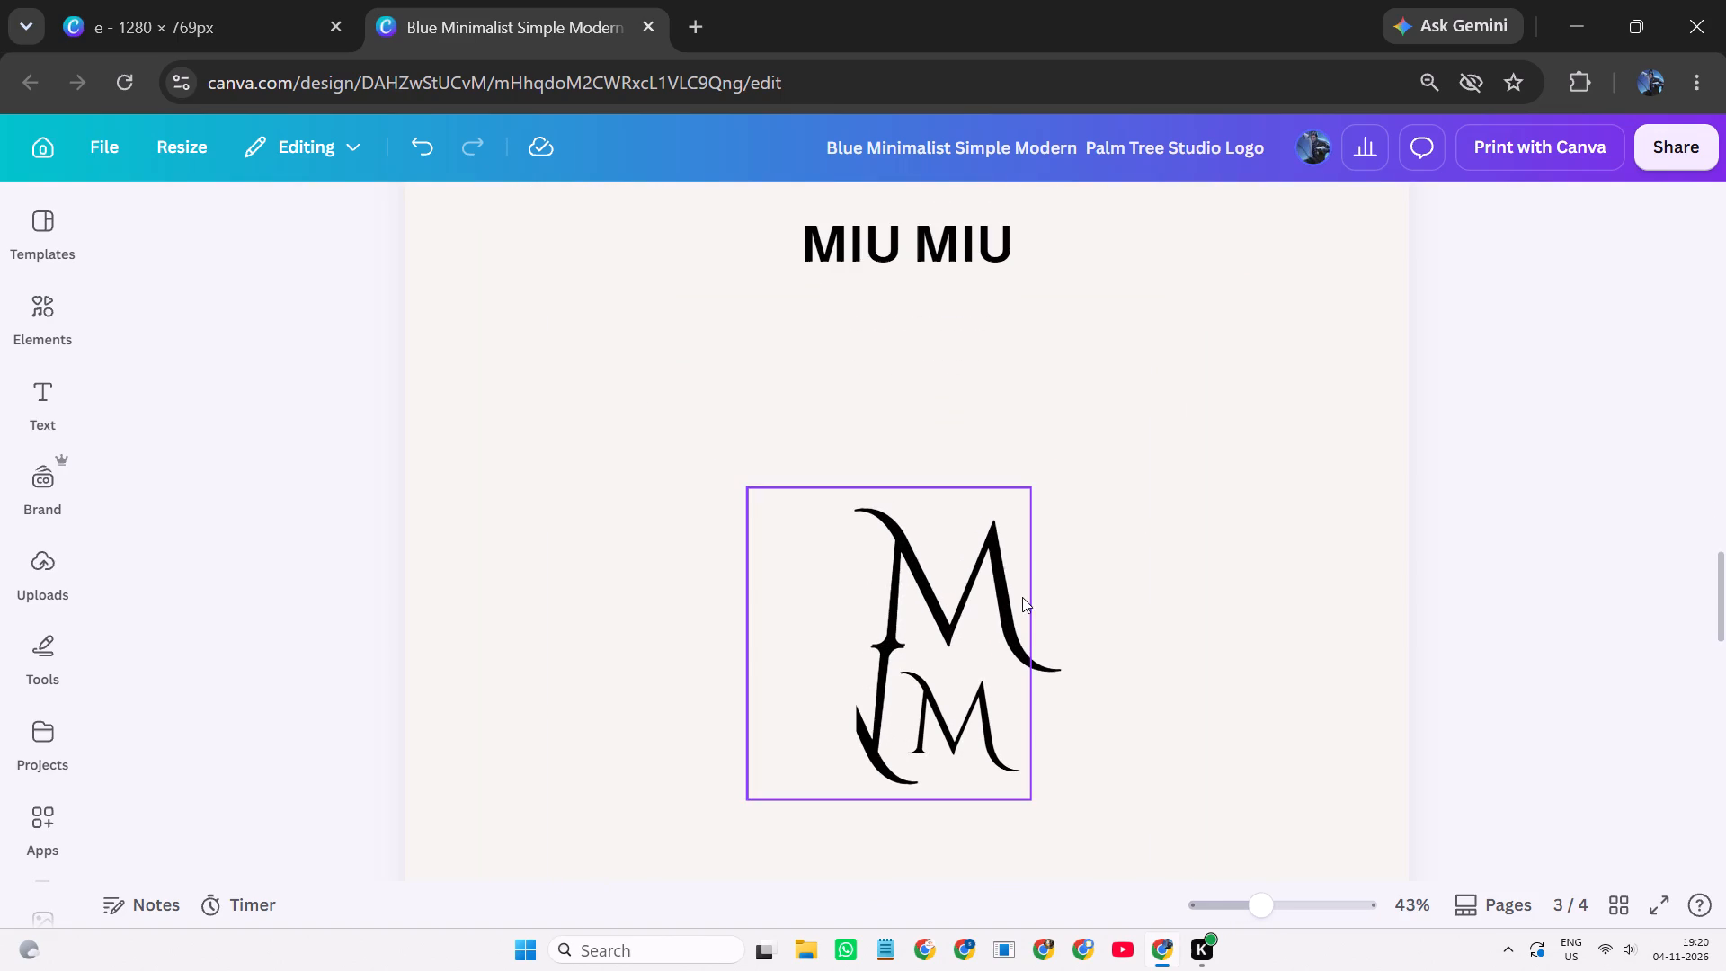
{"action": "left_click", "coordinate": [1178, 719]}
{"action": "left_click_drag", "start_coordinate": [974, 749], "coordinate": [973, 749]}
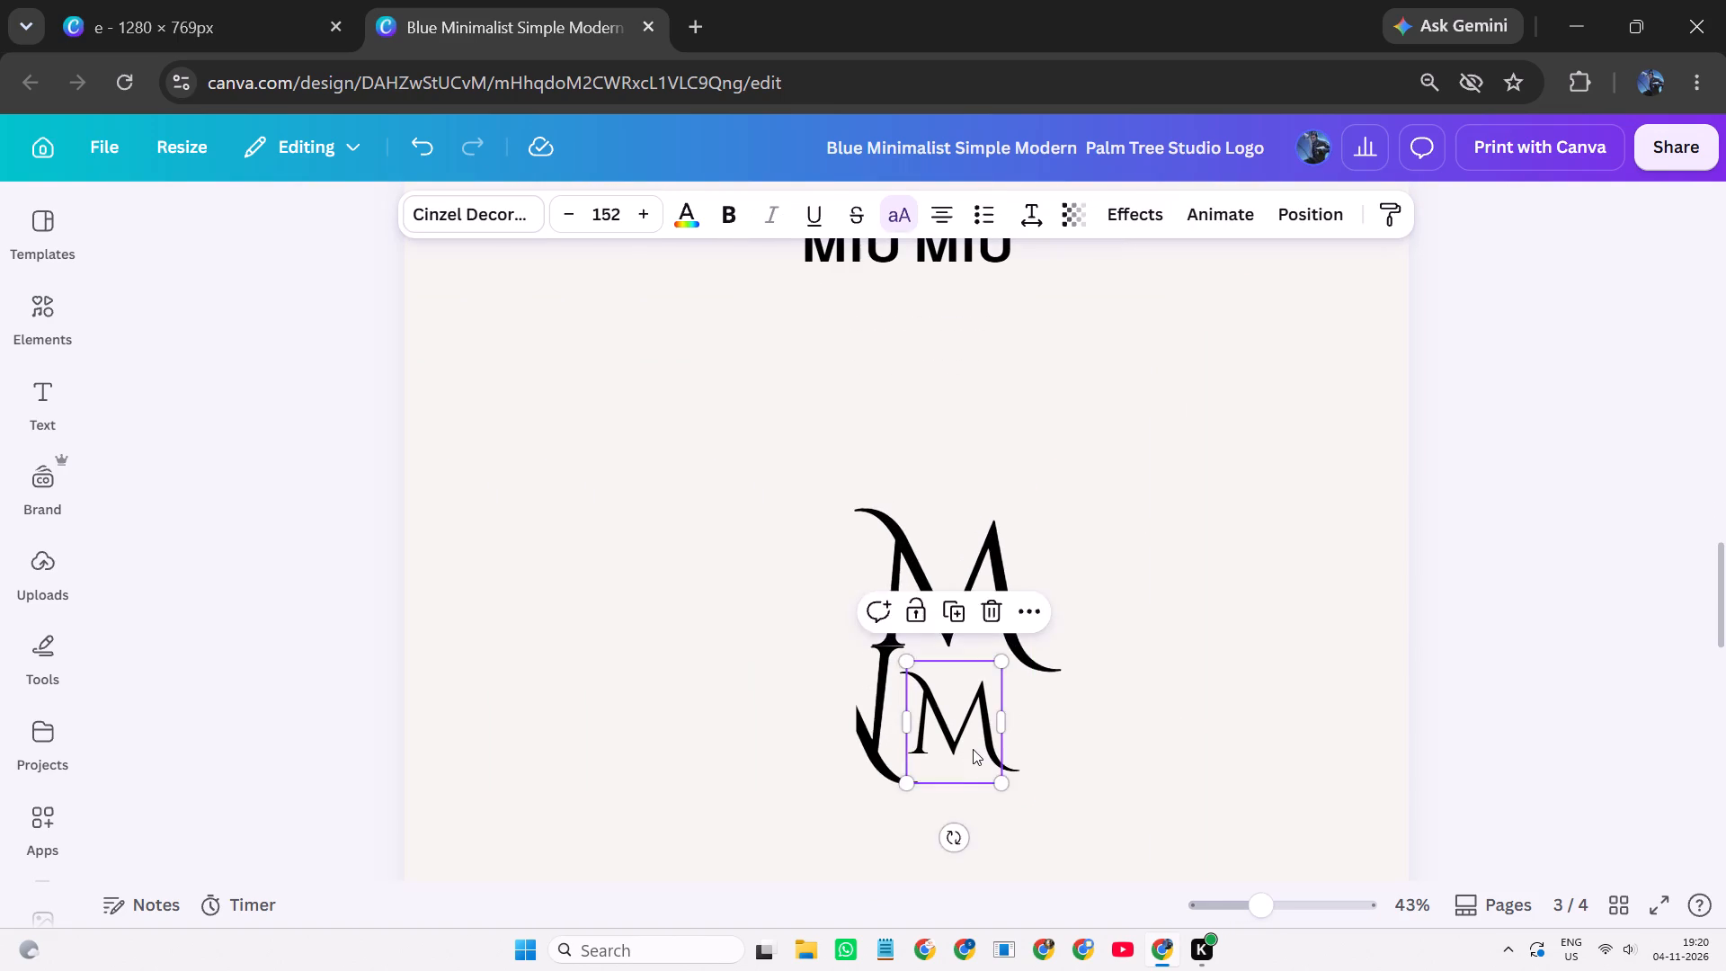
{"action": "left_click_drag", "start_coordinate": [973, 749], "coordinate": [970, 740]}
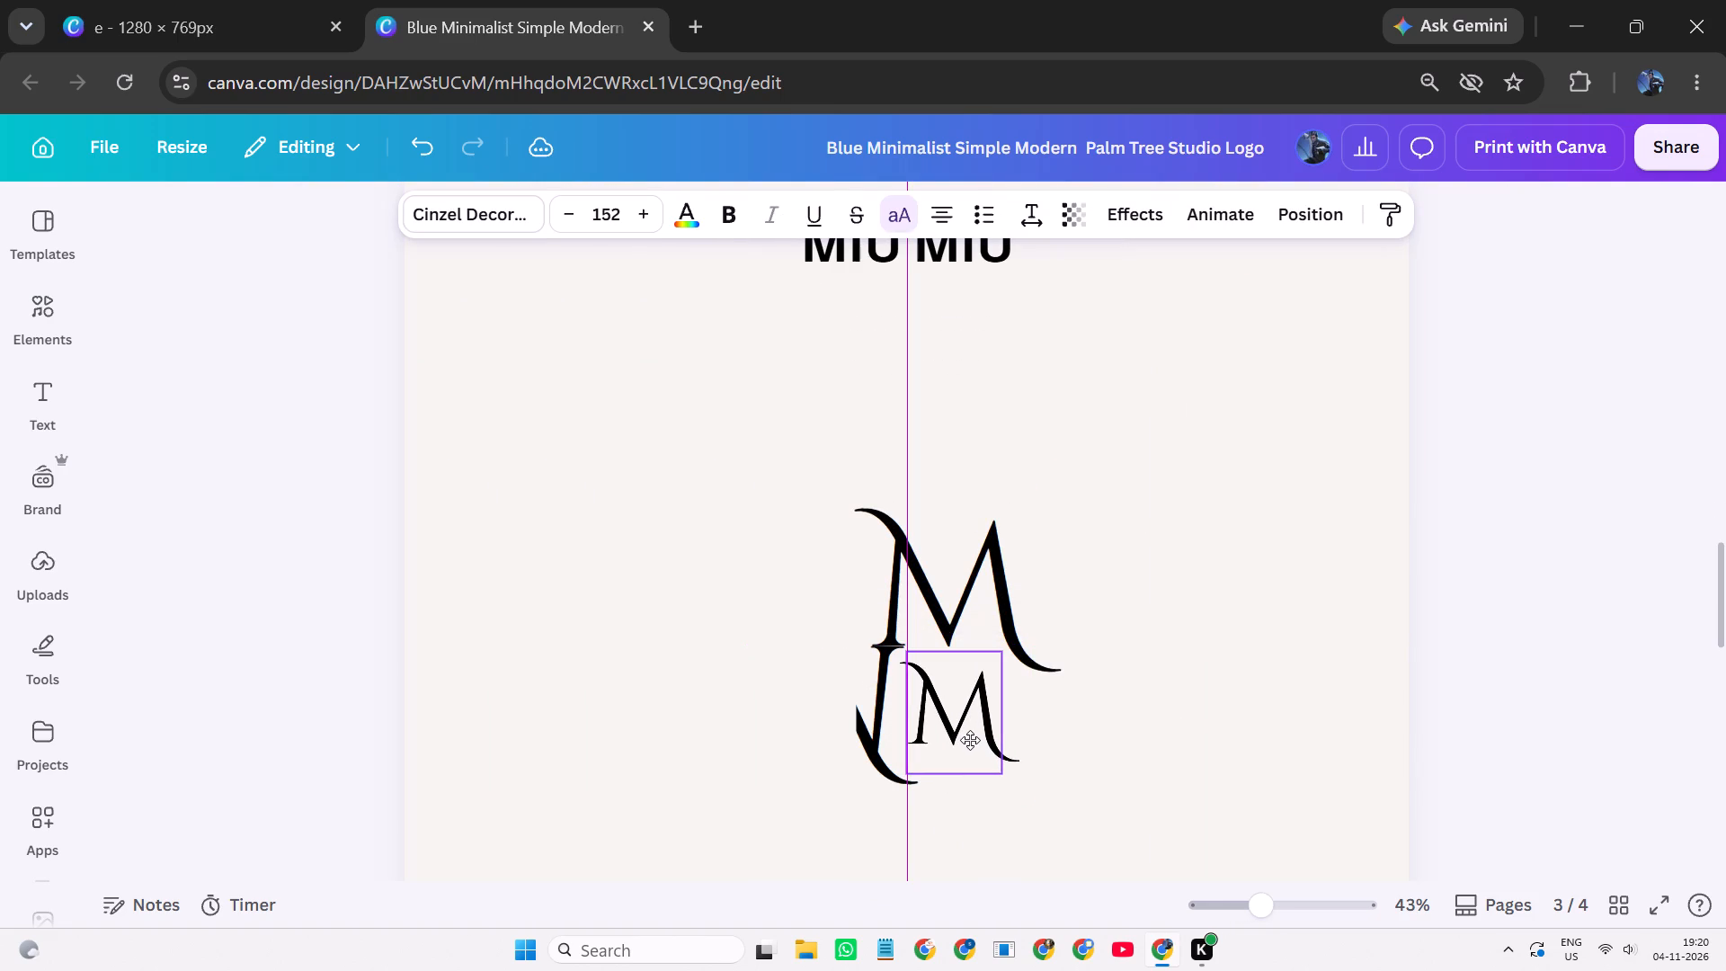
{"action": "left_click_drag", "start_coordinate": [970, 740], "coordinate": [961, 737]}
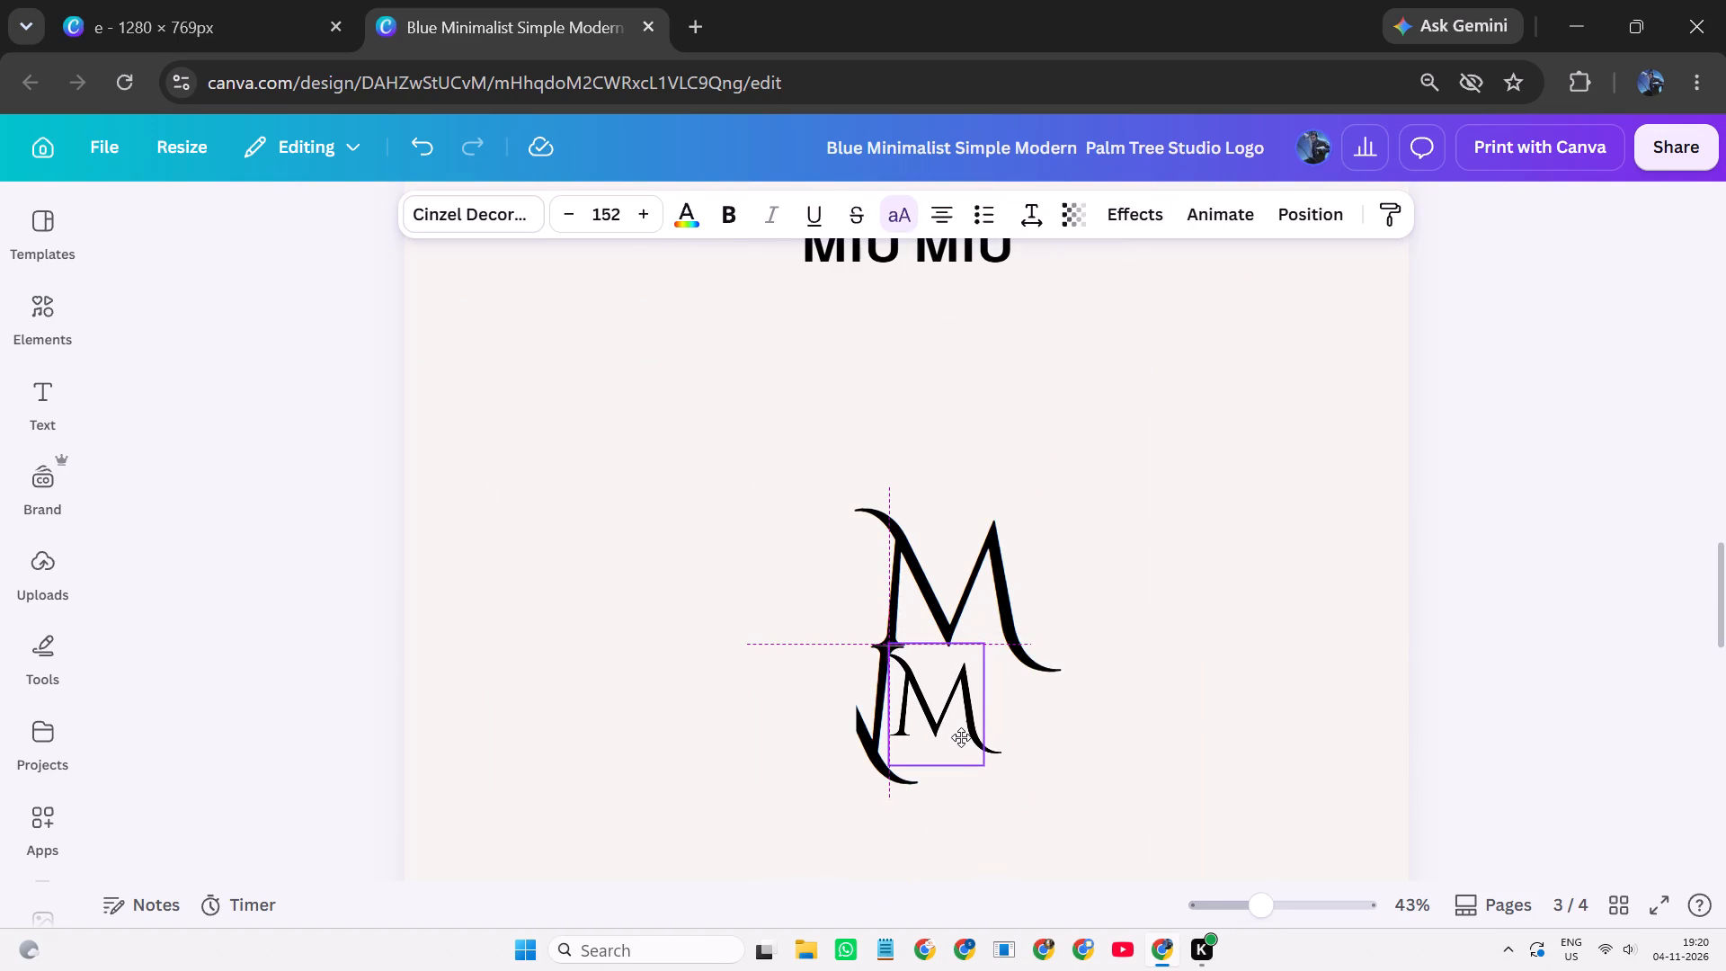
{"action": "left_click_drag", "start_coordinate": [961, 737], "coordinate": [965, 736]}
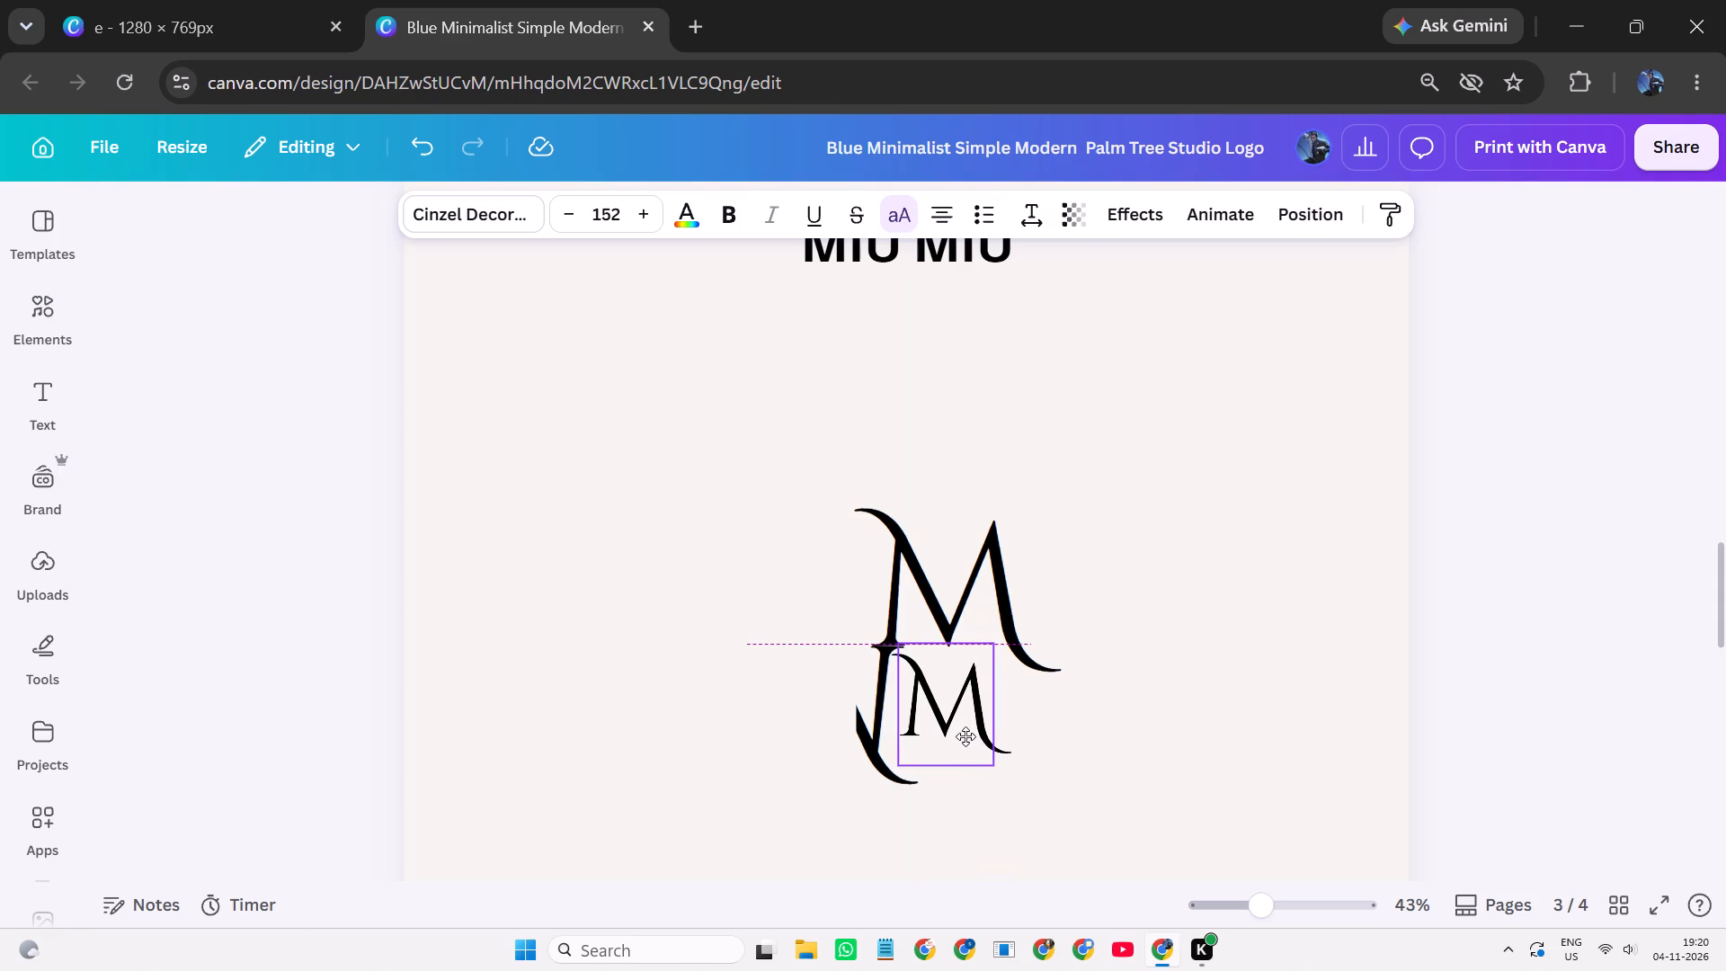
{"action": "left_click_drag", "start_coordinate": [965, 736], "coordinate": [965, 741]}
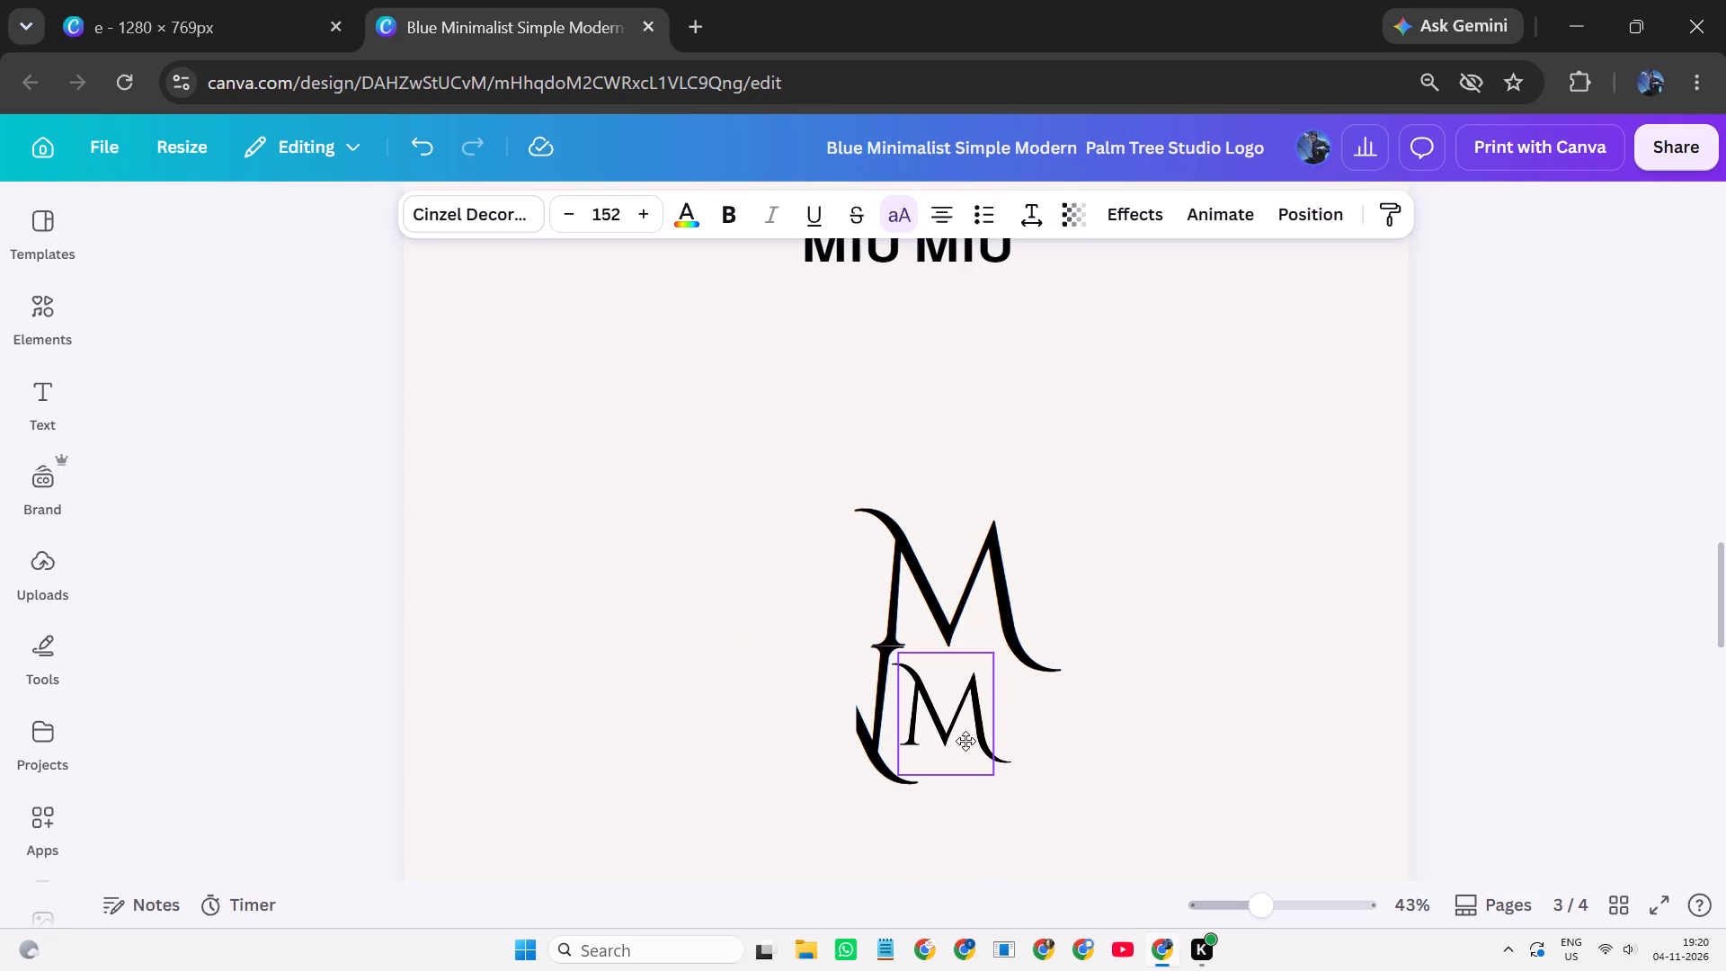
{"action": "left_click_drag", "start_coordinate": [965, 741], "coordinate": [966, 741]}
{"action": "left_click", "coordinate": [1257, 589]}
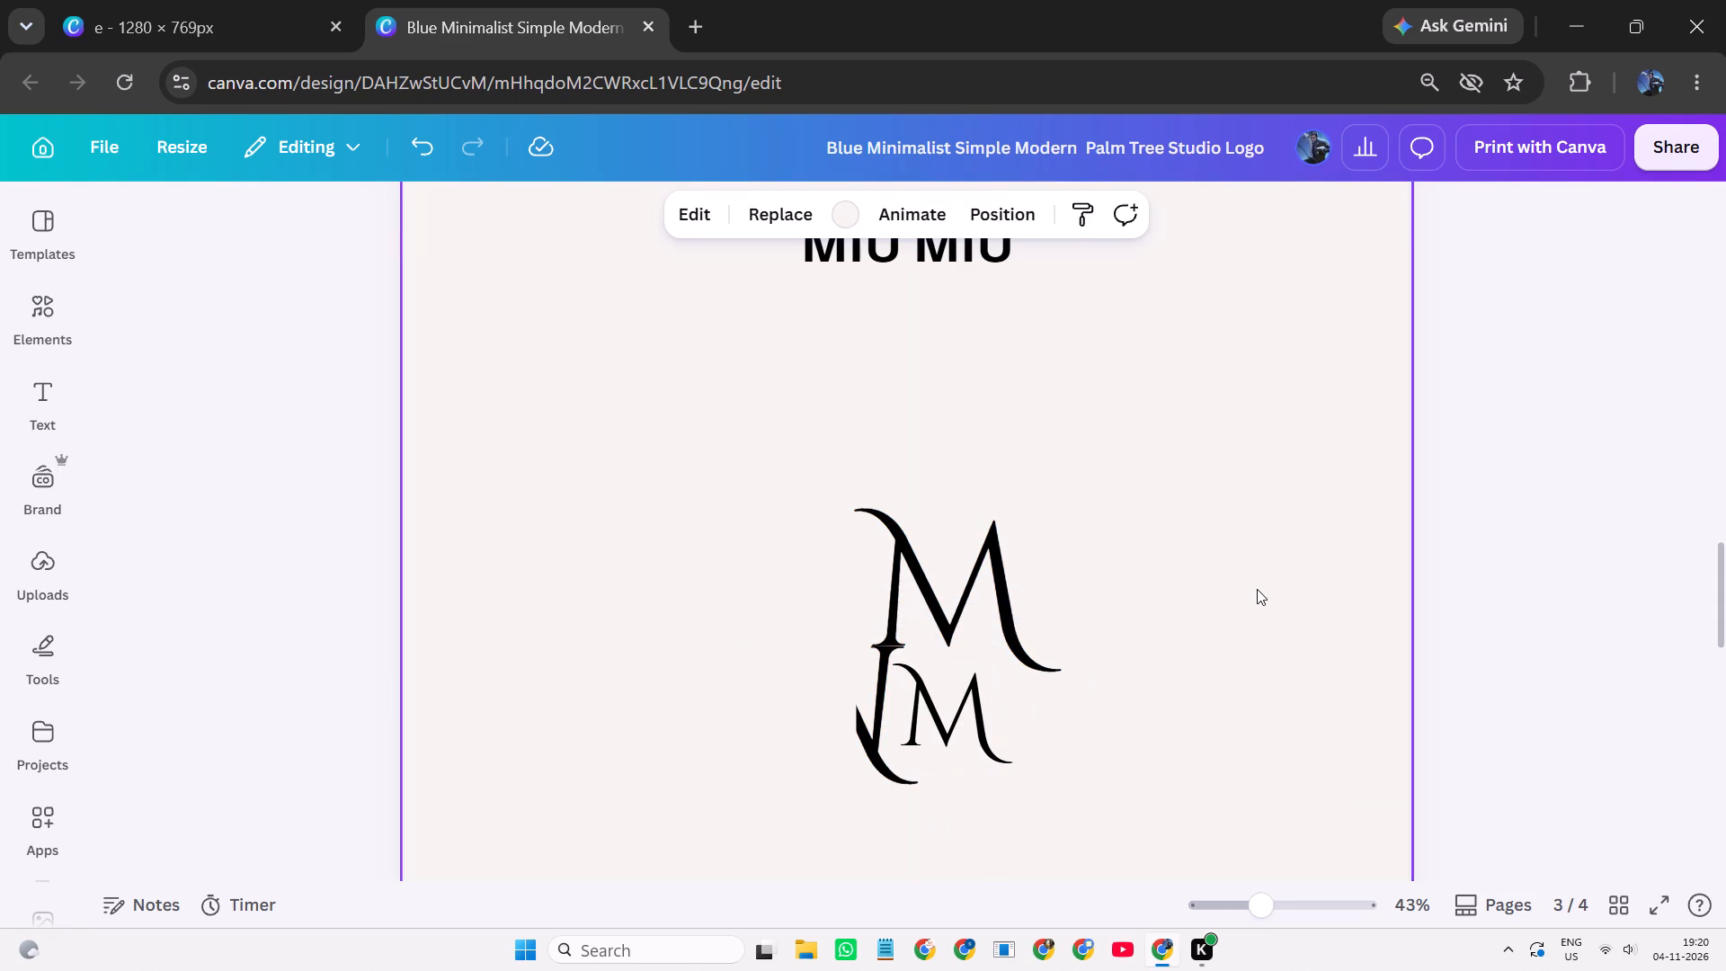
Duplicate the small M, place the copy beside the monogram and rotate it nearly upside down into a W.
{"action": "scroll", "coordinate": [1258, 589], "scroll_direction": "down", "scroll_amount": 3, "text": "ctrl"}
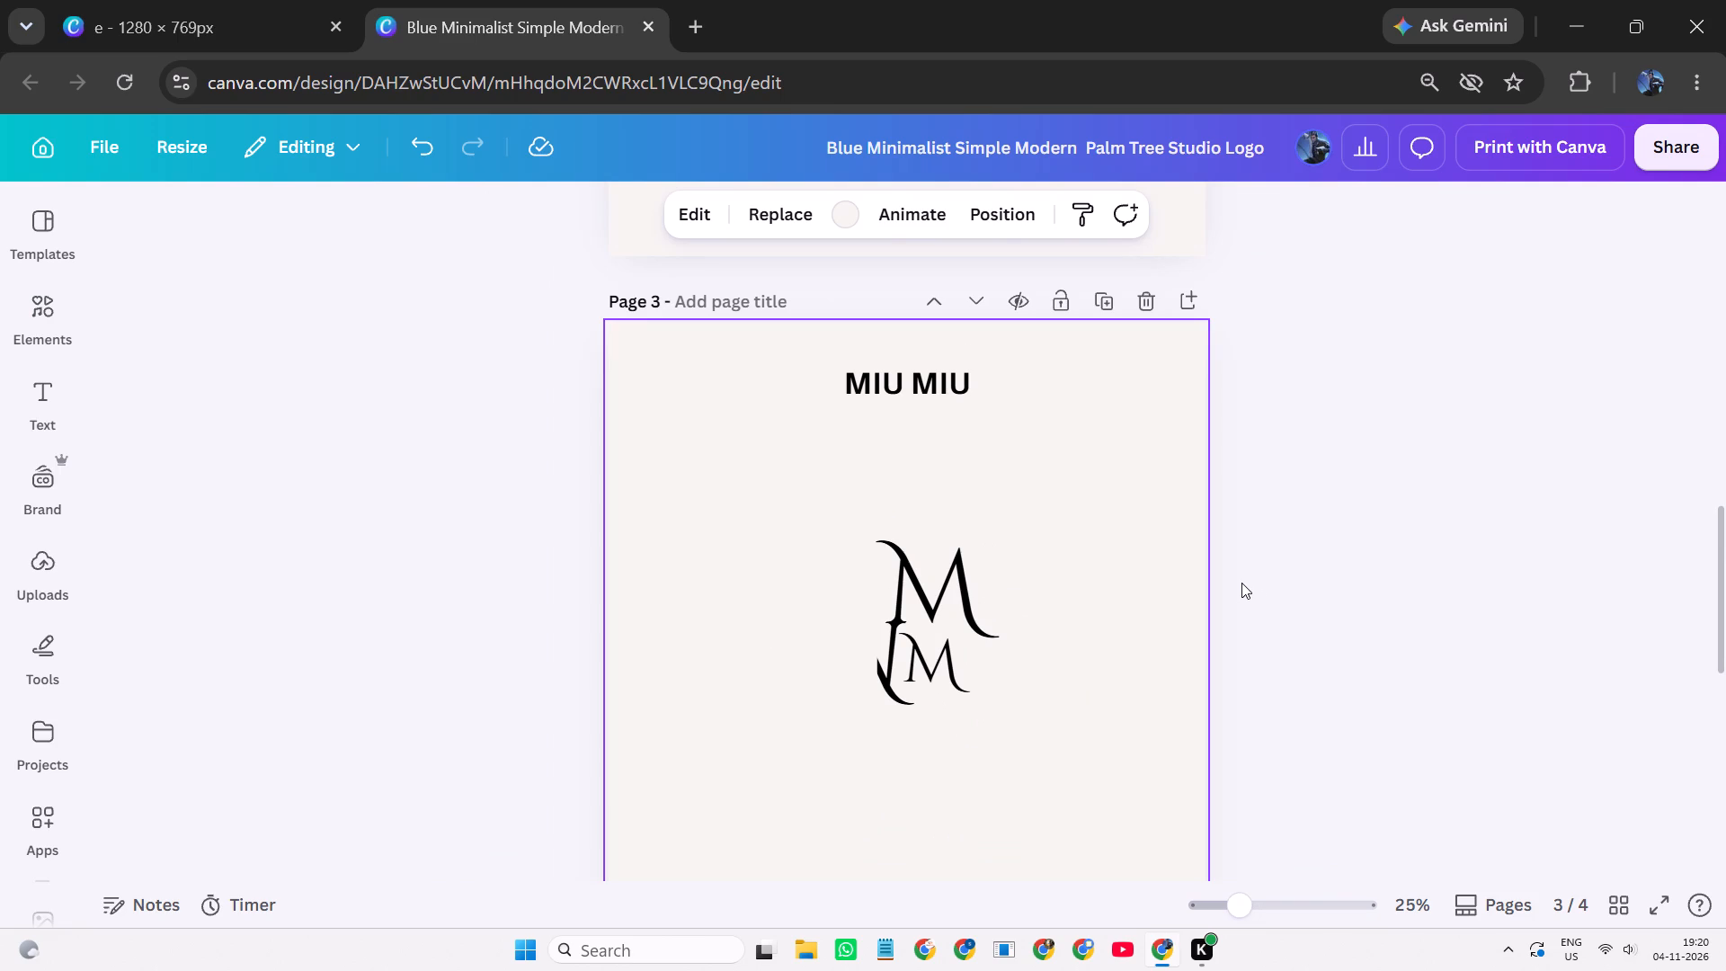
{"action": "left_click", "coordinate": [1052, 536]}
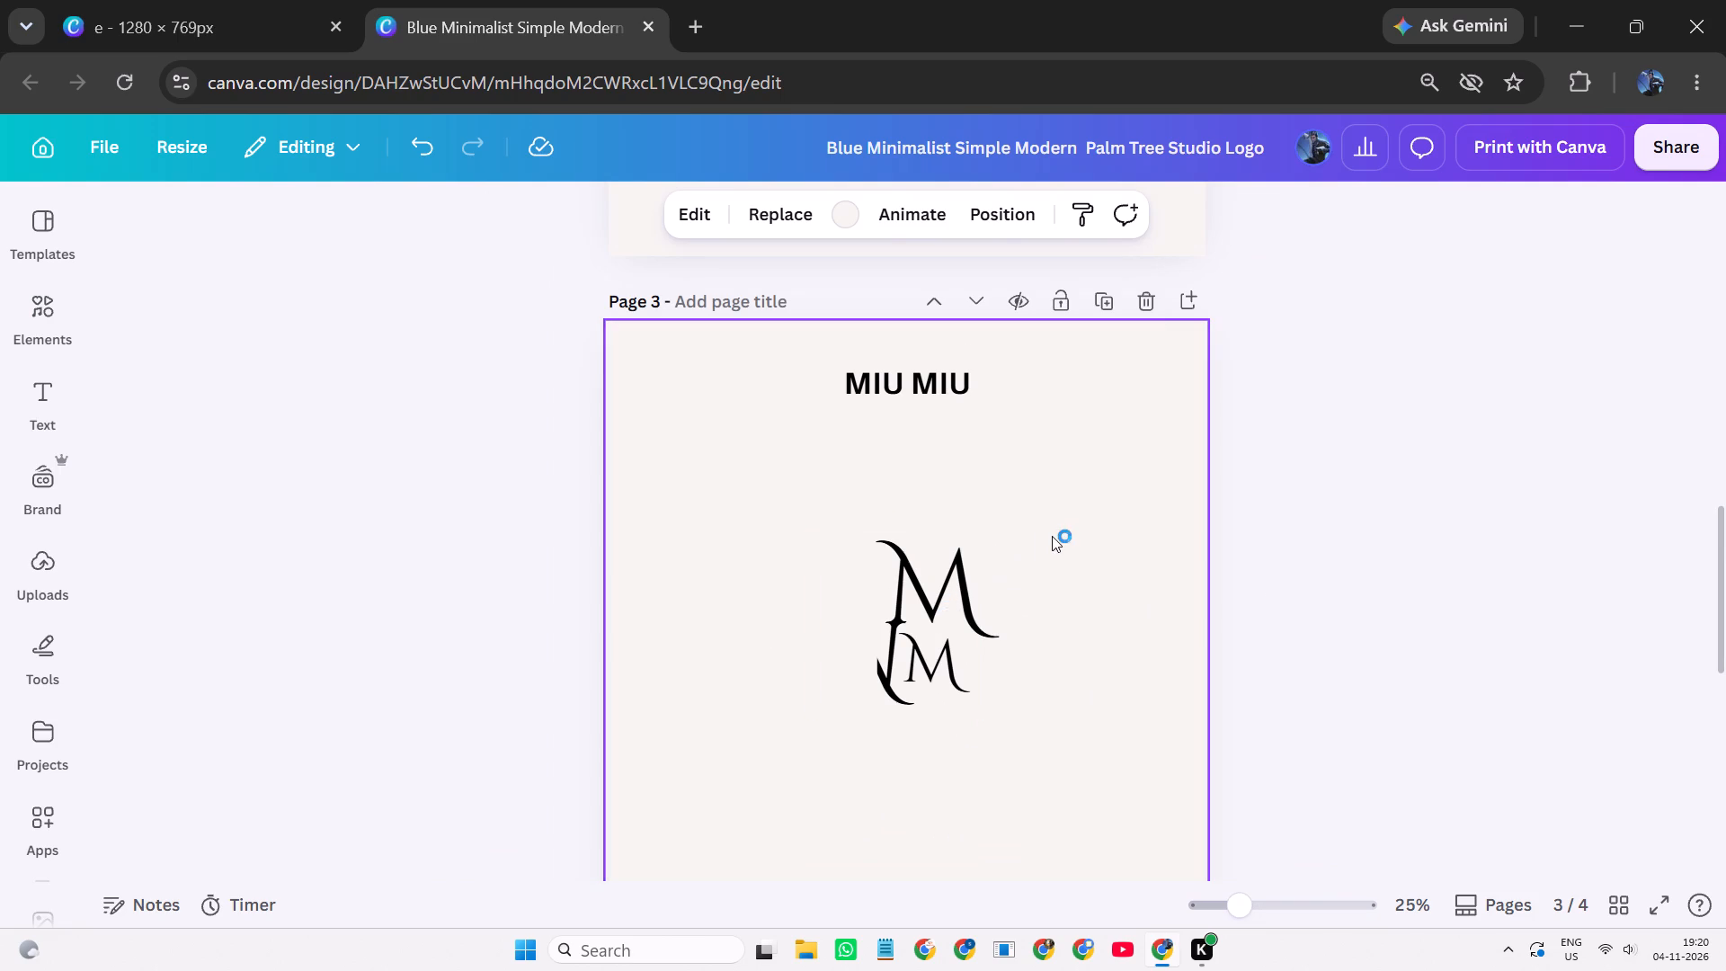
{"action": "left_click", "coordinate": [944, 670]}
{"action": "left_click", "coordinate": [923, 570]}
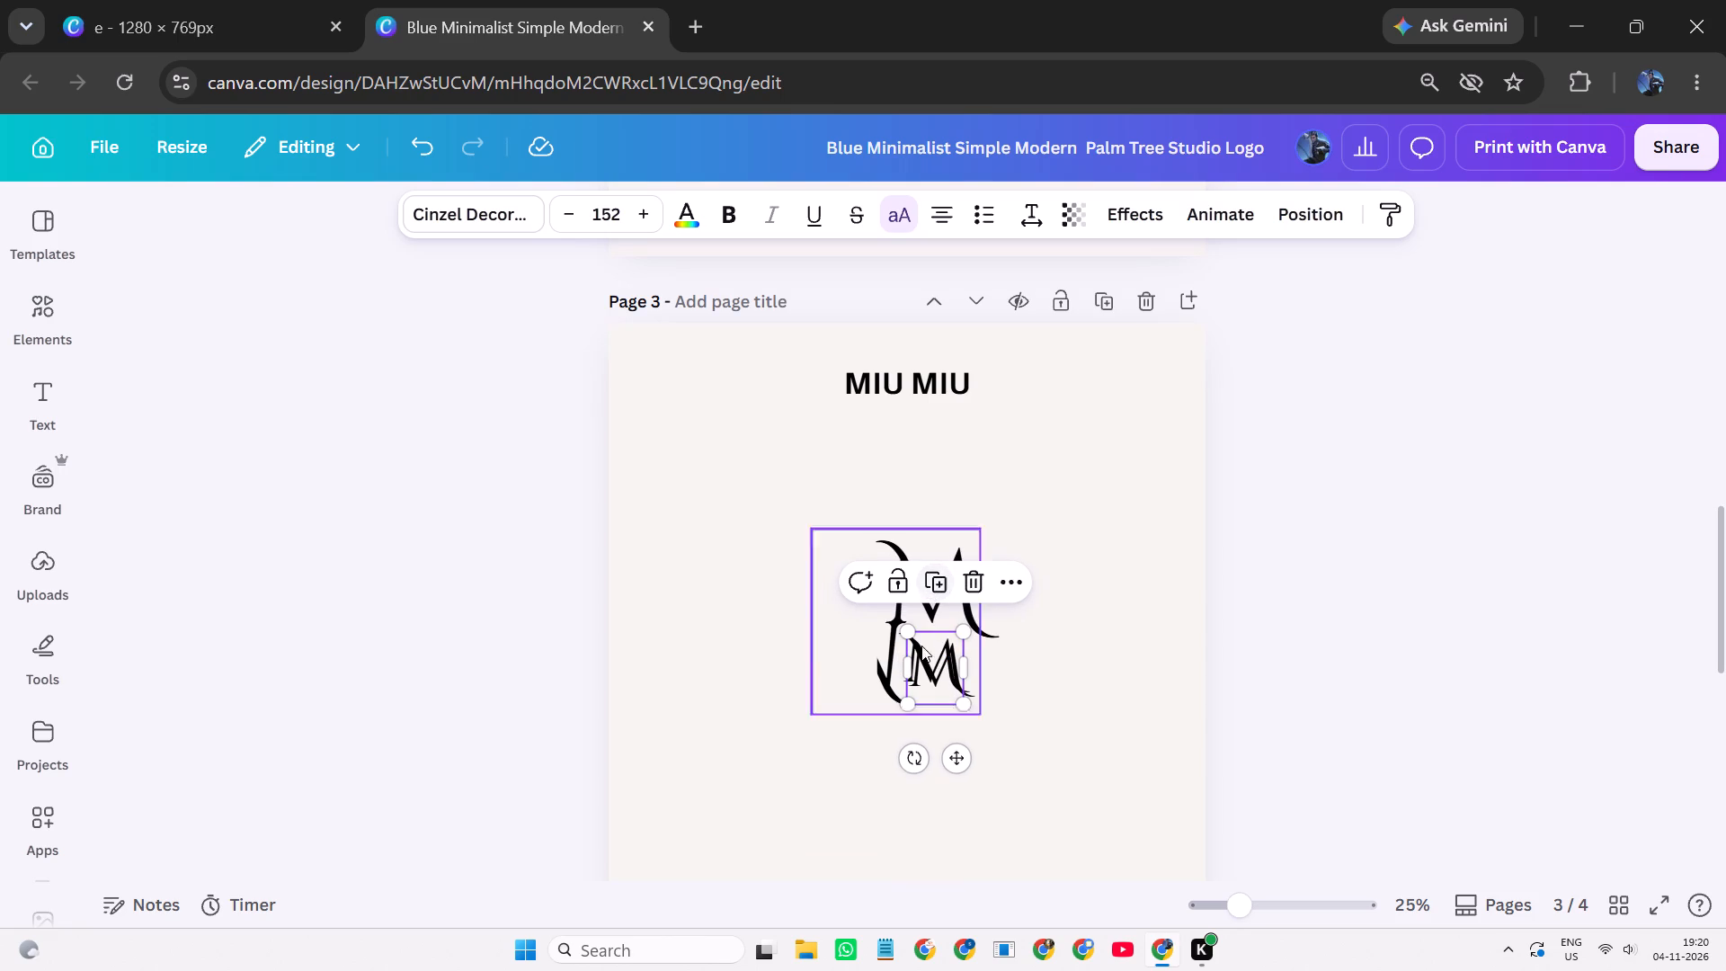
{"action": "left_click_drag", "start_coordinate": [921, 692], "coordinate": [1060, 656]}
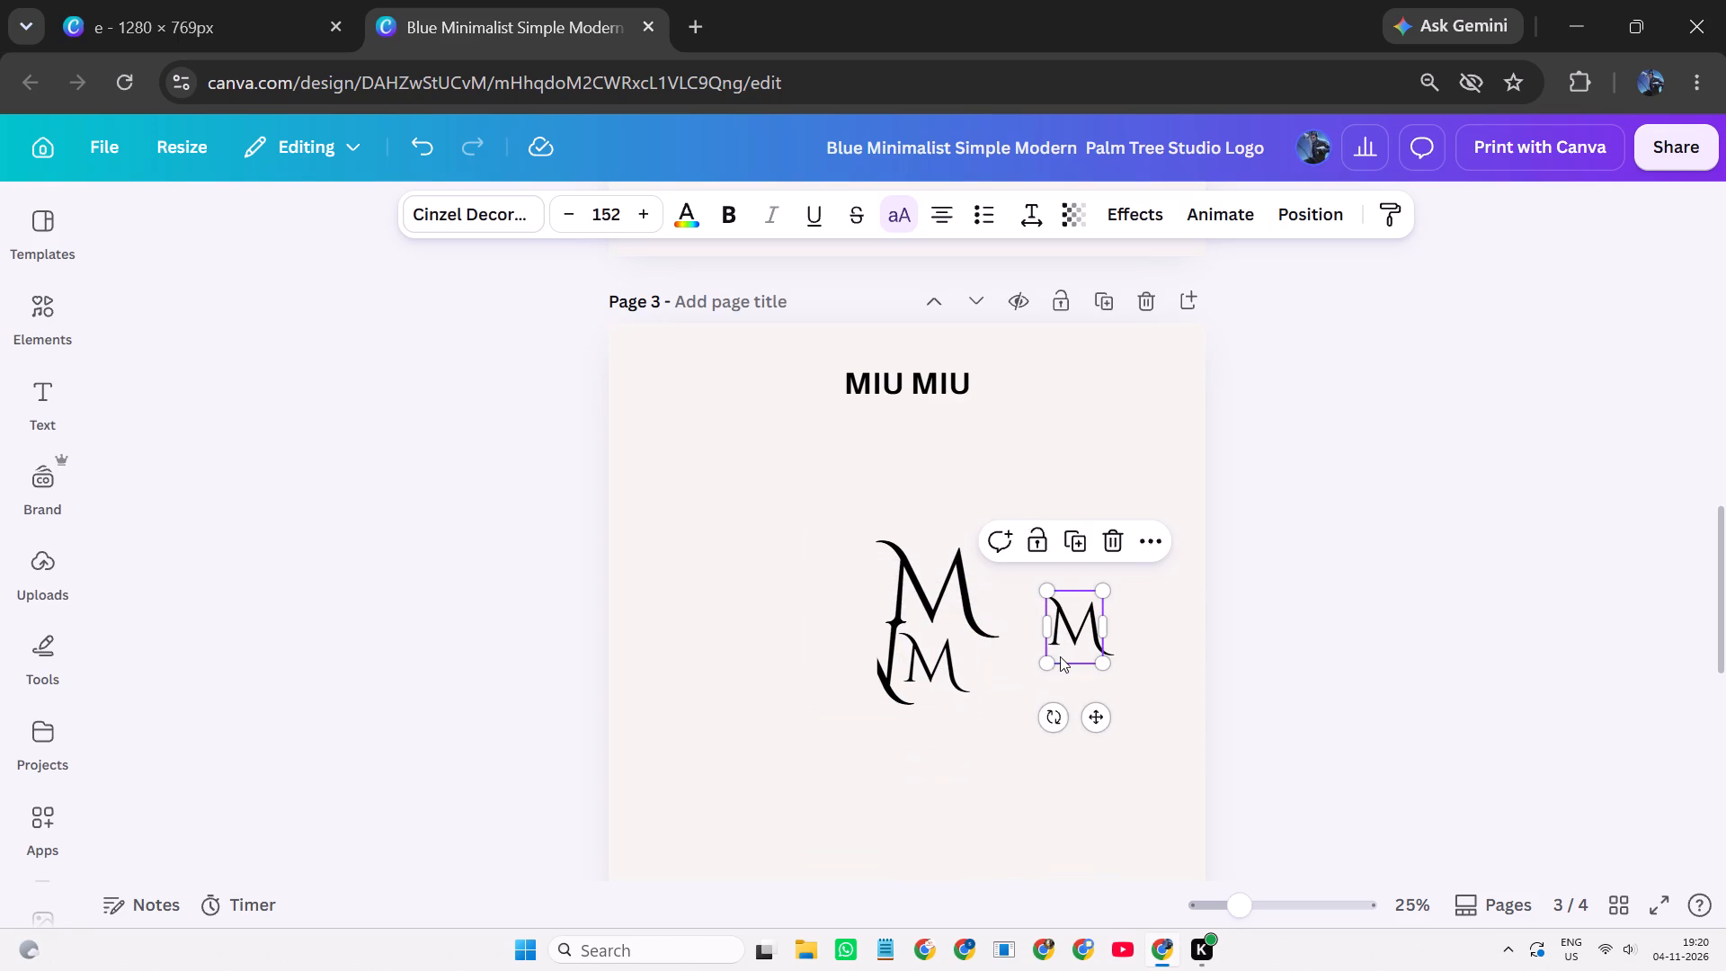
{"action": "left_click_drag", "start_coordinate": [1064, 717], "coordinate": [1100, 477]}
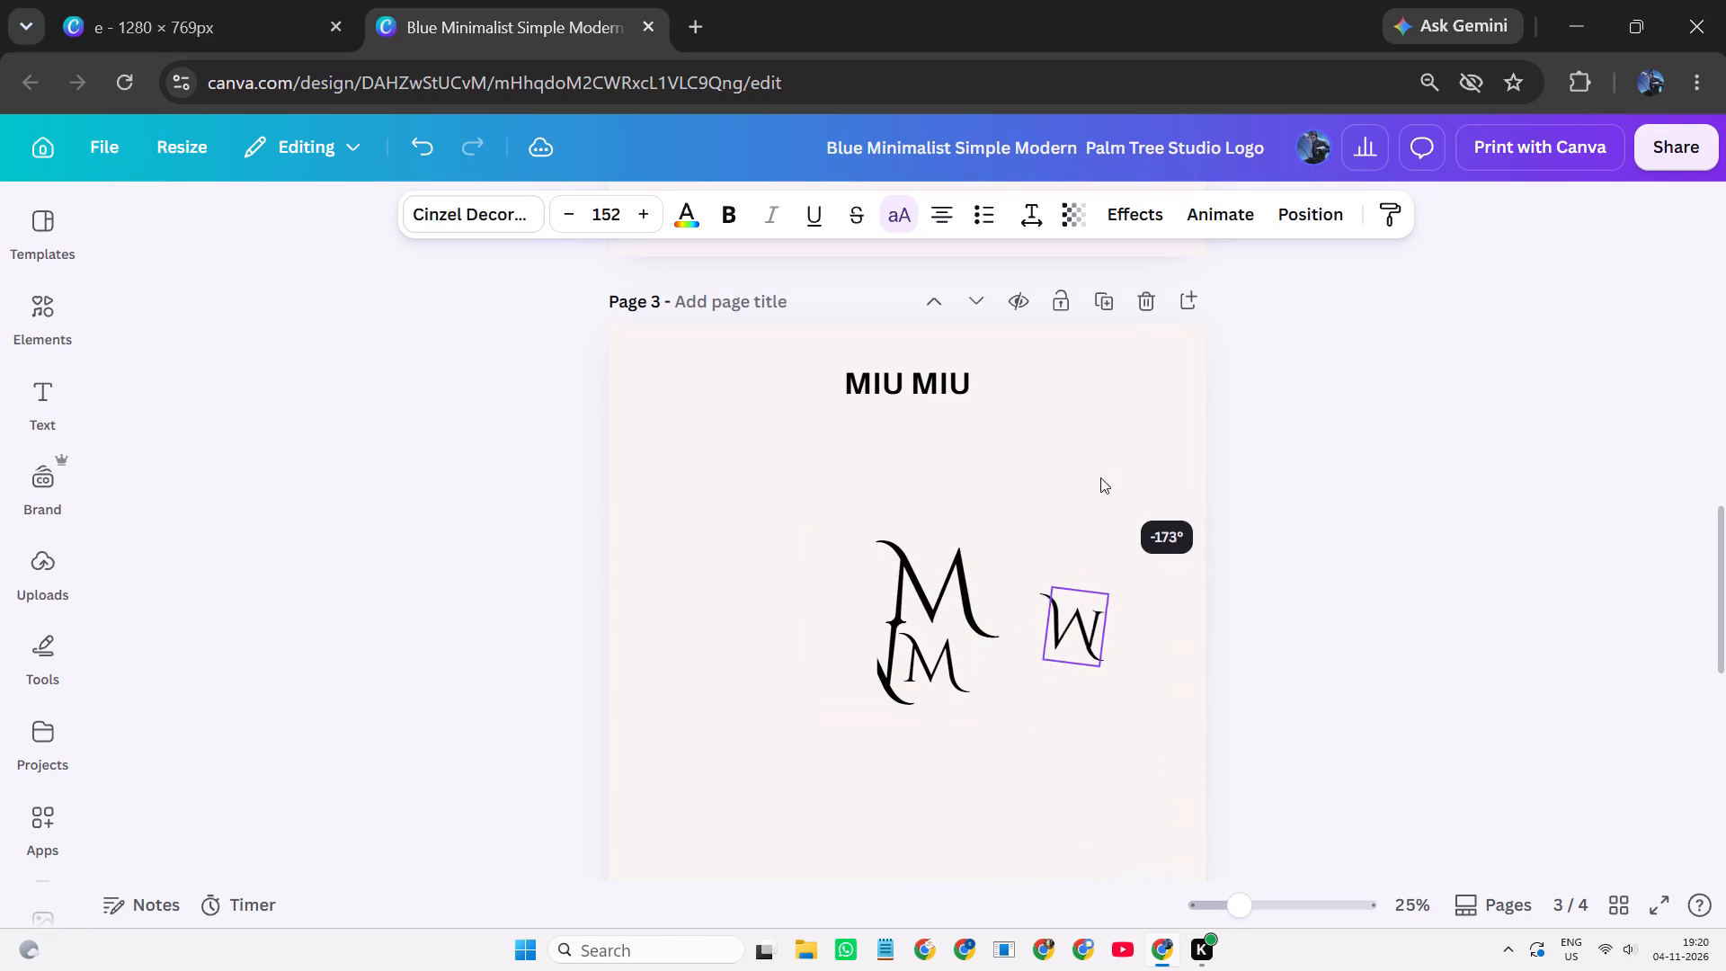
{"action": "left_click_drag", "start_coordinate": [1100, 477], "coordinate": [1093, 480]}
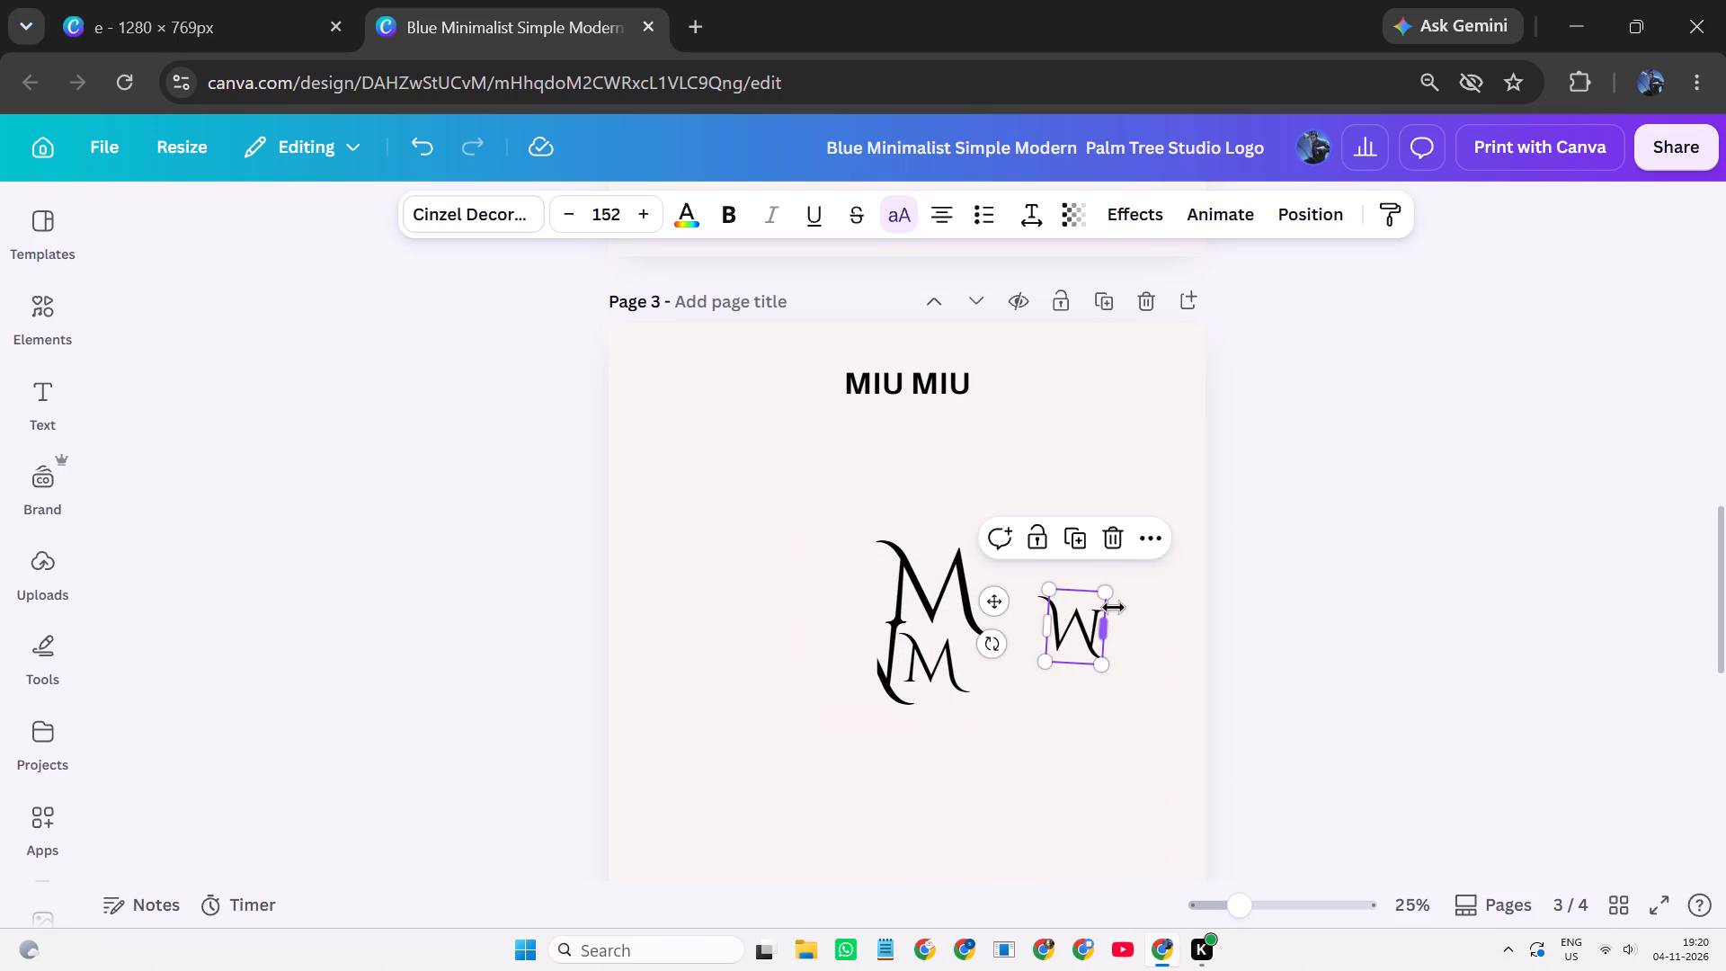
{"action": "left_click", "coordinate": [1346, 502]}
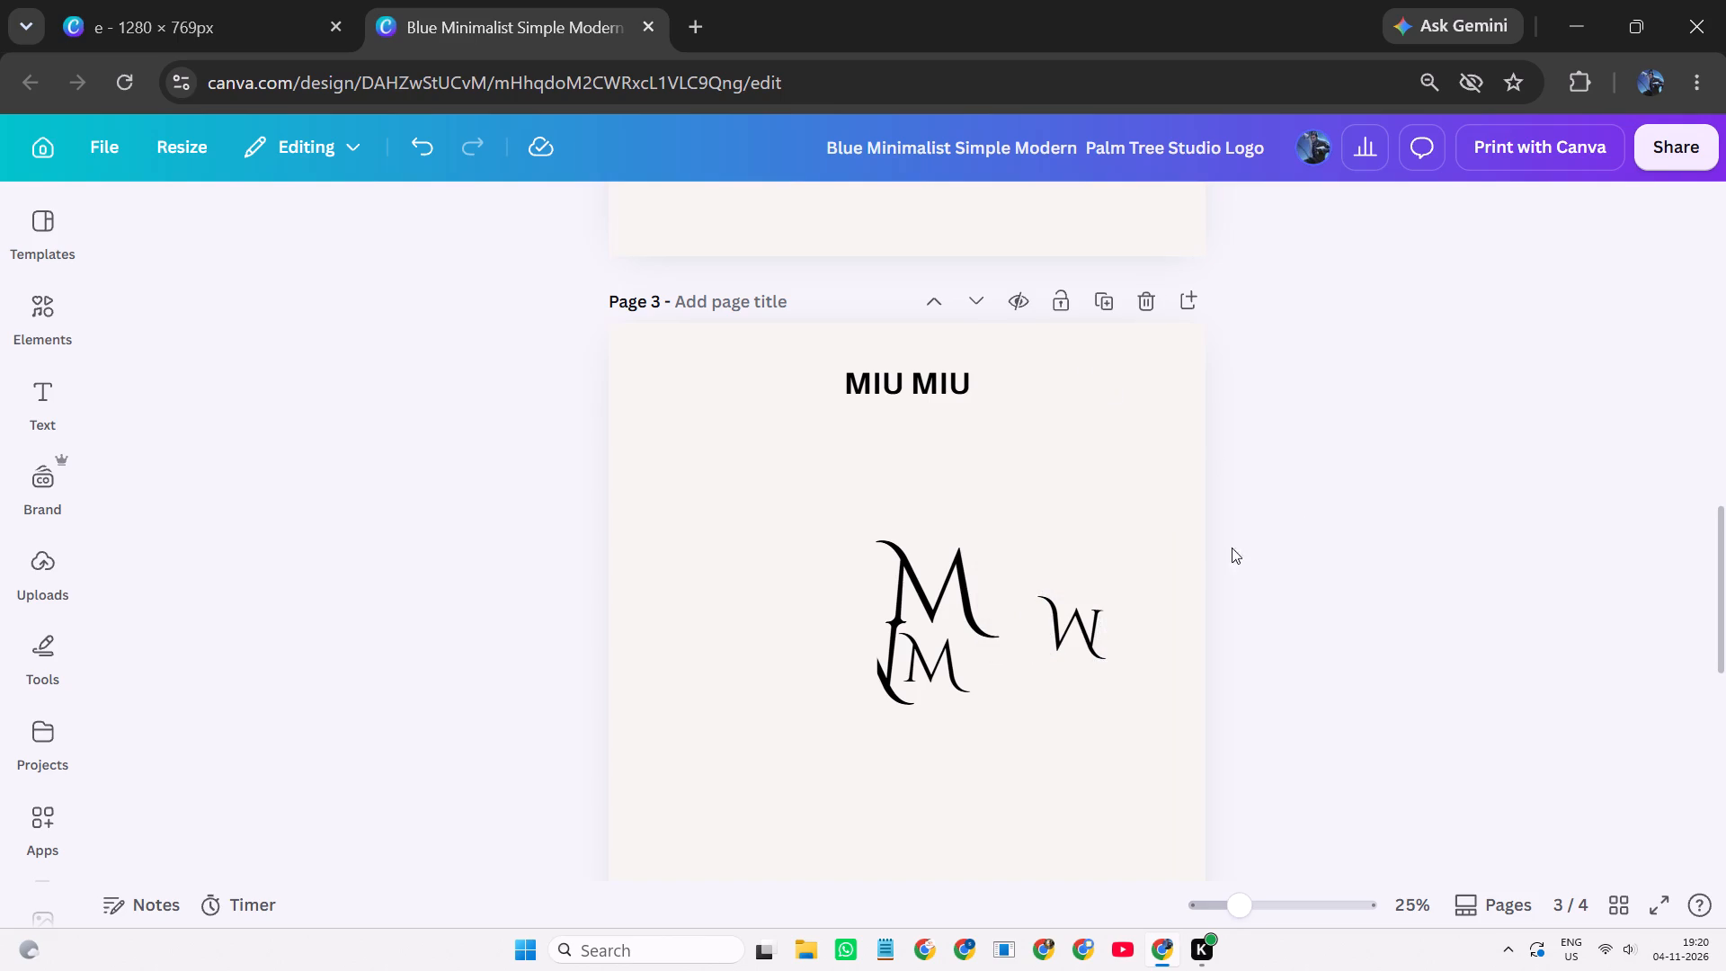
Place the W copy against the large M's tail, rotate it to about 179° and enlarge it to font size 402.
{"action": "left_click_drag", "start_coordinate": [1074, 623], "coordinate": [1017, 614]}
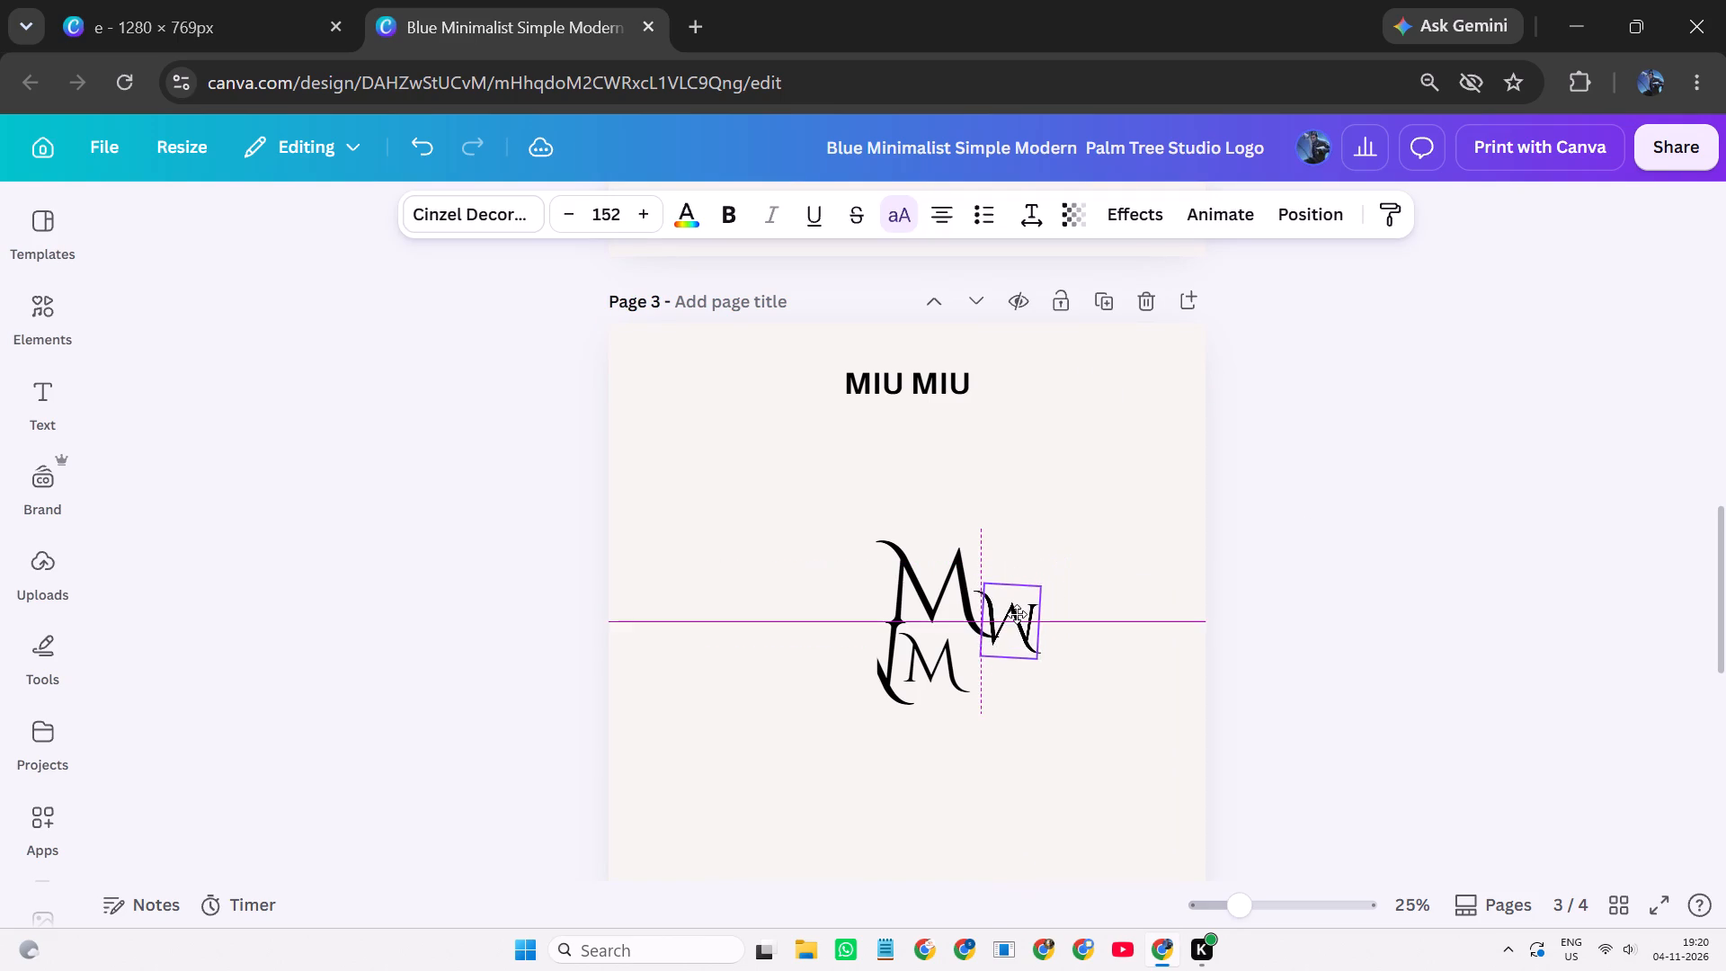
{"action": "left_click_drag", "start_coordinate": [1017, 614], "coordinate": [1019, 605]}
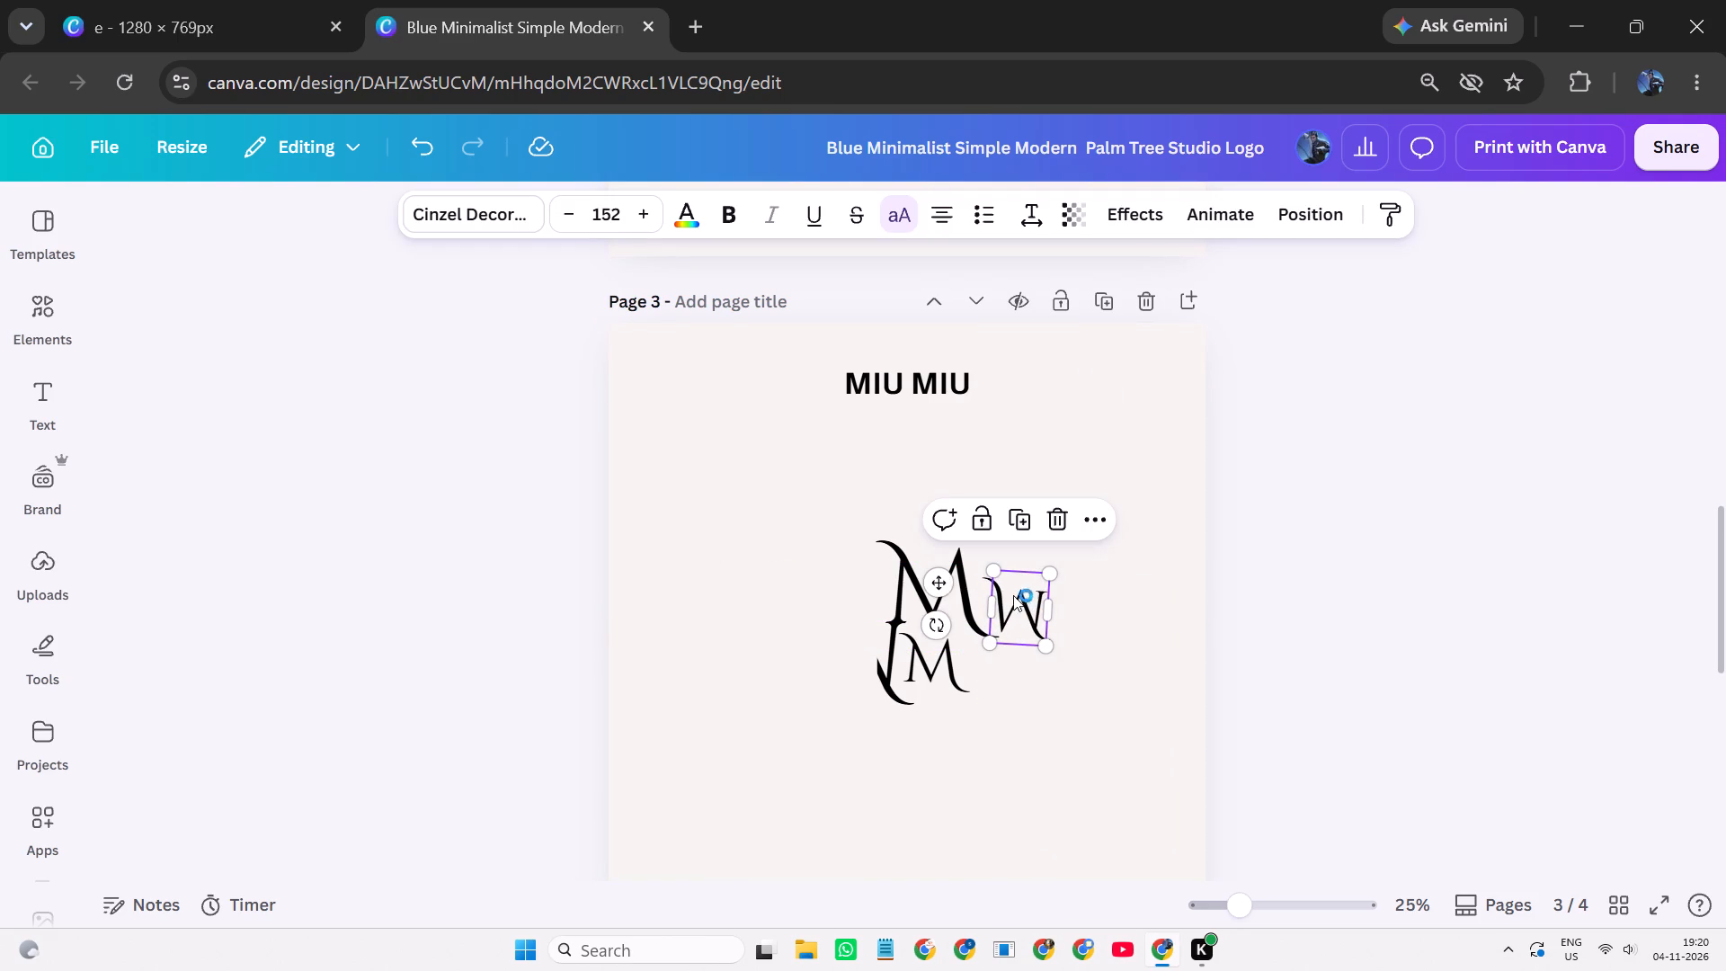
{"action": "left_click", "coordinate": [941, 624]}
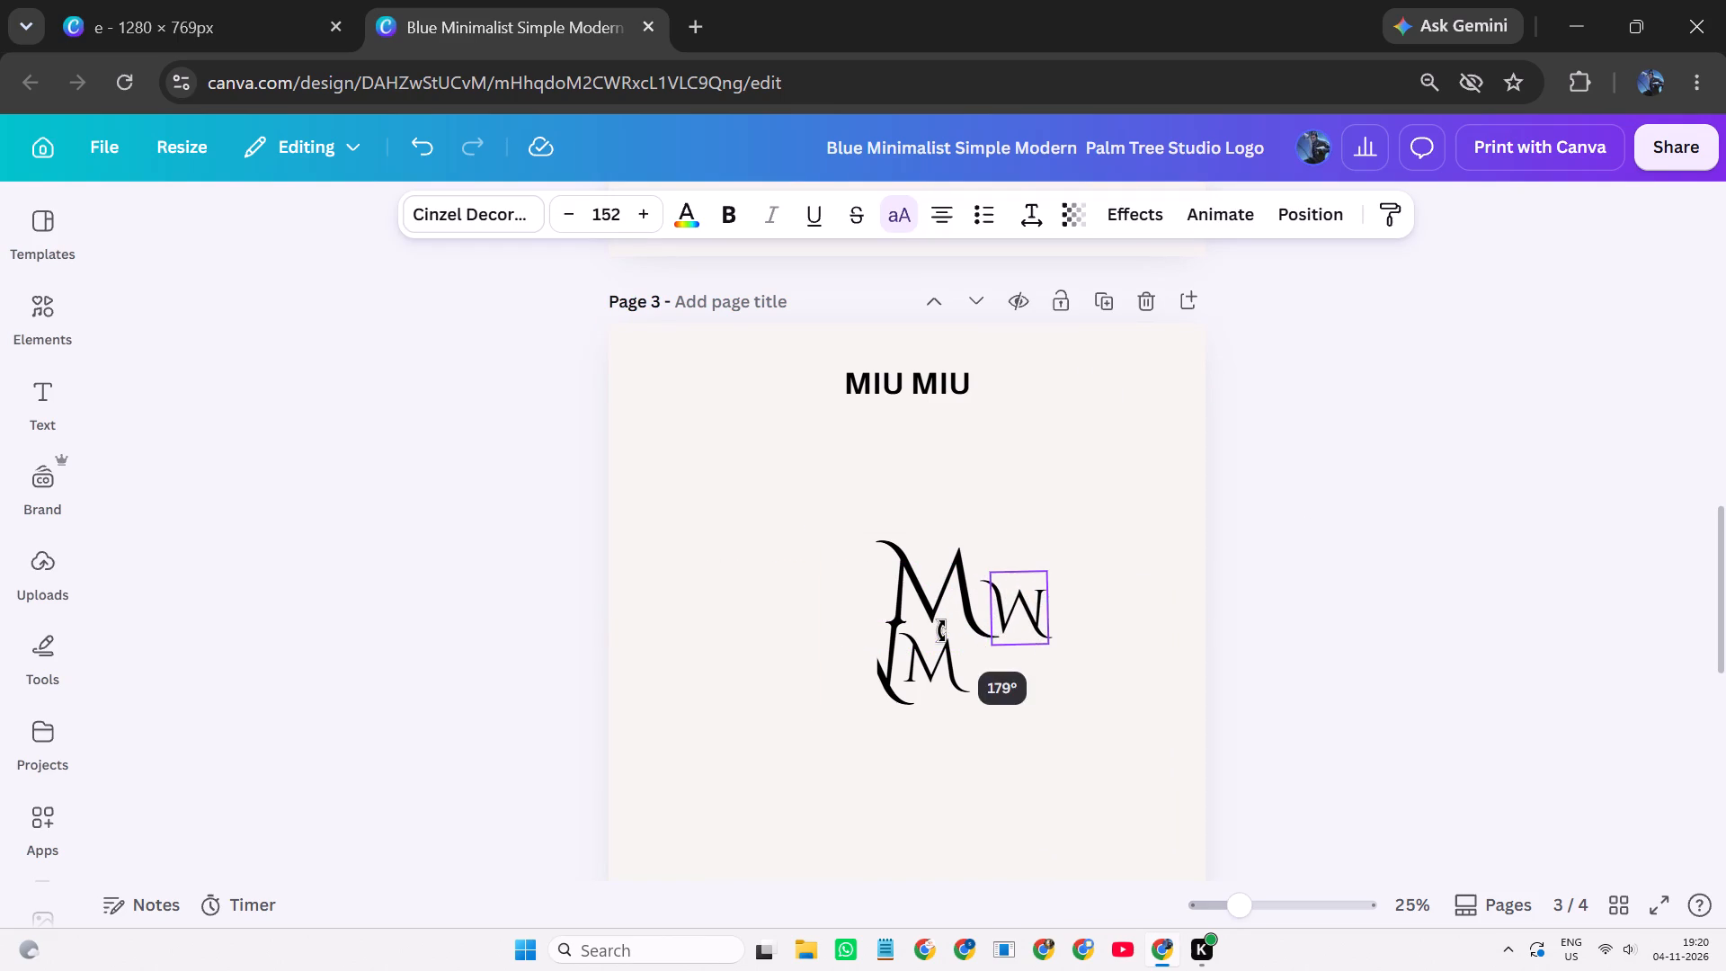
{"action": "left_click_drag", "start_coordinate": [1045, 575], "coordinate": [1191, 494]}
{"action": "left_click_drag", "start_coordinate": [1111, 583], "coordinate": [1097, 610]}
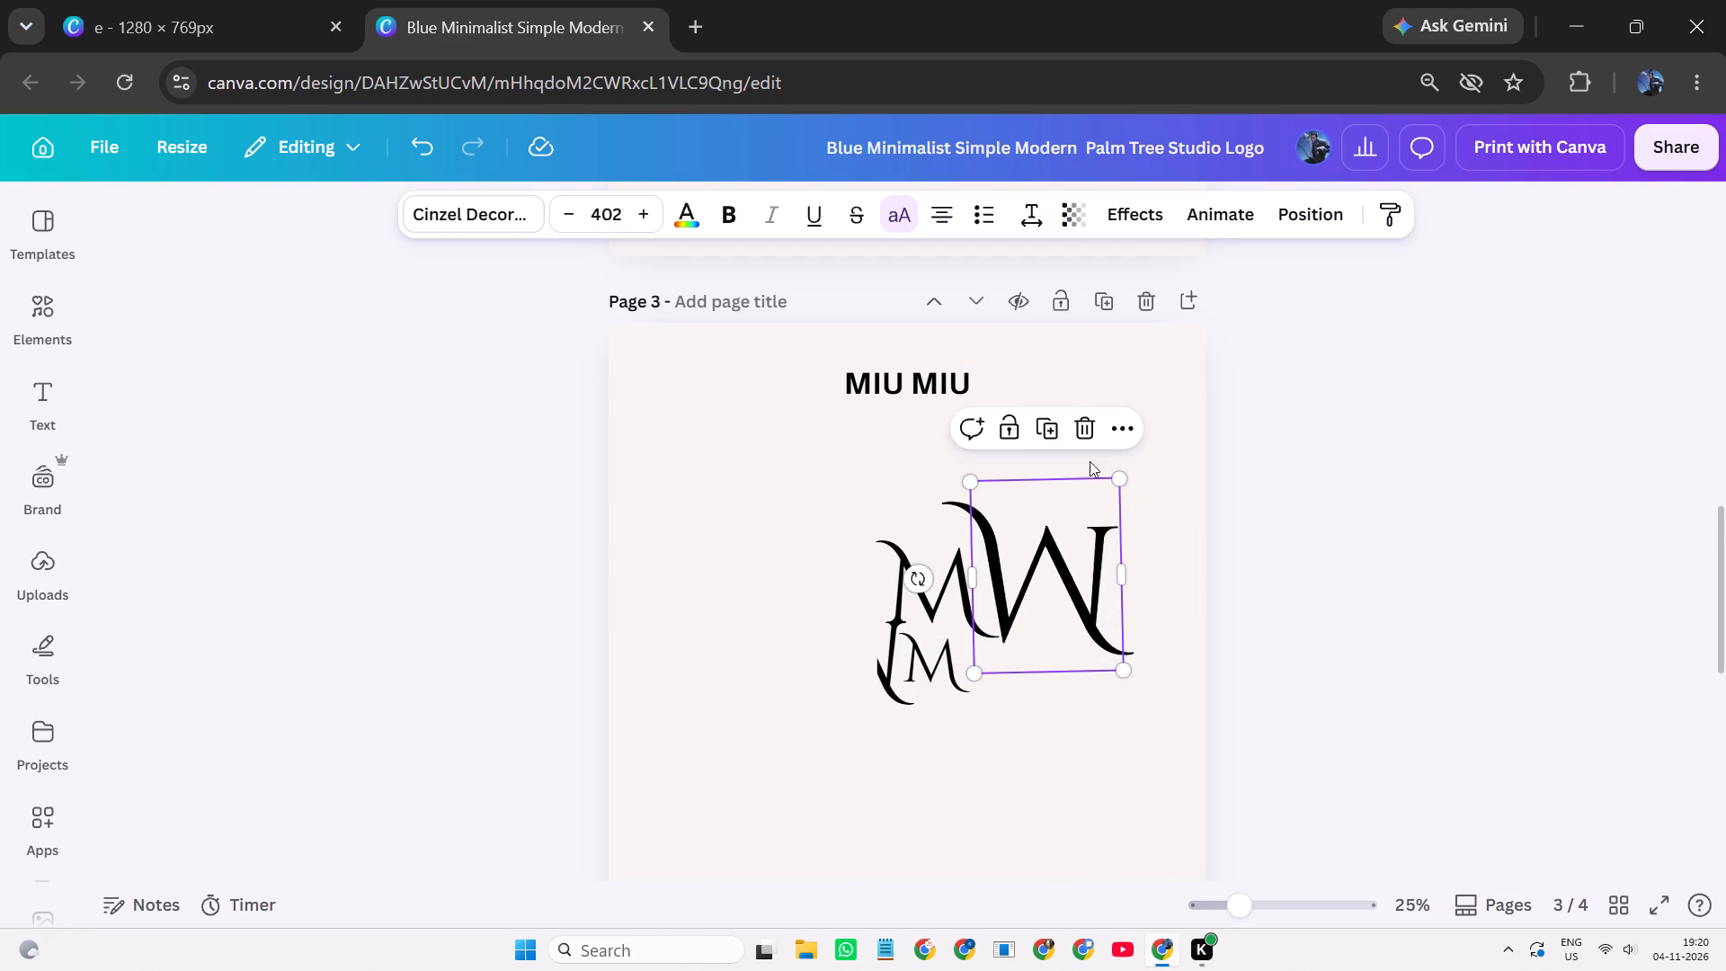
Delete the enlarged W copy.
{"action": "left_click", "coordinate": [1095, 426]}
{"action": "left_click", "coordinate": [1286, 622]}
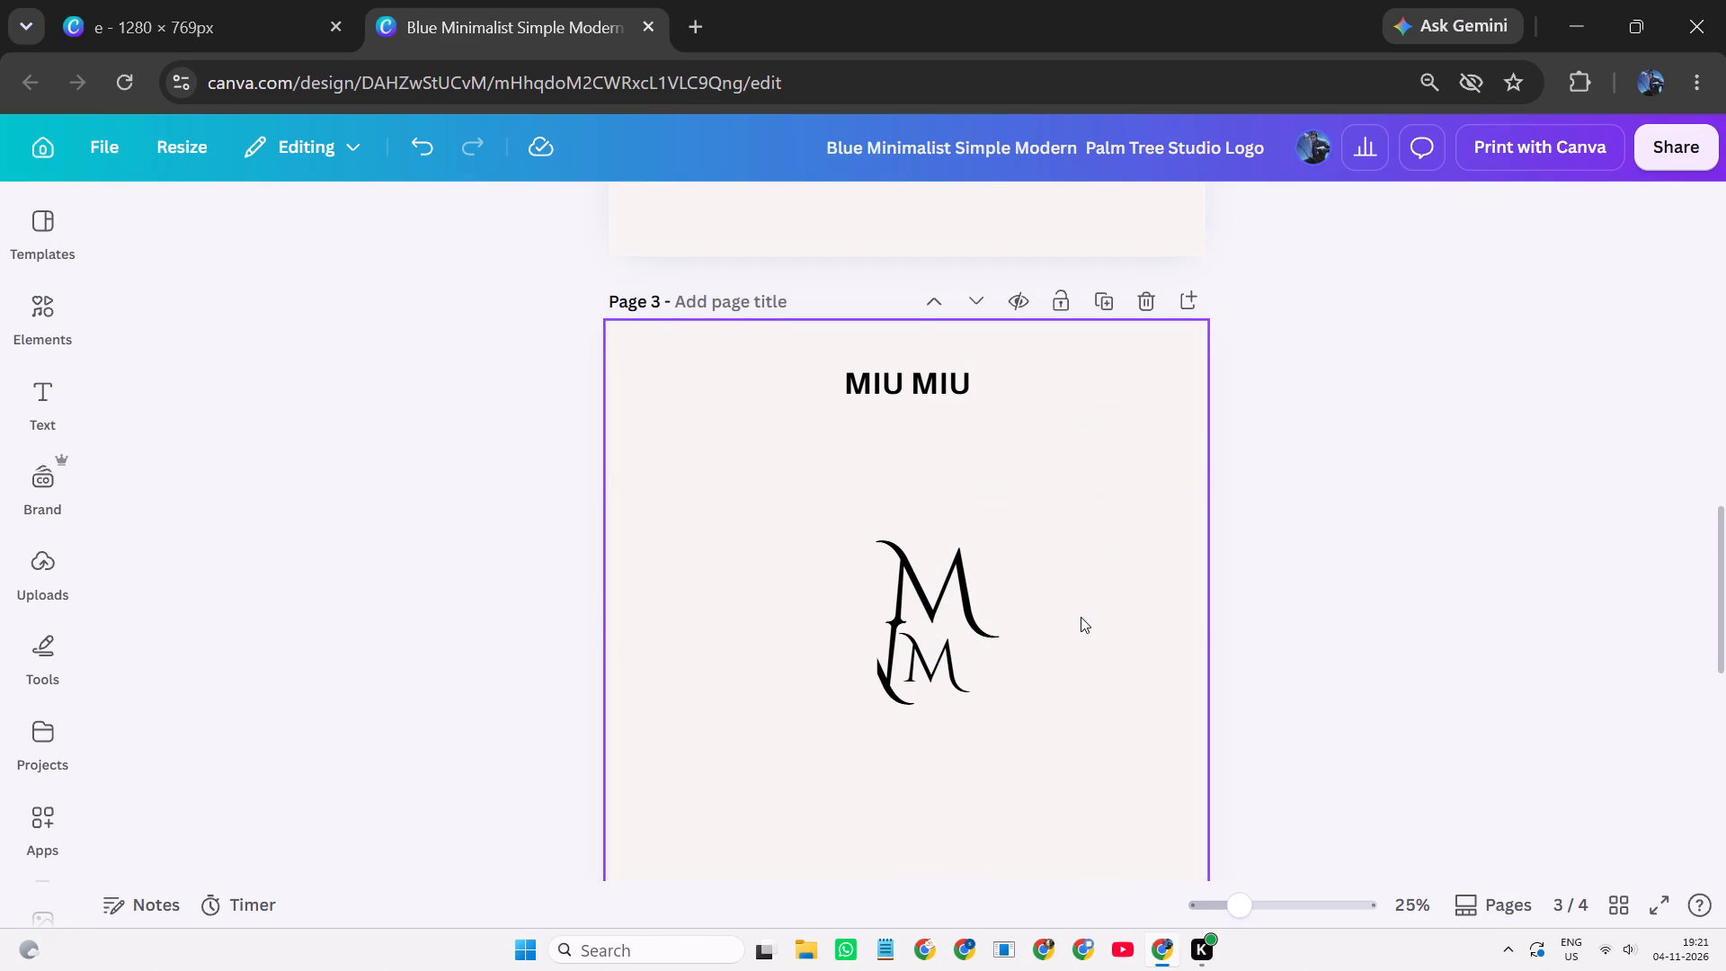
Delete page 1 with the Shodwe Studio palm tree logo.
{"action": "scroll", "coordinate": [1080, 617], "scroll_direction": "up", "scroll_amount": 3}
{"action": "scroll", "coordinate": [1079, 617], "scroll_direction": "down", "scroll_amount": 3}
{"action": "scroll", "coordinate": [1079, 617], "scroll_direction": "up", "scroll_amount": 16}
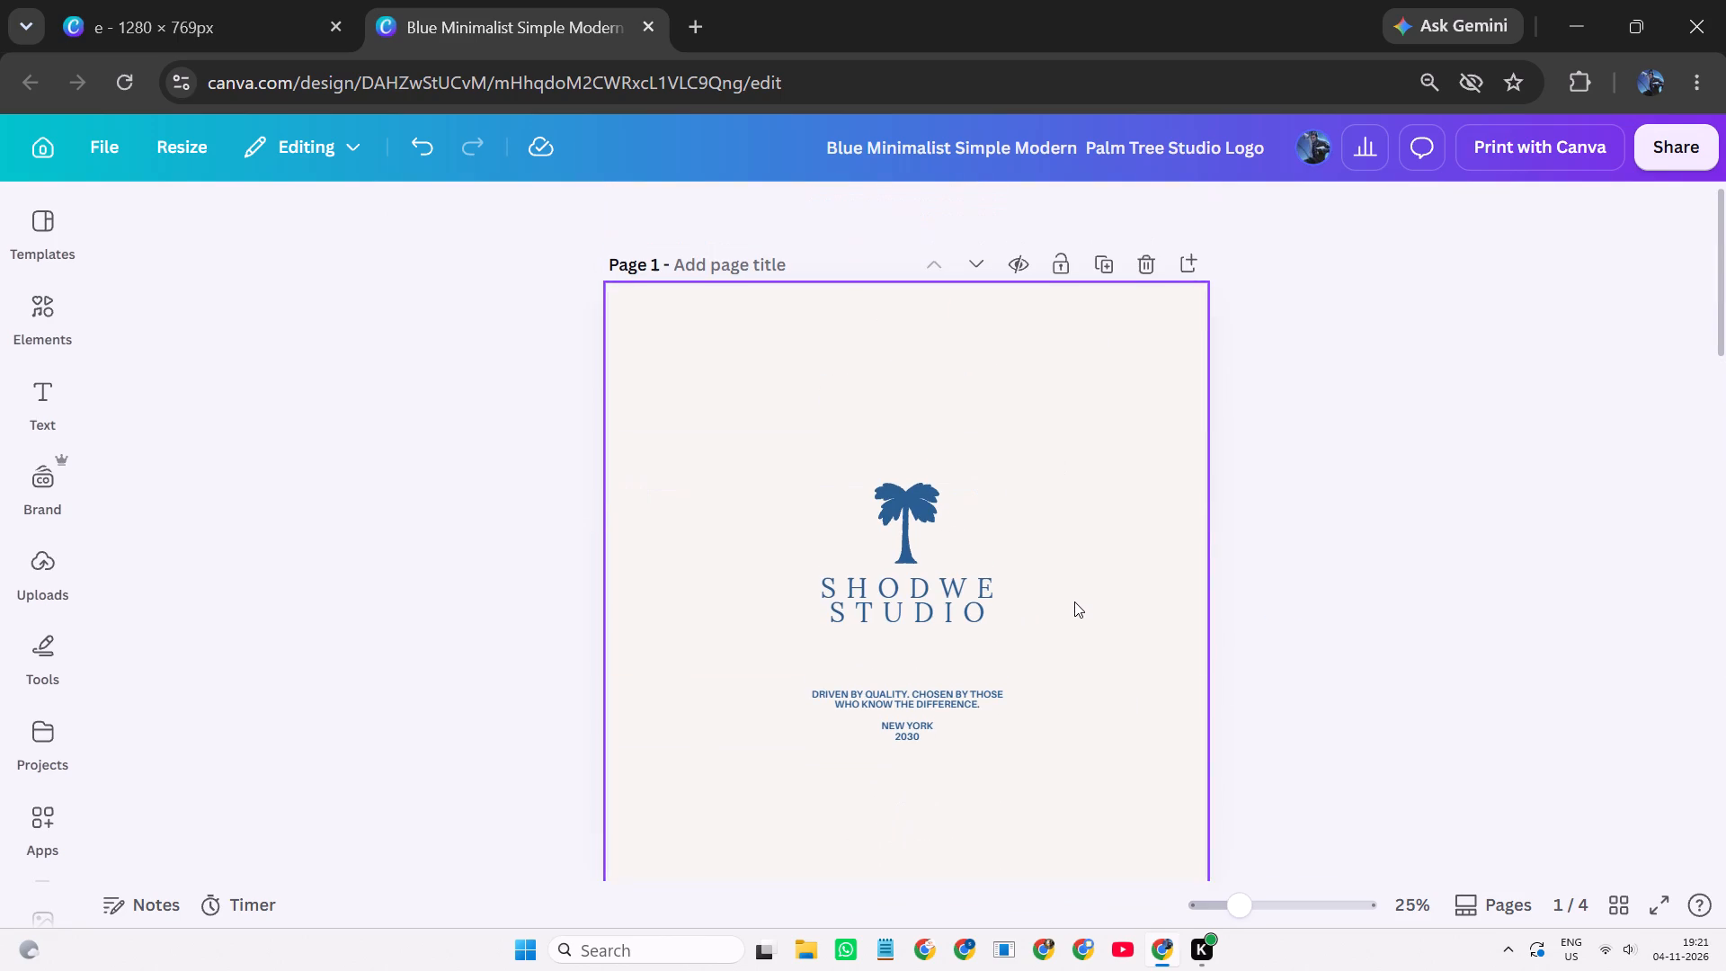
{"action": "left_click", "coordinate": [1142, 253]}
On page 2, group the small M with the existing group of the large M and W.
{"action": "scroll", "coordinate": [1050, 346], "scroll_direction": "down", "scroll_amount": 3}
{"action": "scroll", "coordinate": [1037, 434], "scroll_direction": "down", "scroll_amount": 4}
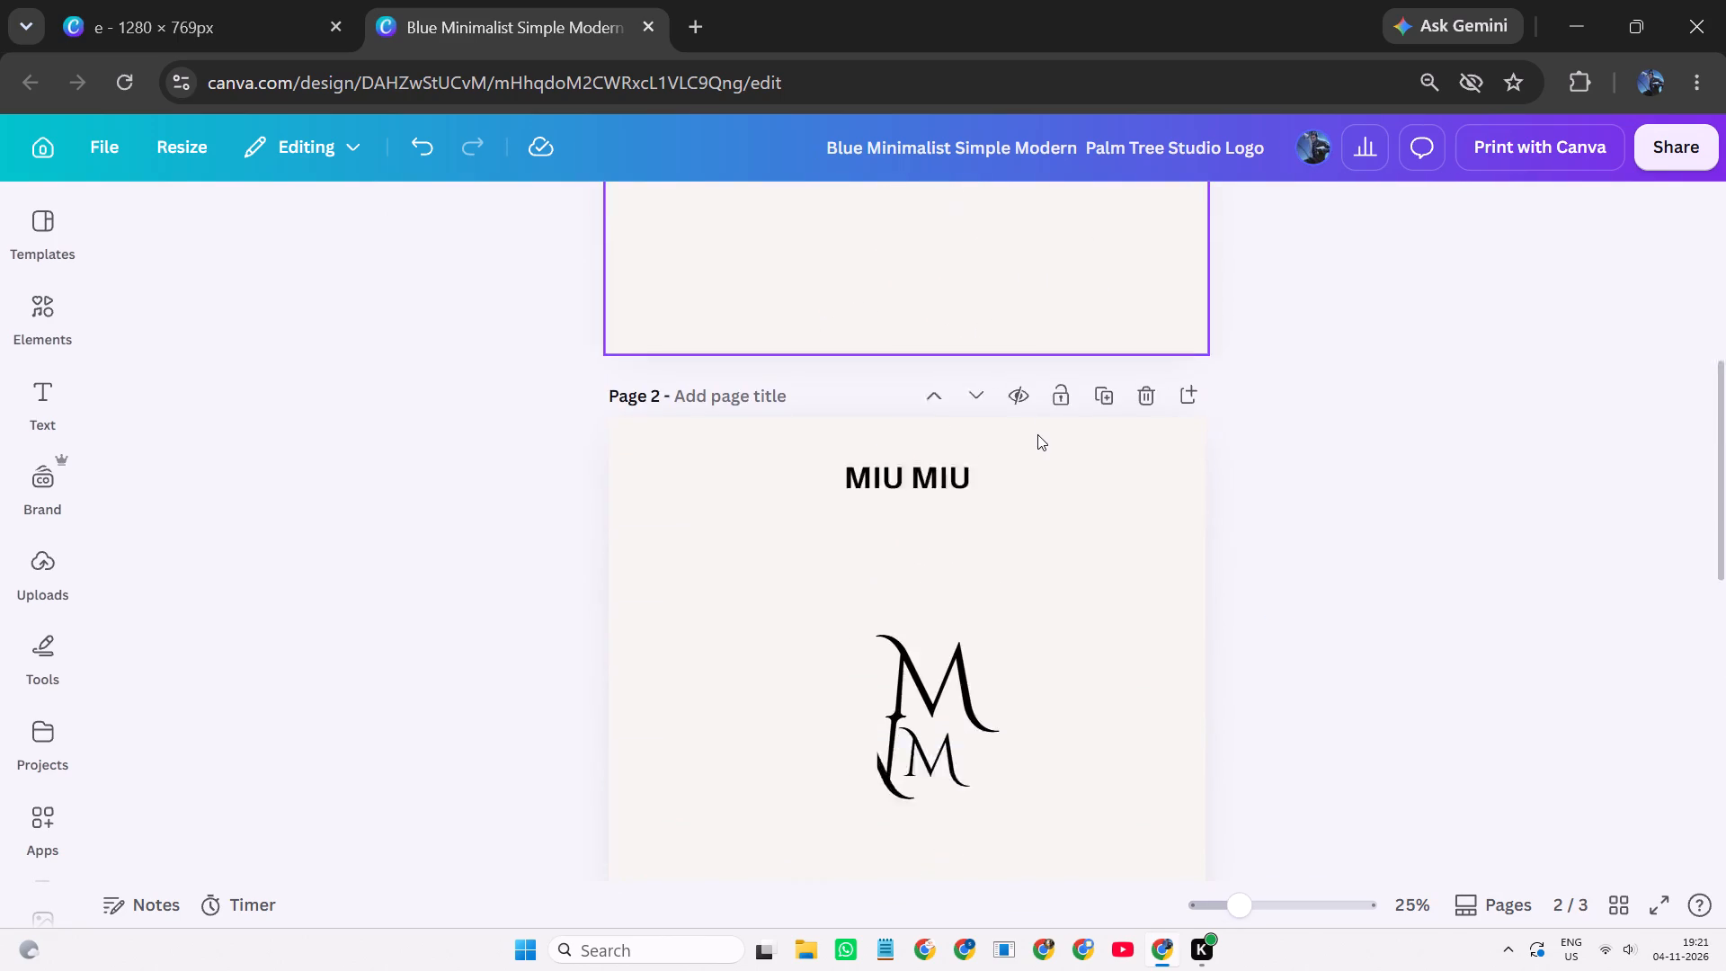
{"action": "scroll", "coordinate": [1037, 434], "scroll_direction": "down", "scroll_amount": 8}
{"action": "scroll", "coordinate": [1037, 434], "scroll_direction": "up", "scroll_amount": 5}
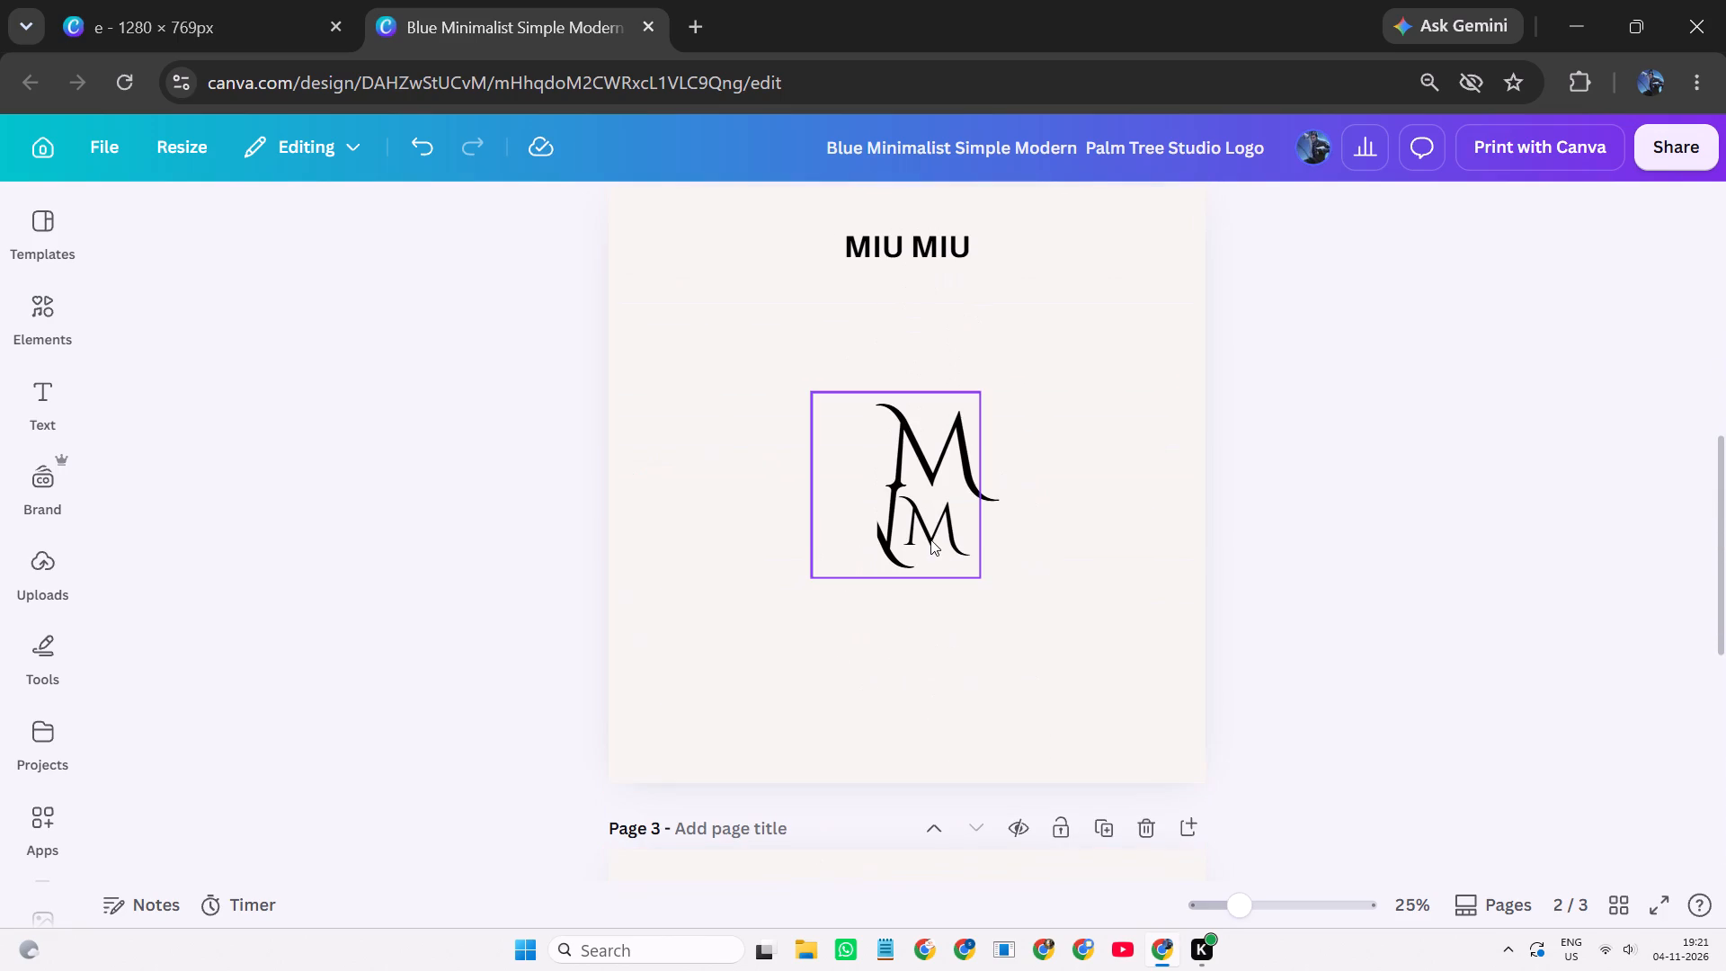
{"action": "left_click_drag", "start_coordinate": [939, 587], "coordinate": [946, 512]}
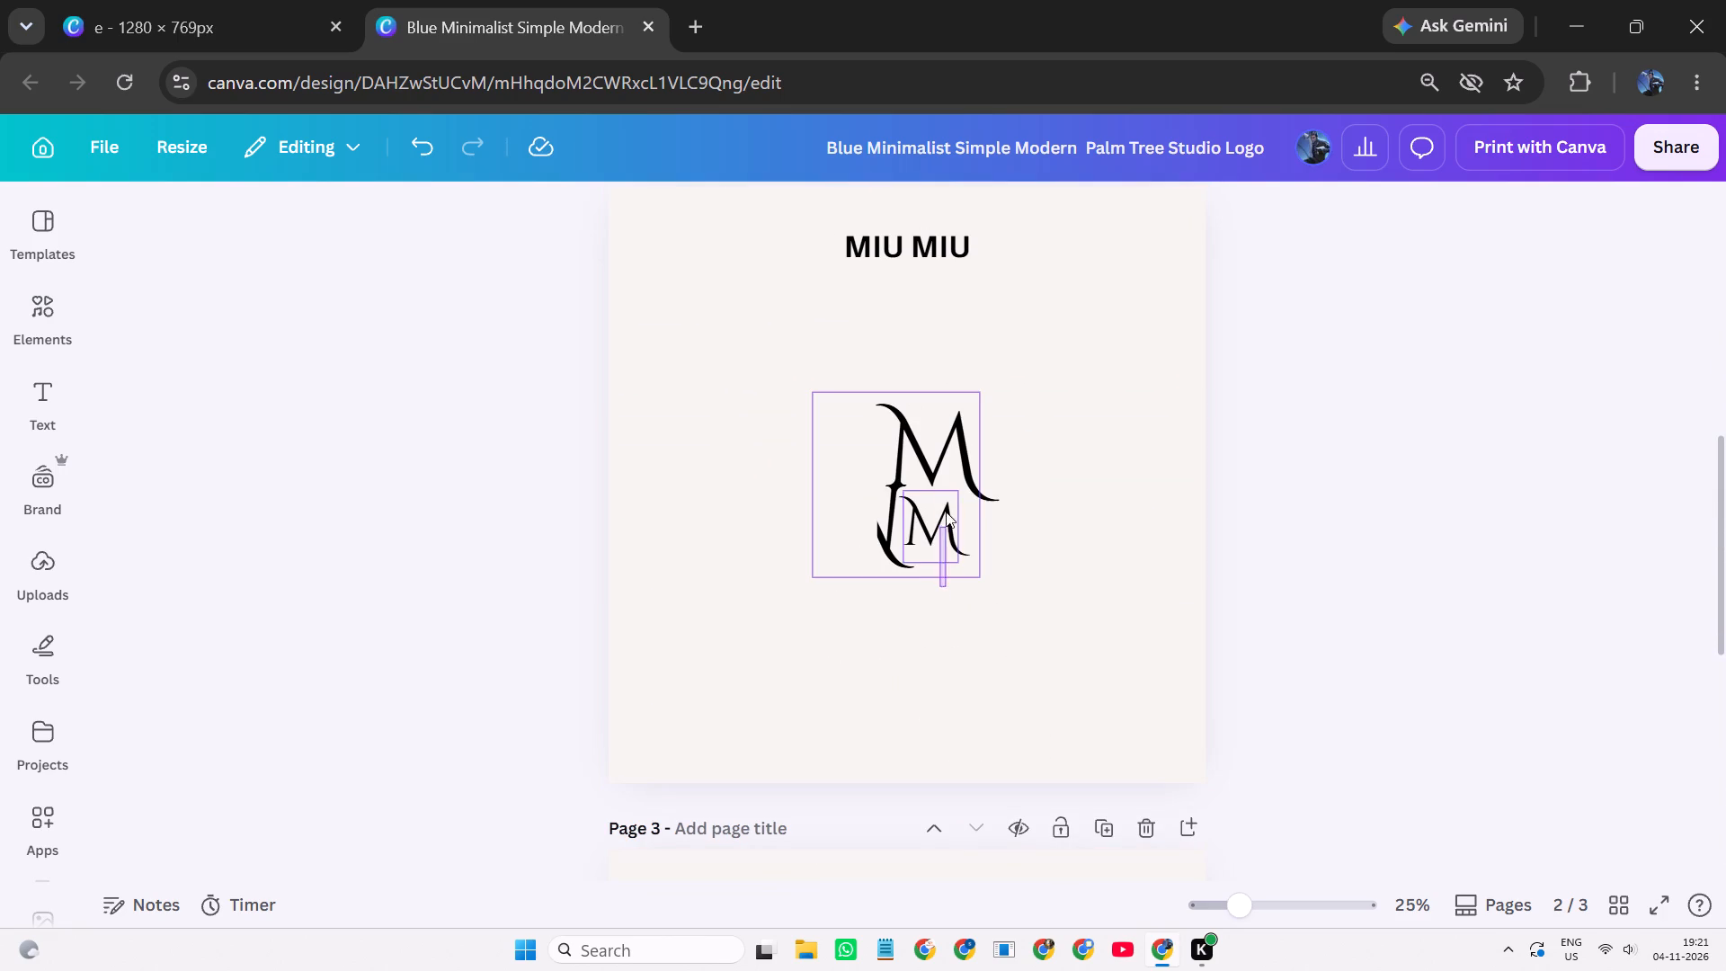
{"action": "left_click_drag", "start_coordinate": [946, 512], "coordinate": [966, 437]}
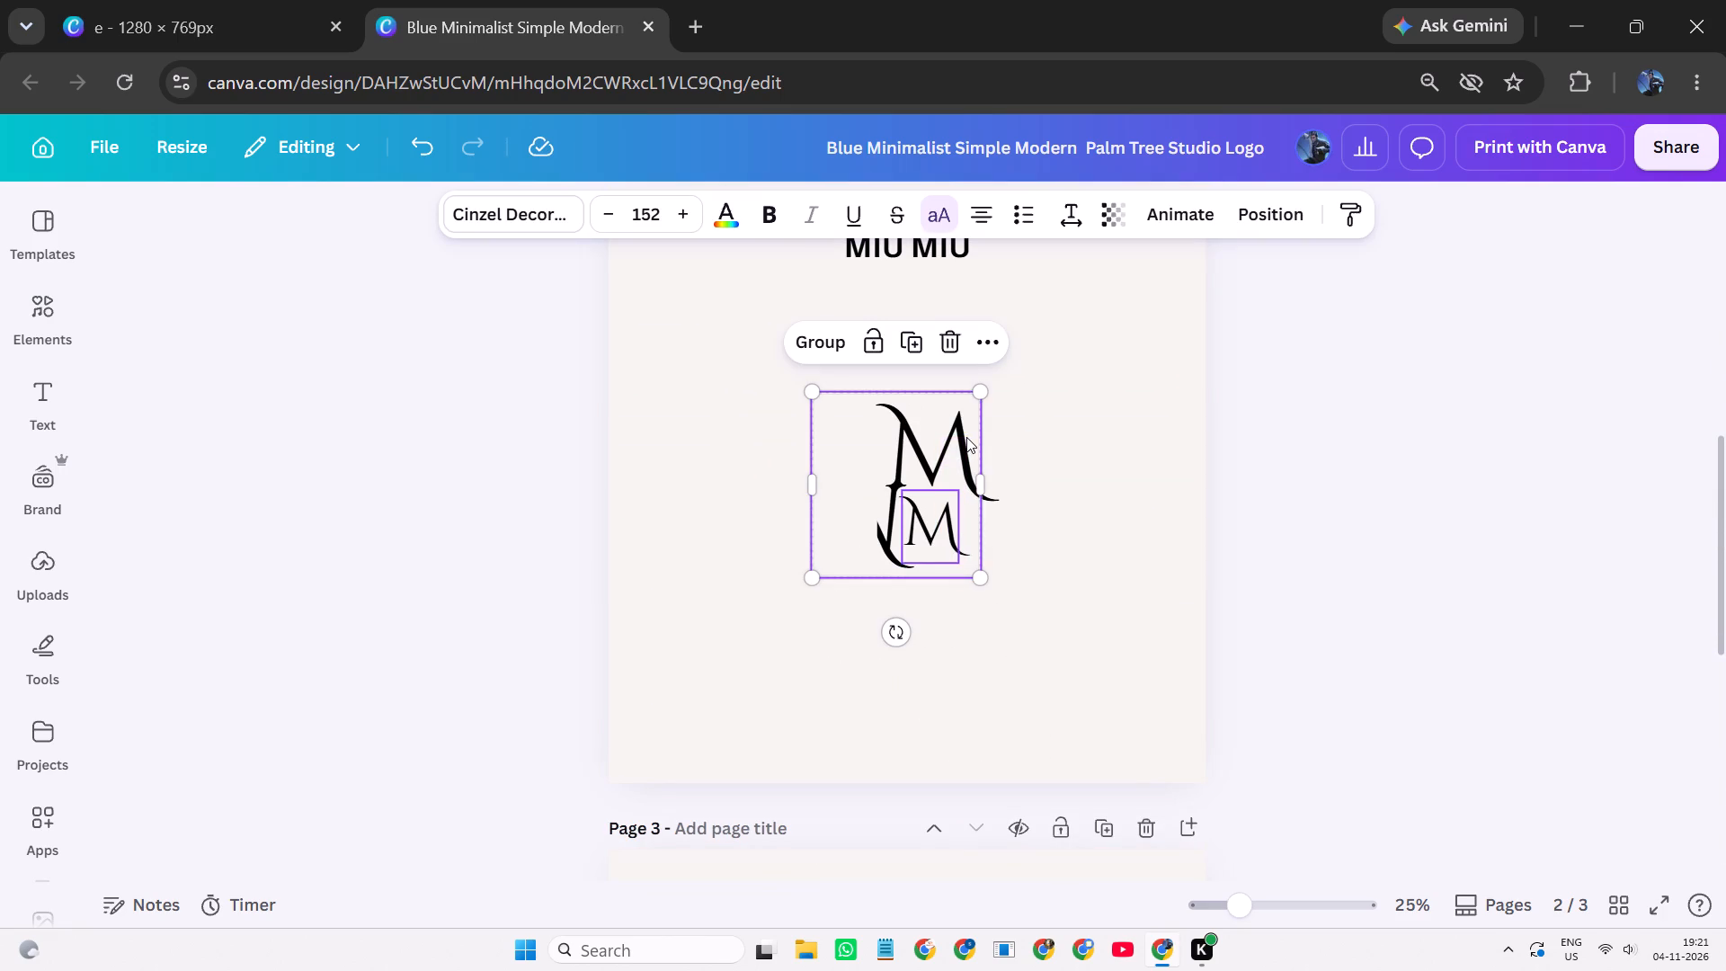
{"action": "left_click", "coordinate": [839, 339]}
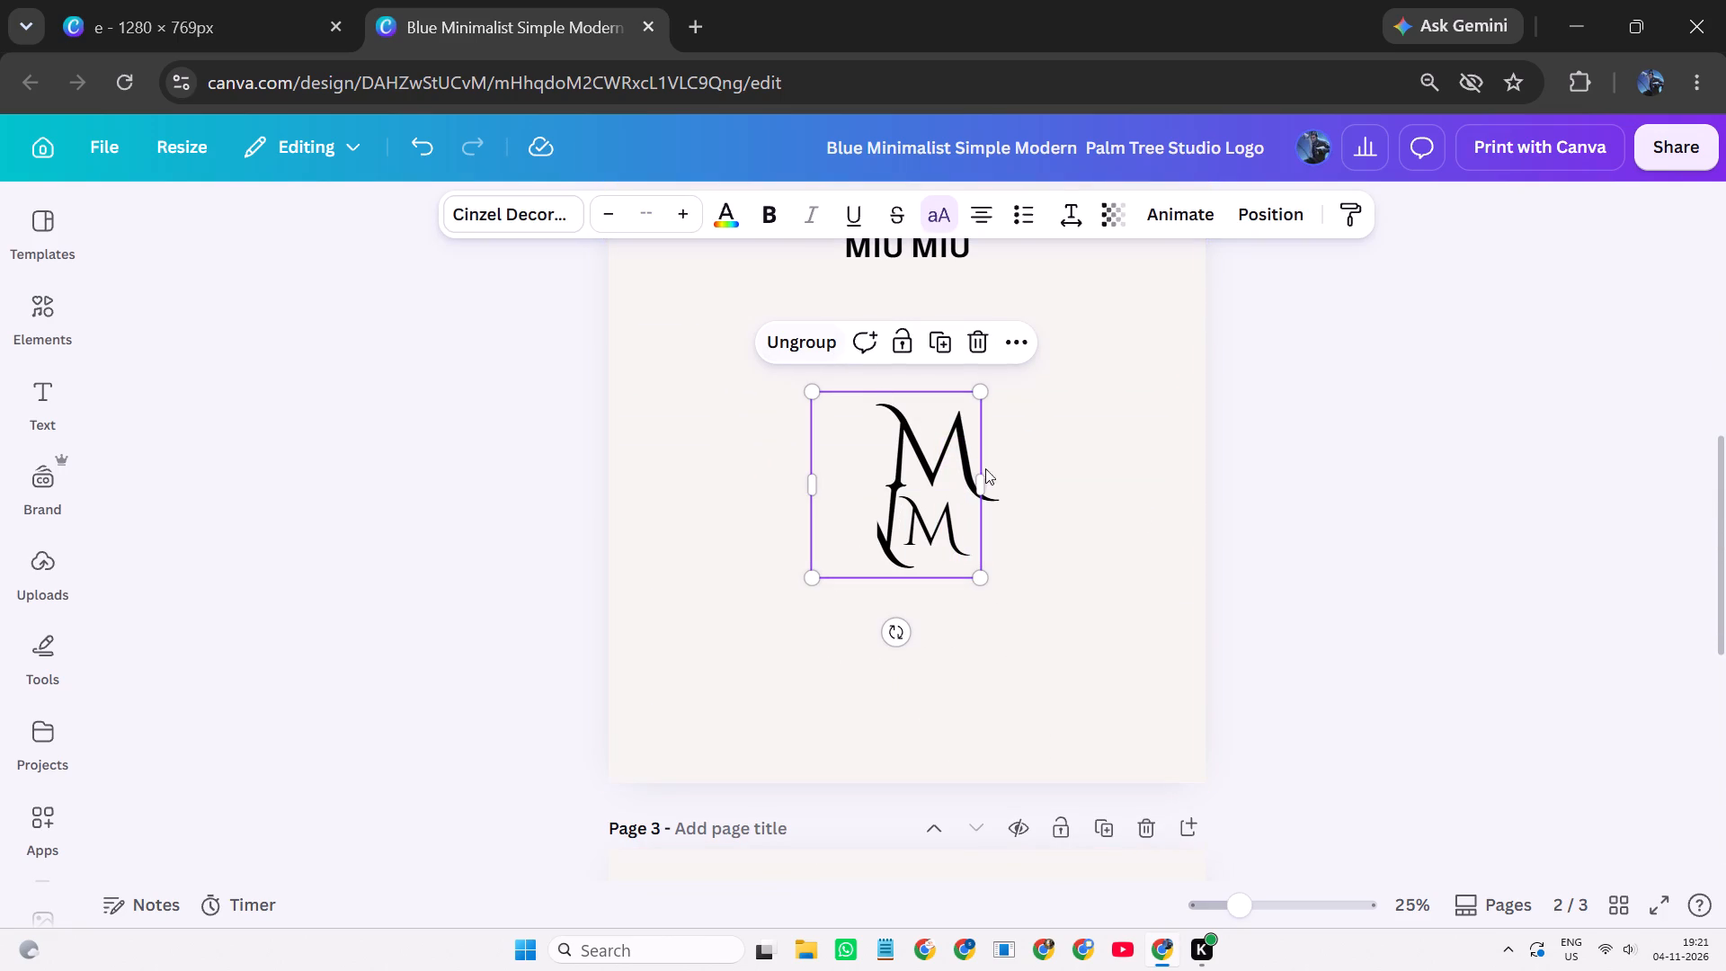
{"action": "left_click", "coordinate": [1274, 521]}
Group the cream masking square with the letter group on page 2.
{"action": "left_click_drag", "start_coordinate": [839, 637], "coordinate": [840, 584]}
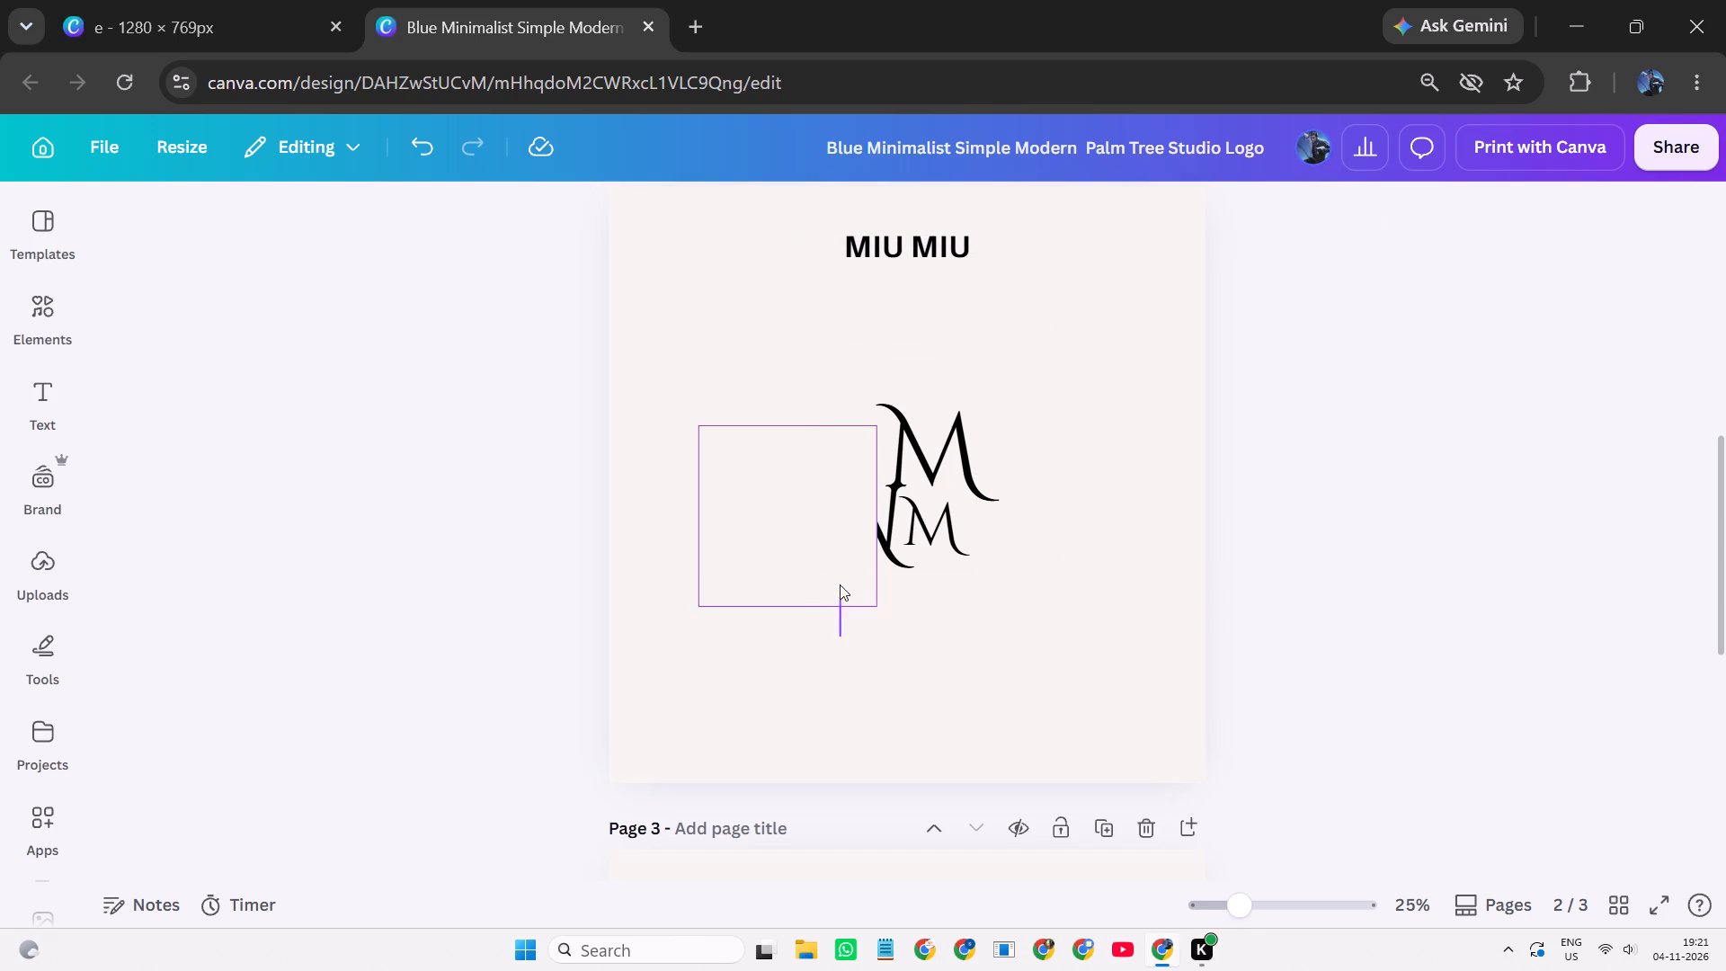
{"action": "left_click_drag", "start_coordinate": [840, 584], "coordinate": [850, 530]}
{"action": "left_click", "coordinate": [765, 339]}
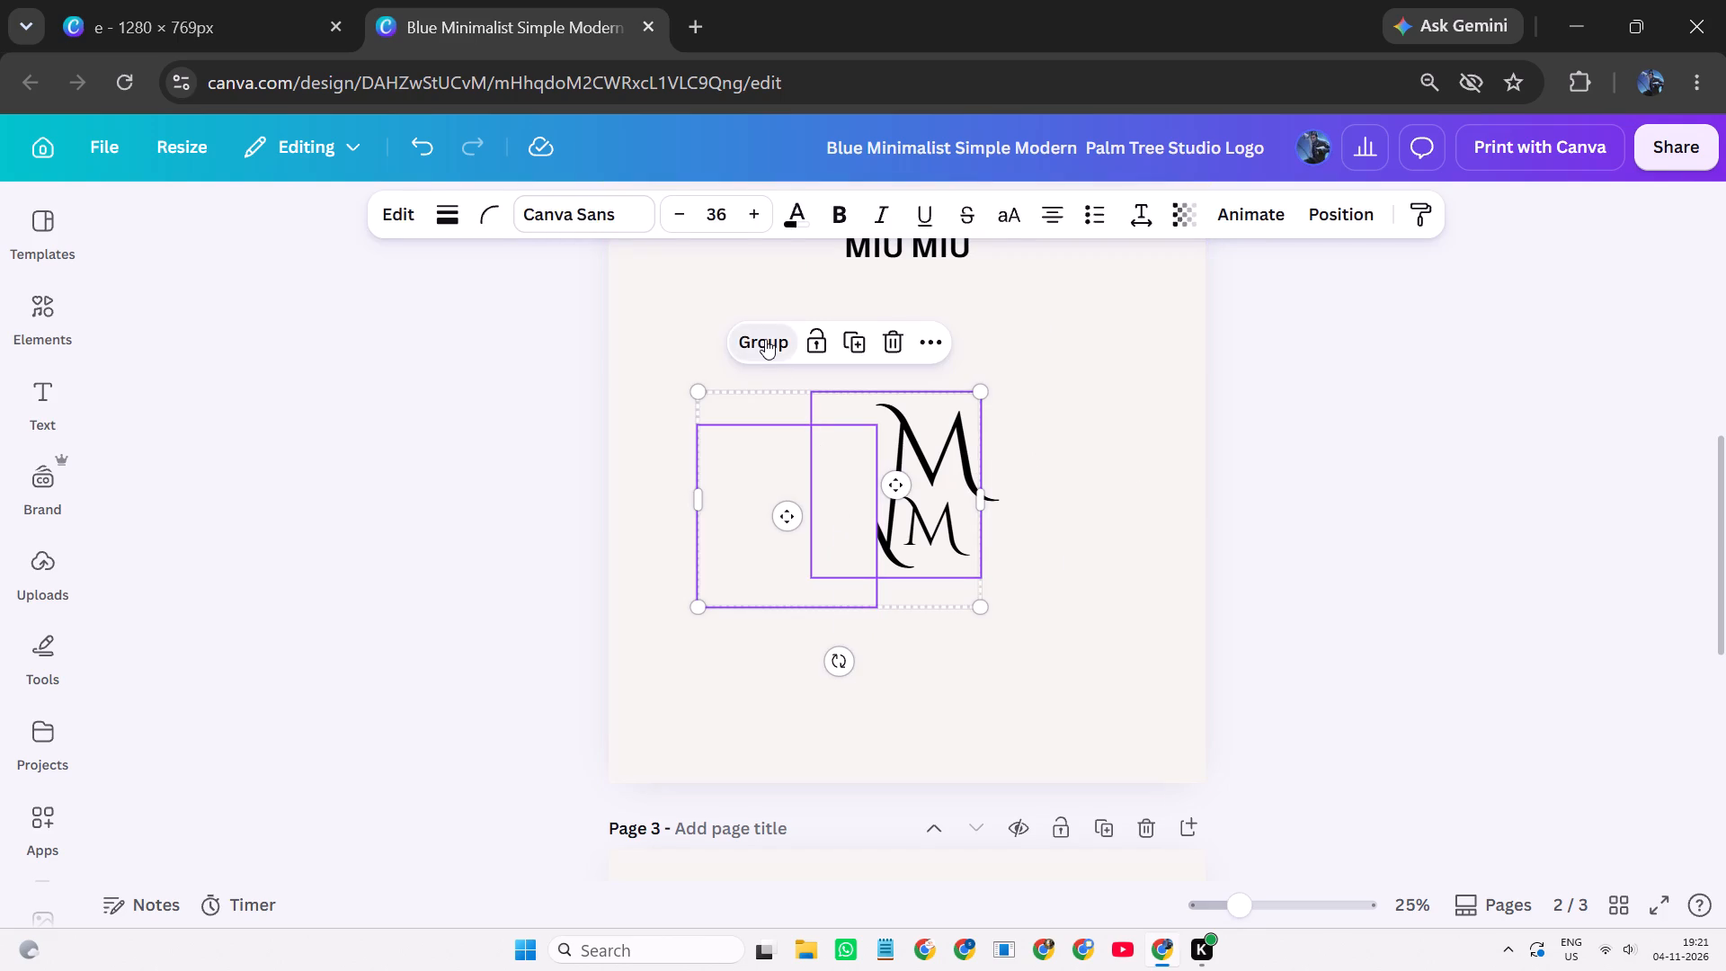
{"action": "left_click", "coordinate": [1223, 663]}
Nudge the complete monogram group slightly toward the right side of page 2.
{"action": "left_click", "coordinate": [853, 557]}
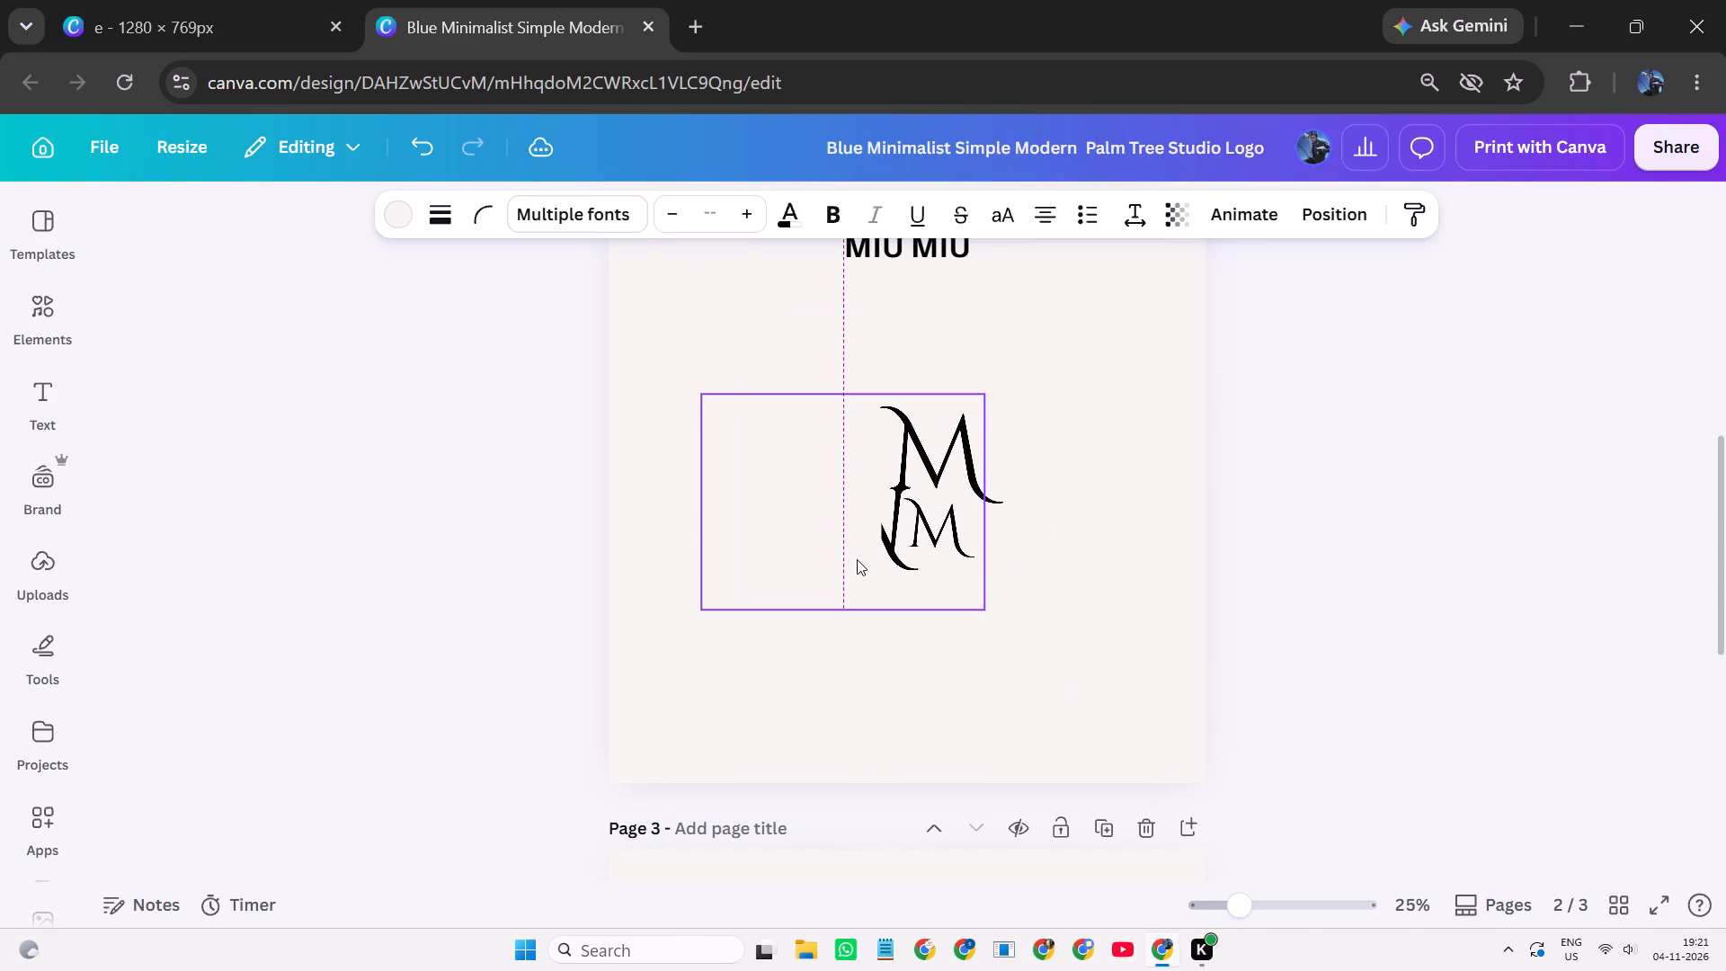
{"action": "left_click", "coordinate": [1364, 557]}
{"action": "scroll", "coordinate": [1364, 557], "scroll_direction": "up", "scroll_amount": 1}
{"action": "scroll", "coordinate": [1364, 557], "scroll_direction": "down", "scroll_amount": 1}
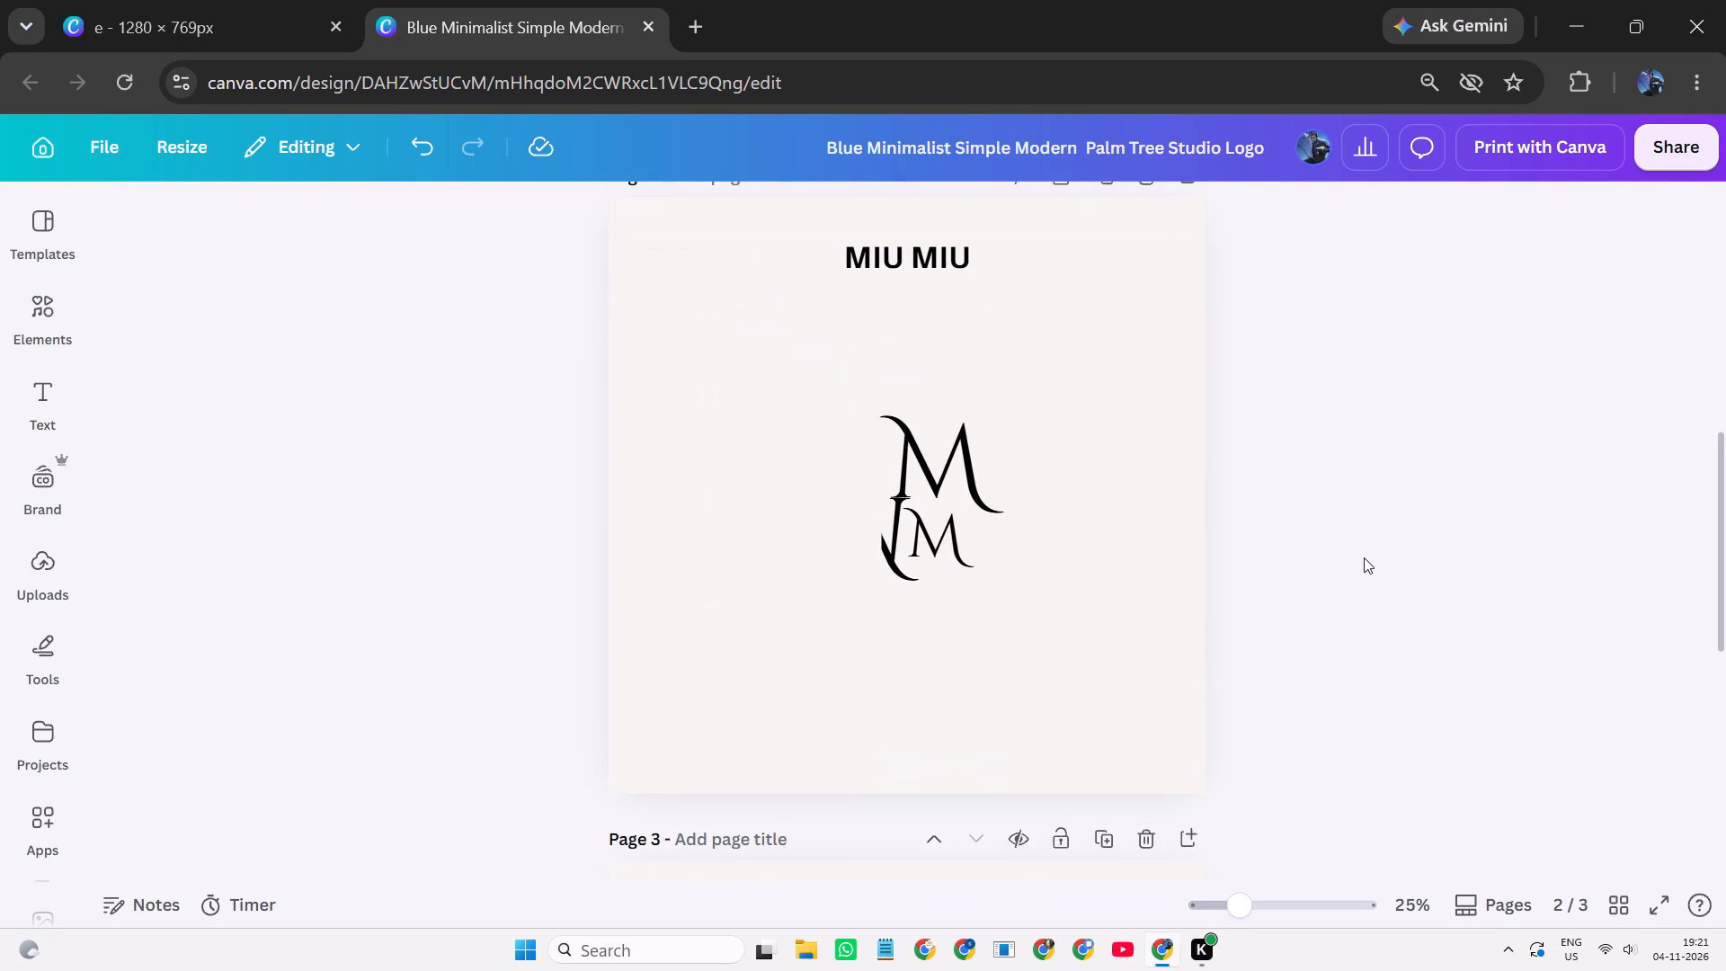
Enlarge the monogram group on page 2 and shift it slightly up the page.
{"action": "left_click", "coordinate": [977, 563]}
{"action": "left_click", "coordinate": [1020, 559]}
{"action": "left_click_drag", "start_coordinate": [1014, 568], "coordinate": [824, 443]}
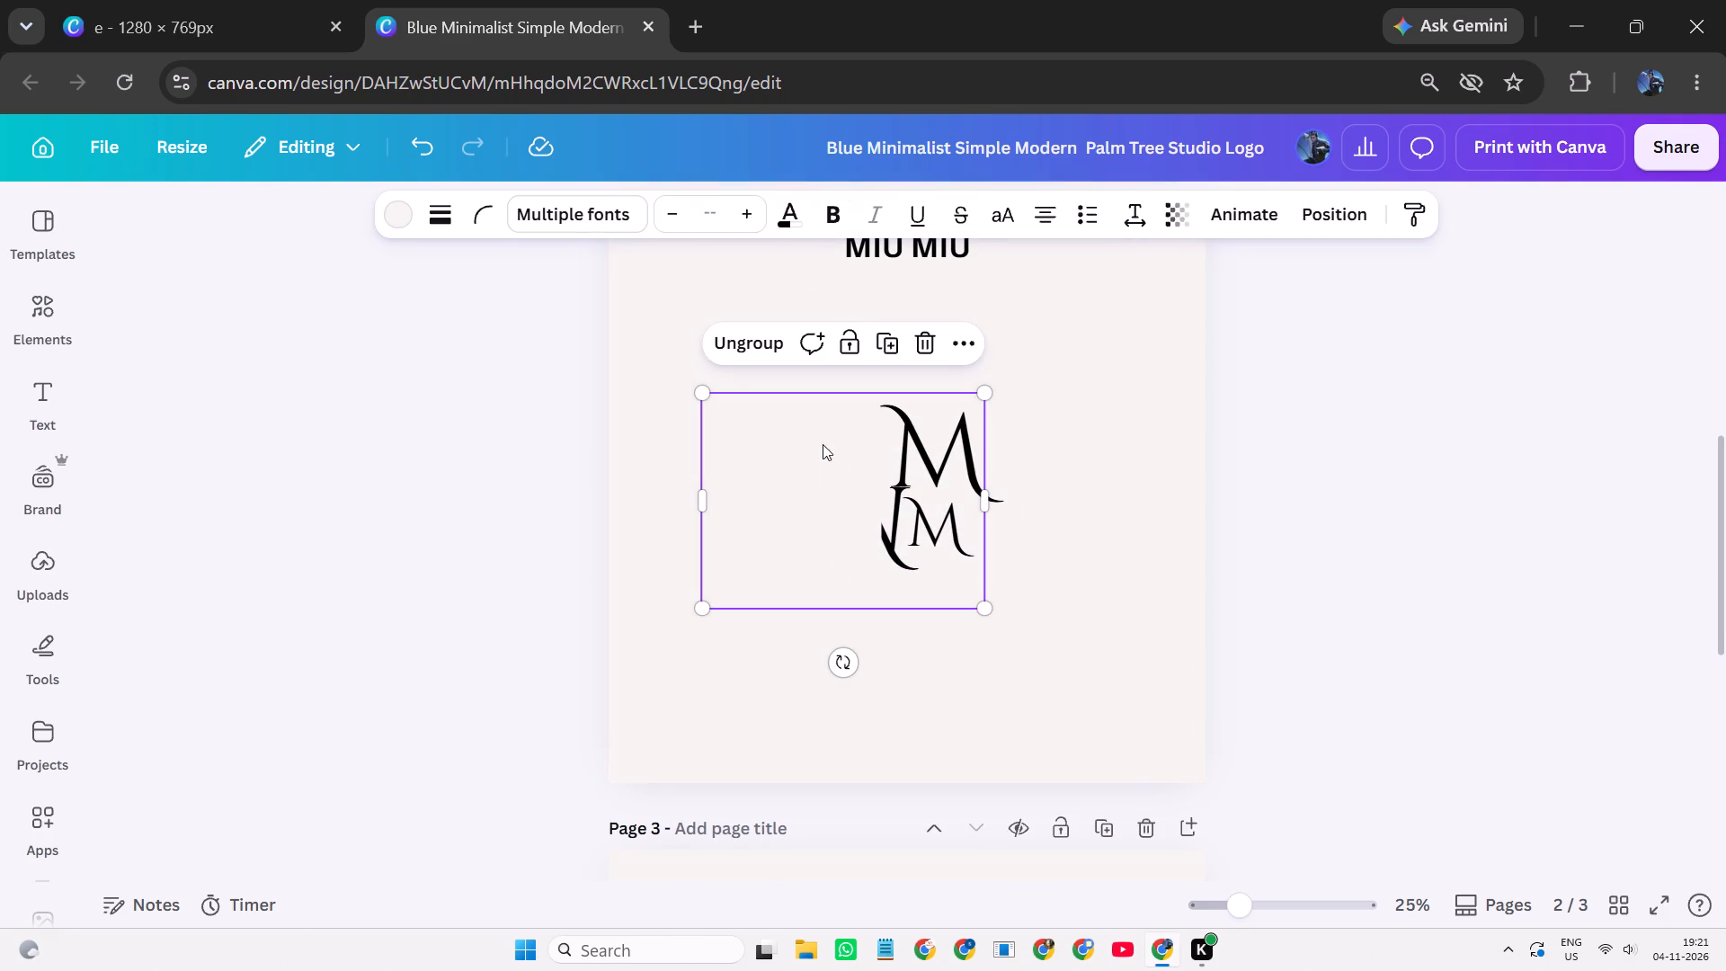
{"action": "left_click_drag", "start_coordinate": [702, 601], "coordinate": [623, 673]}
{"action": "left_click_drag", "start_coordinate": [757, 572], "coordinate": [753, 551]}
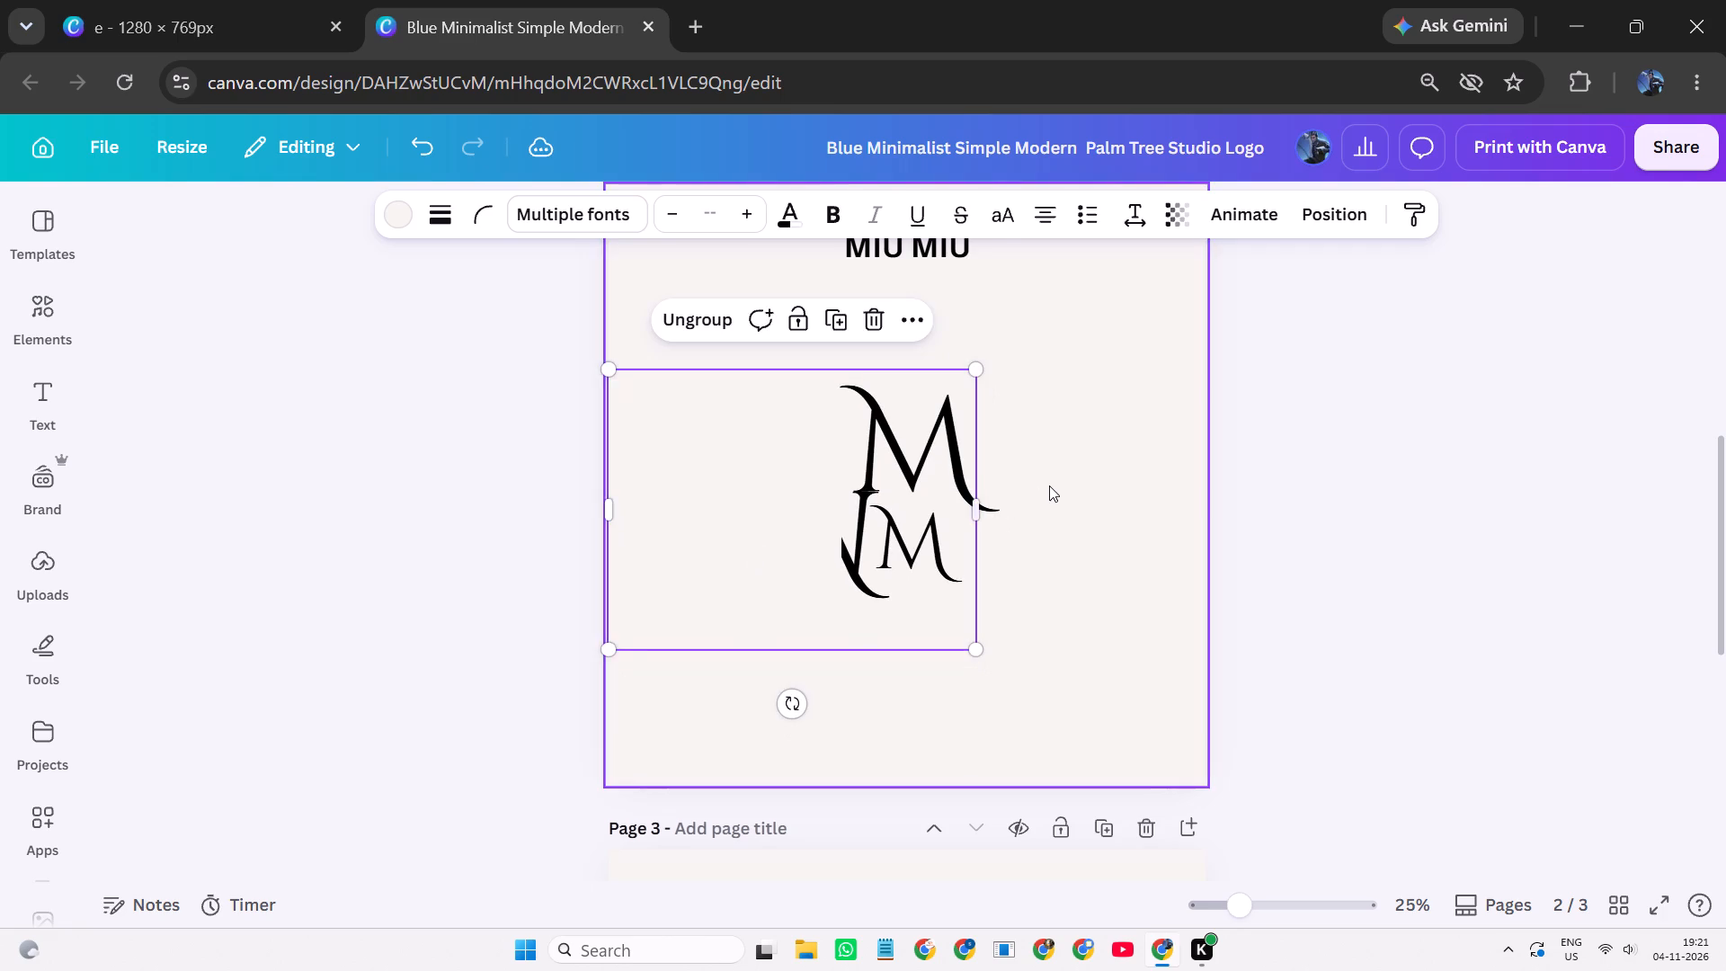
{"action": "left_click", "coordinate": [1050, 485]}
Delete the bold MIU MIU heading above the monogram on page 2.
{"action": "left_click", "coordinate": [927, 242]}
{"action": "left_click", "coordinate": [944, 307]}
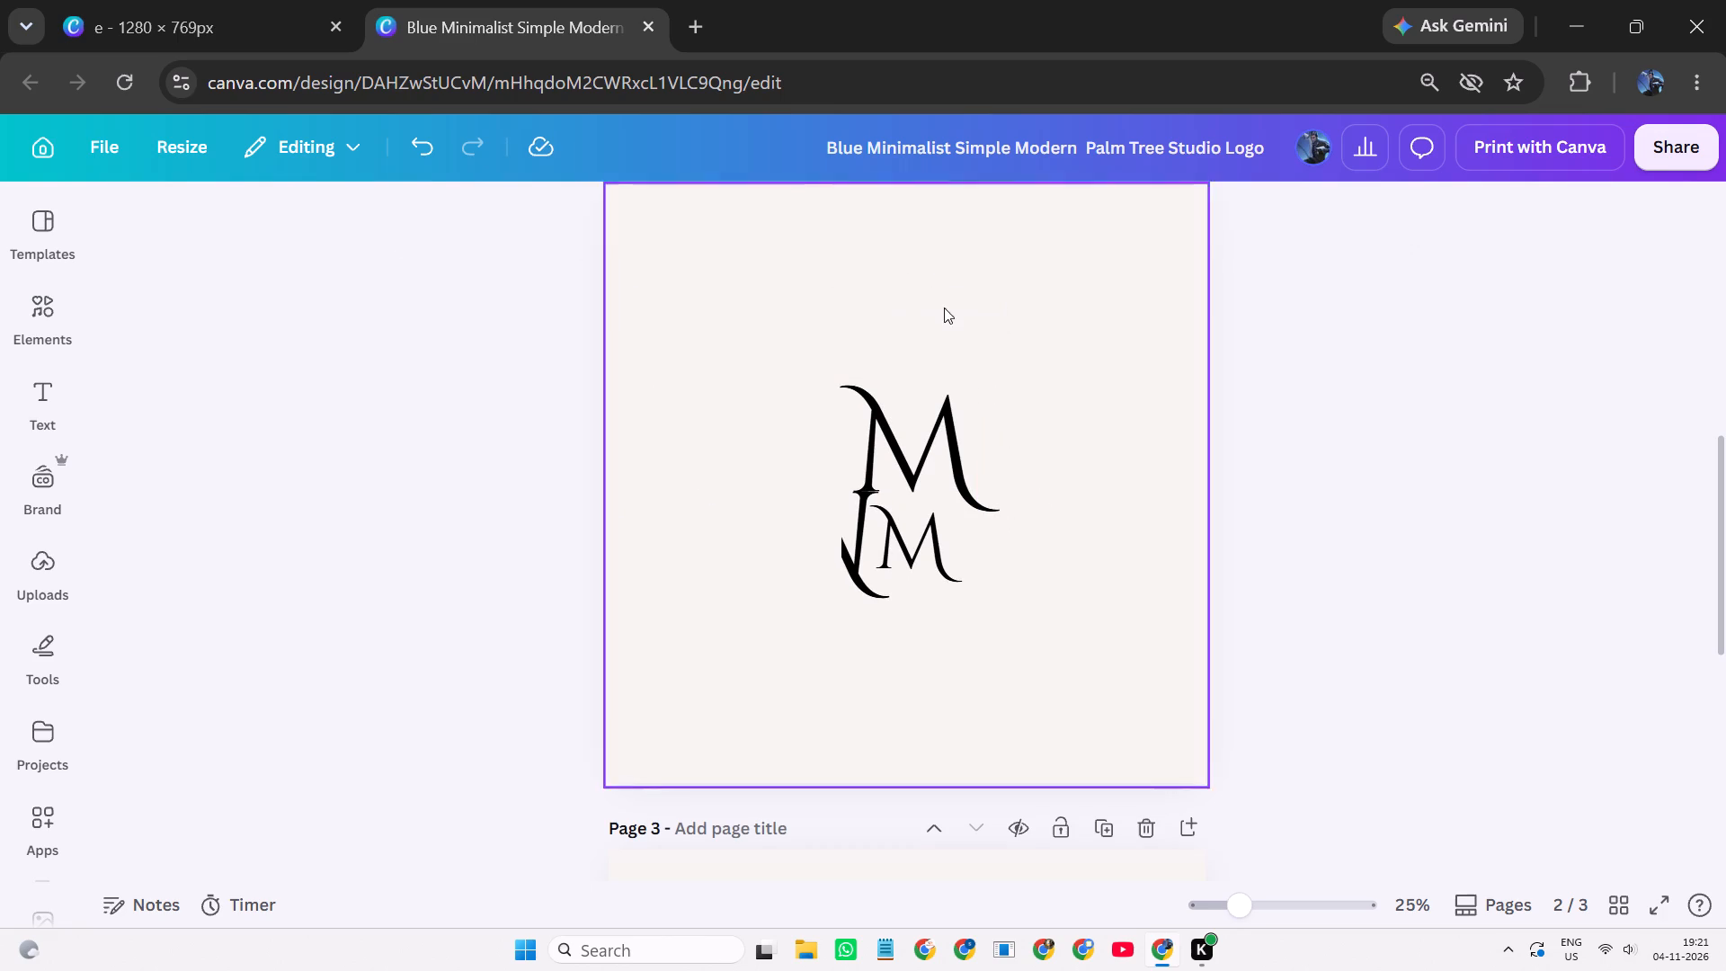
Move the monogram group slightly higher on page 2.
{"action": "left_click_drag", "start_coordinate": [954, 511], "coordinate": [960, 487]}
{"action": "left_click", "coordinate": [935, 656]}
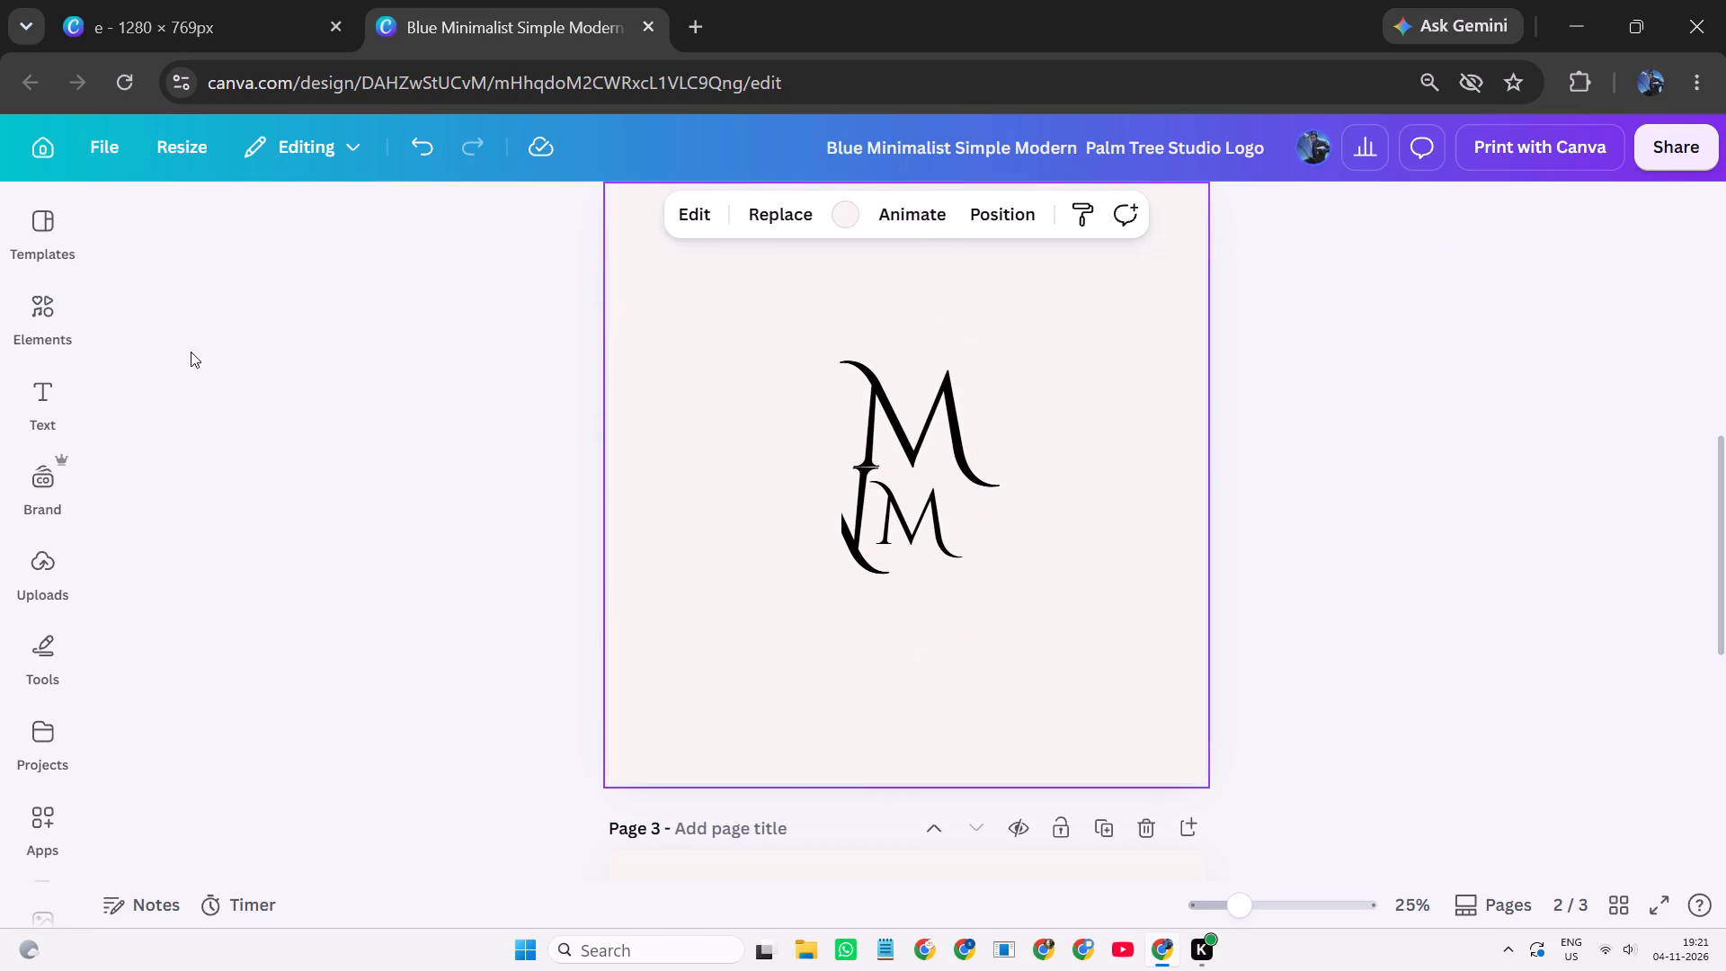
Add a subheading reading "miu miu" and place it directly below the monogram.
{"action": "left_click", "coordinate": [56, 398]}
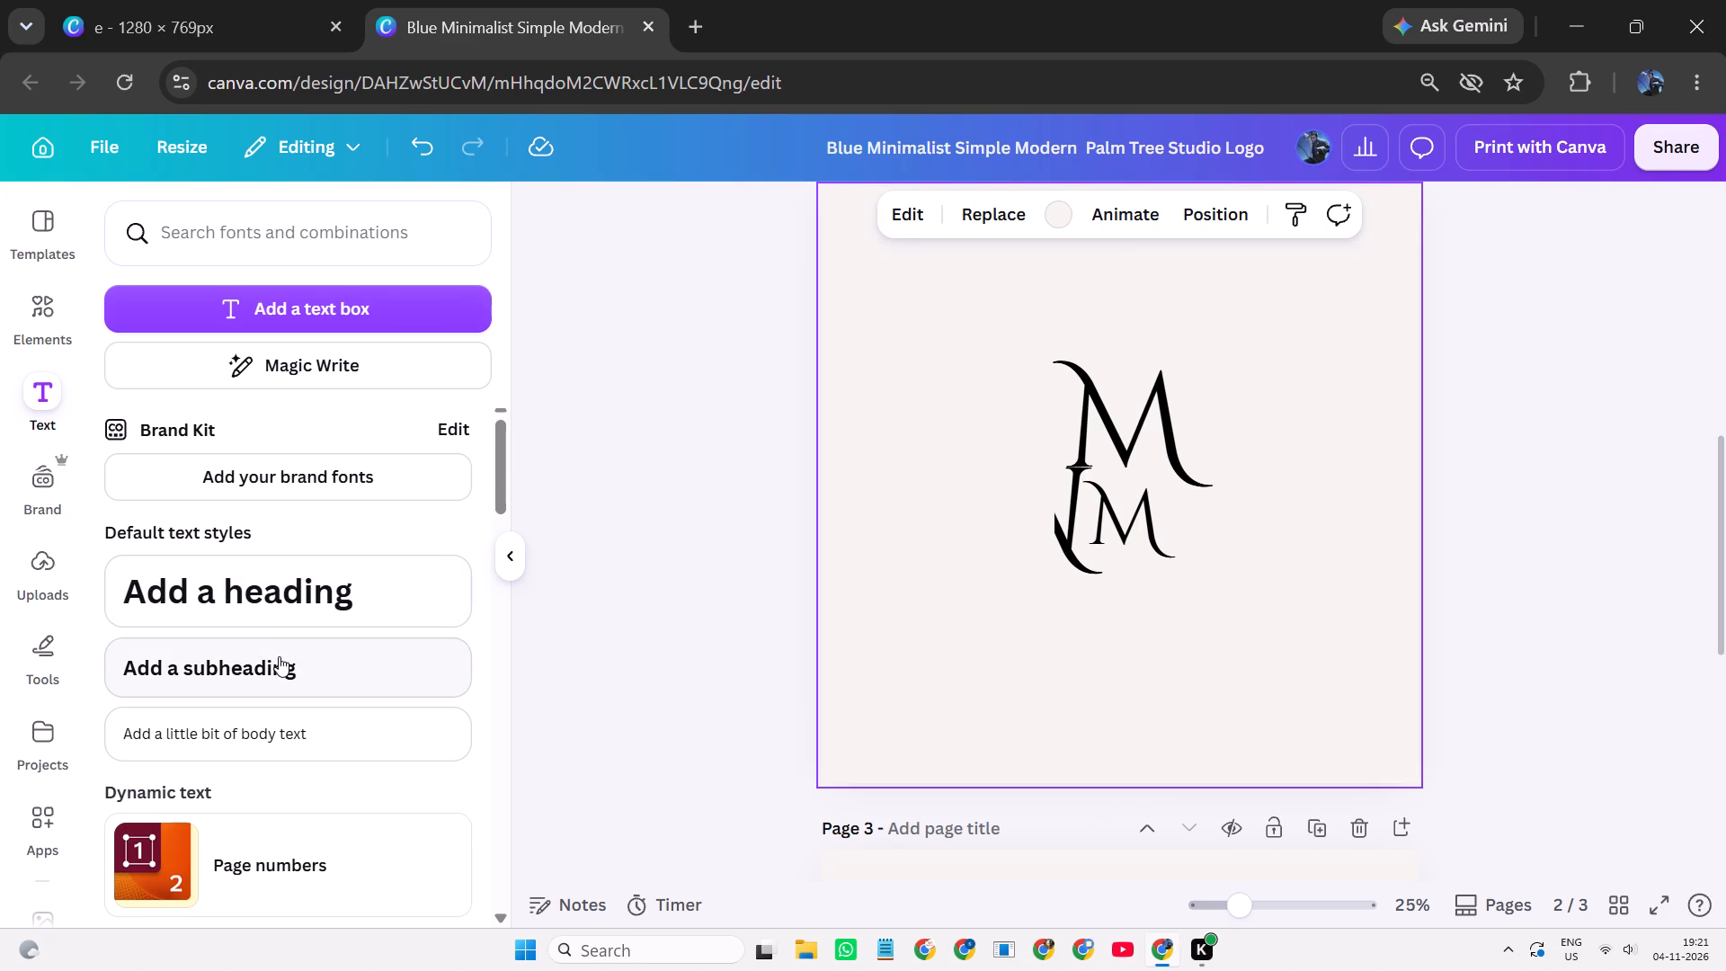
{"action": "left_click", "coordinate": [279, 656]}
{"action": "type", "text": "miu miu"}
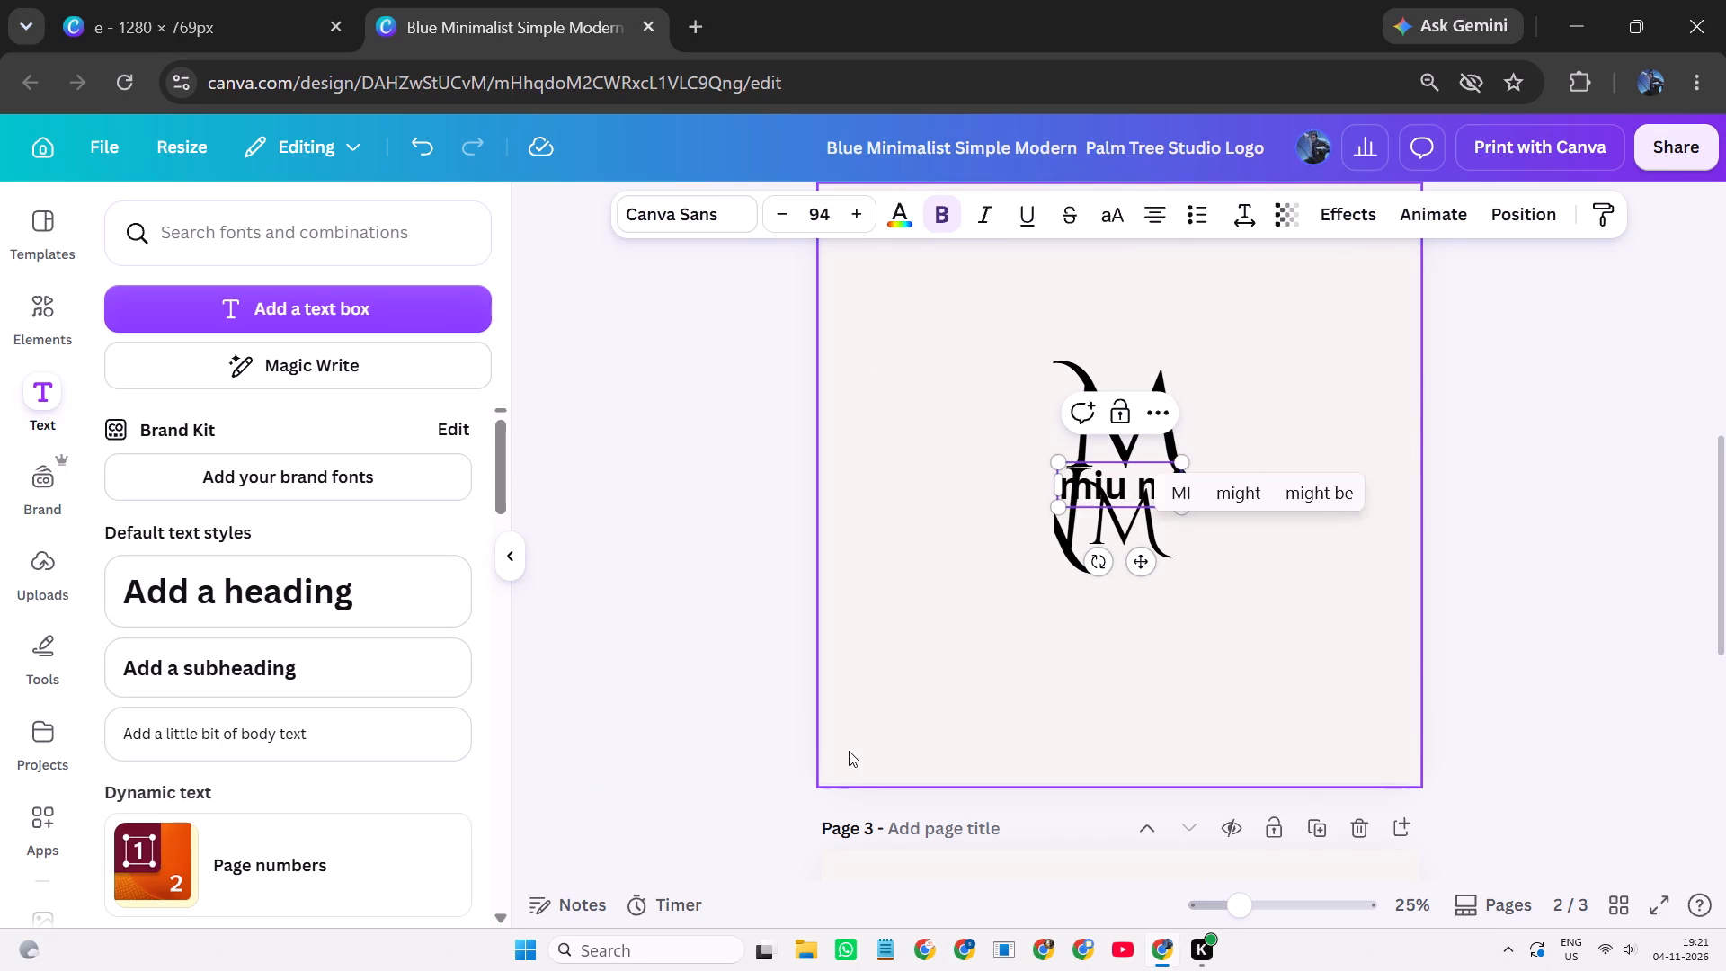
{"action": "left_click", "coordinate": [1234, 708]}
{"action": "left_click", "coordinate": [1127, 499]}
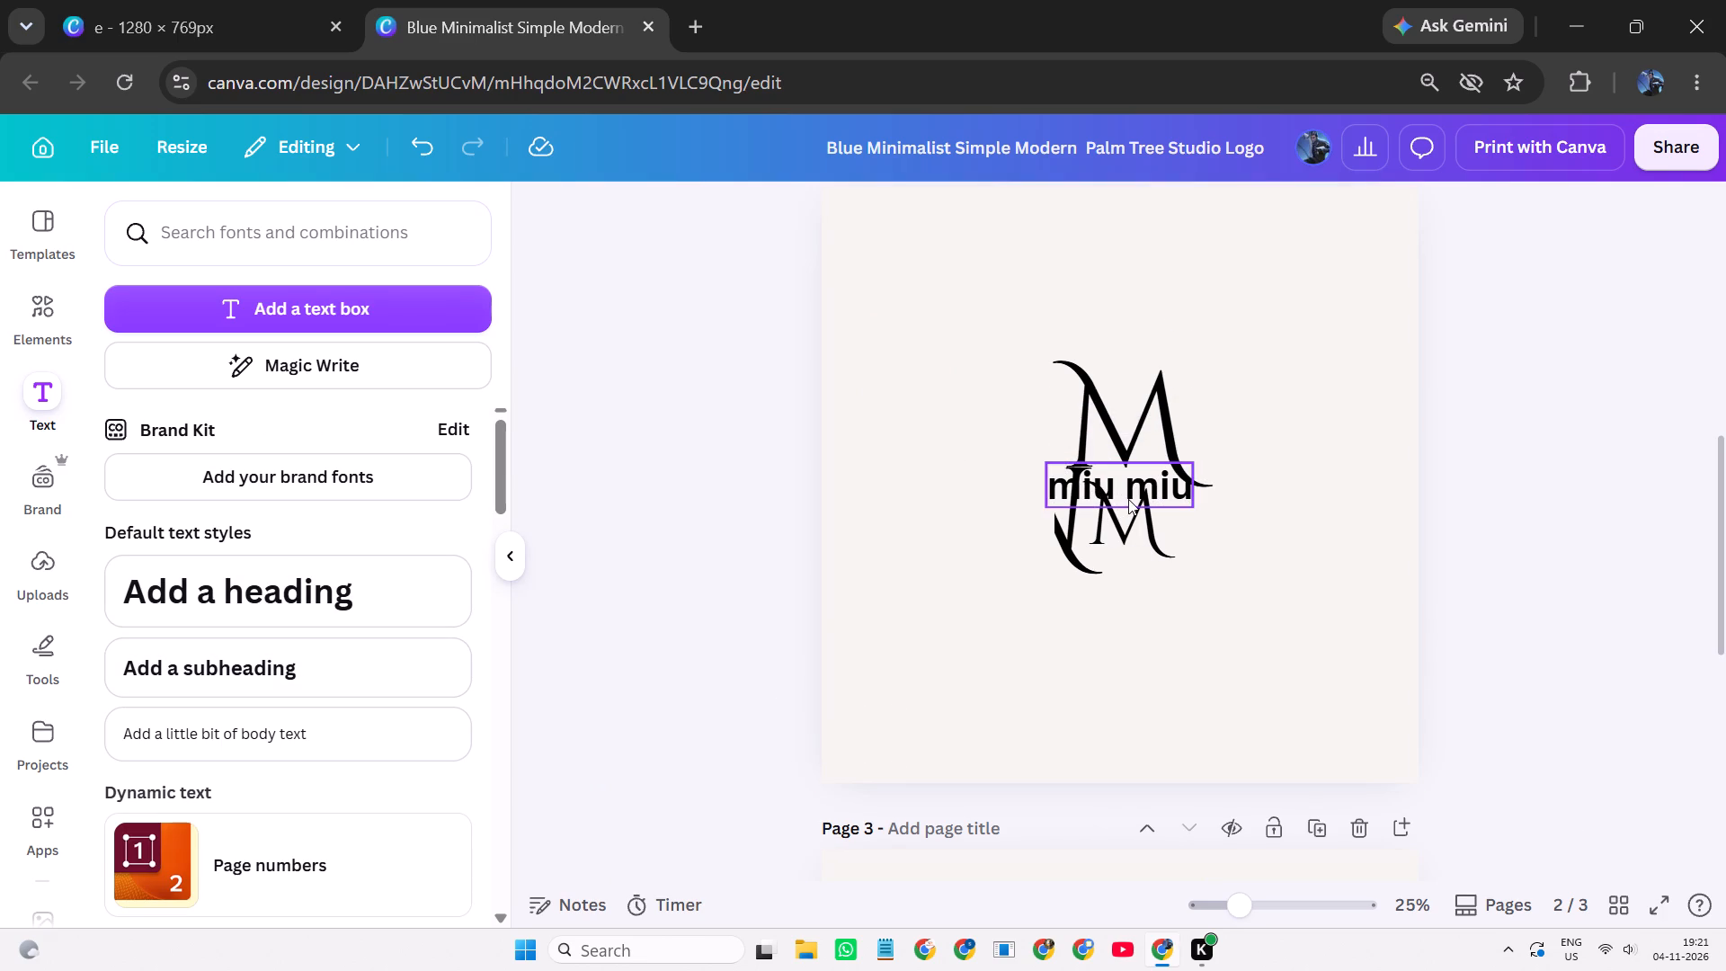
{"action": "left_click_drag", "start_coordinate": [1141, 566], "coordinate": [1142, 679]}
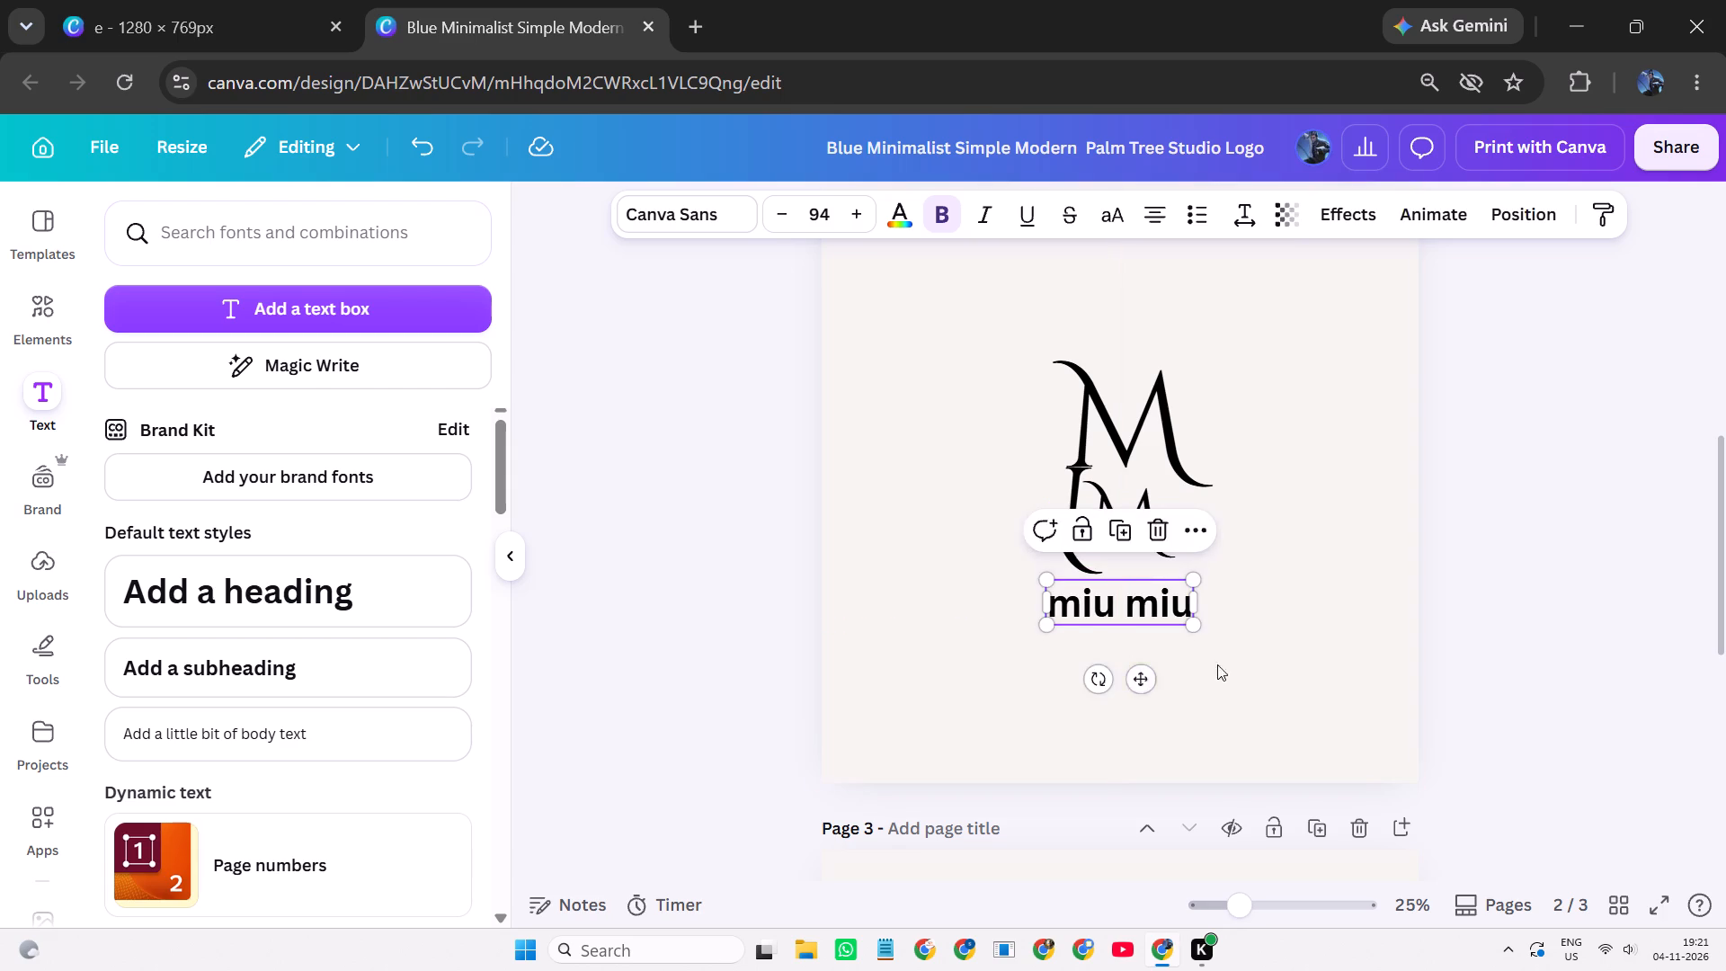
{"action": "left_click", "coordinate": [1579, 583]}
{"action": "double_click", "coordinate": [512, 553]}
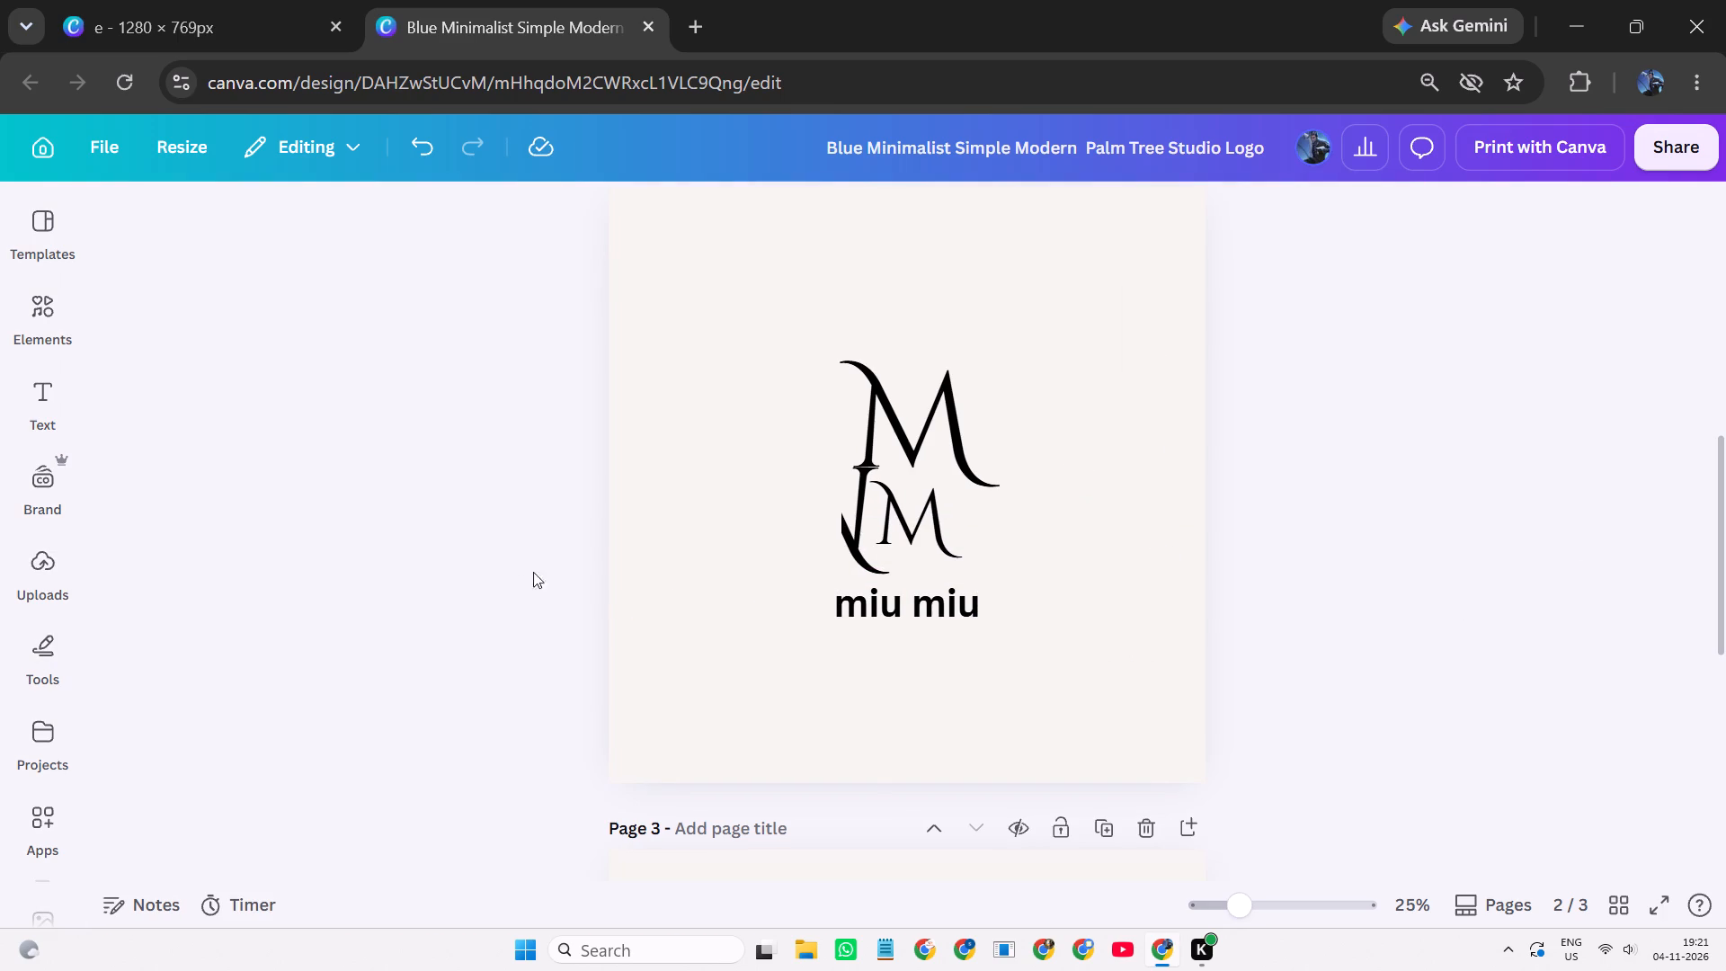
Scale the "miu miu" text down to font size 85.
{"action": "left_click", "coordinate": [859, 603]}
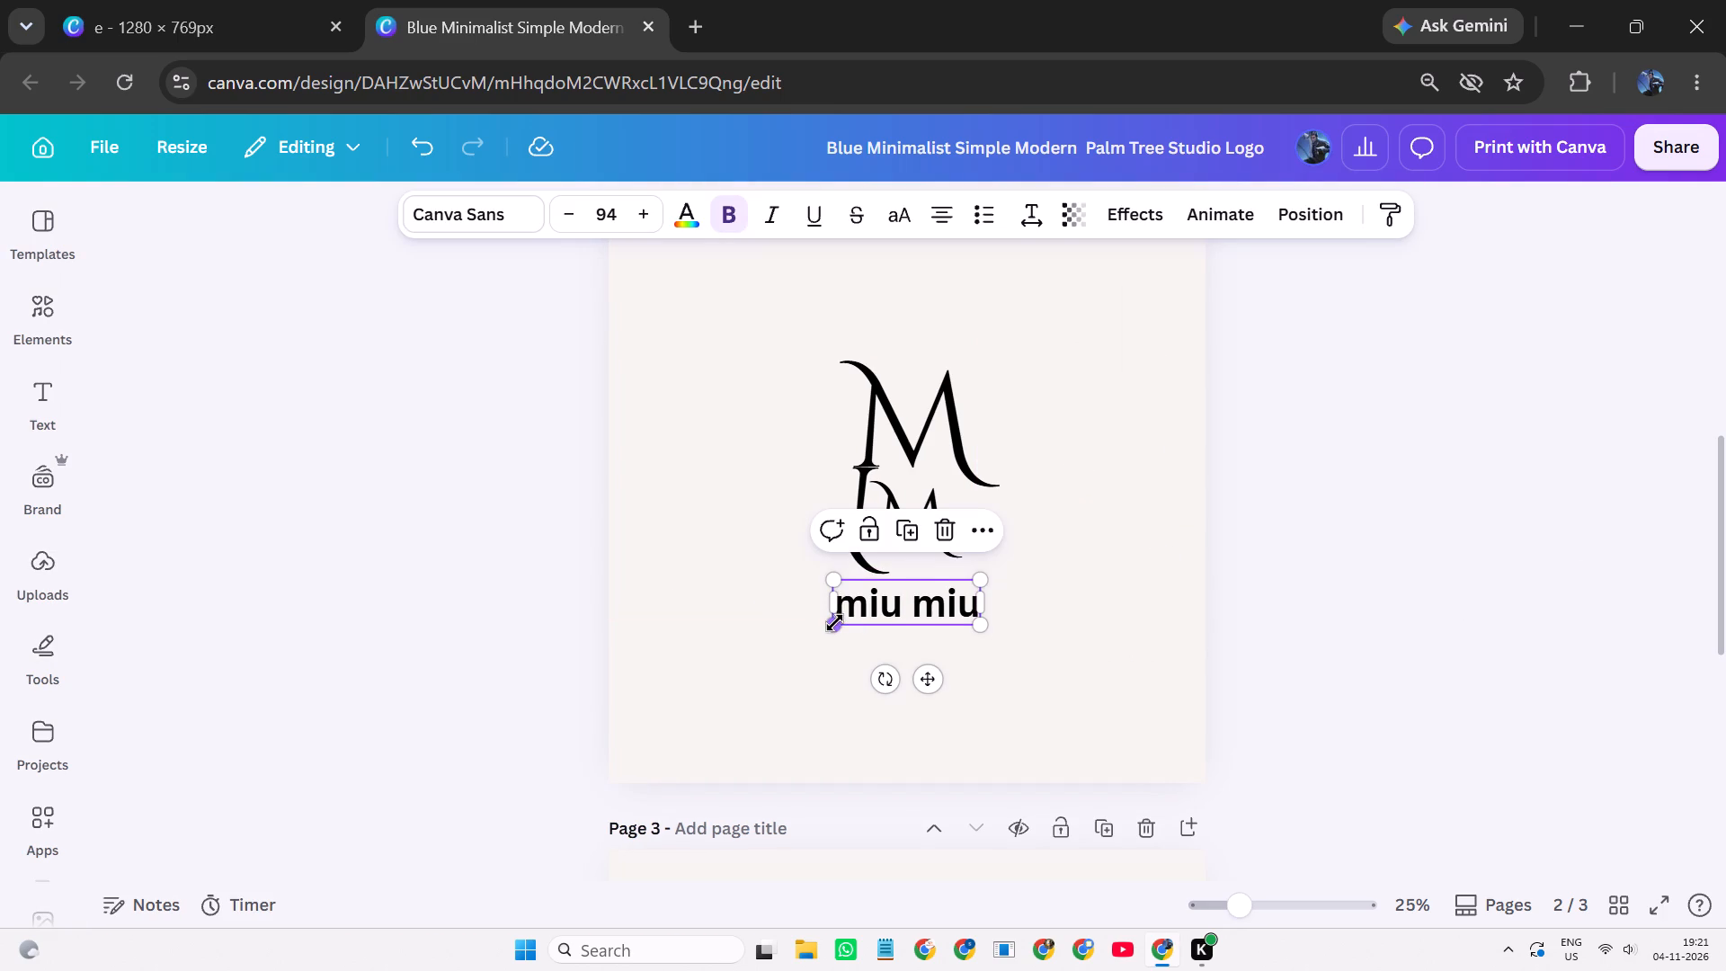
{"action": "left_click_drag", "start_coordinate": [834, 622], "coordinate": [850, 621]}
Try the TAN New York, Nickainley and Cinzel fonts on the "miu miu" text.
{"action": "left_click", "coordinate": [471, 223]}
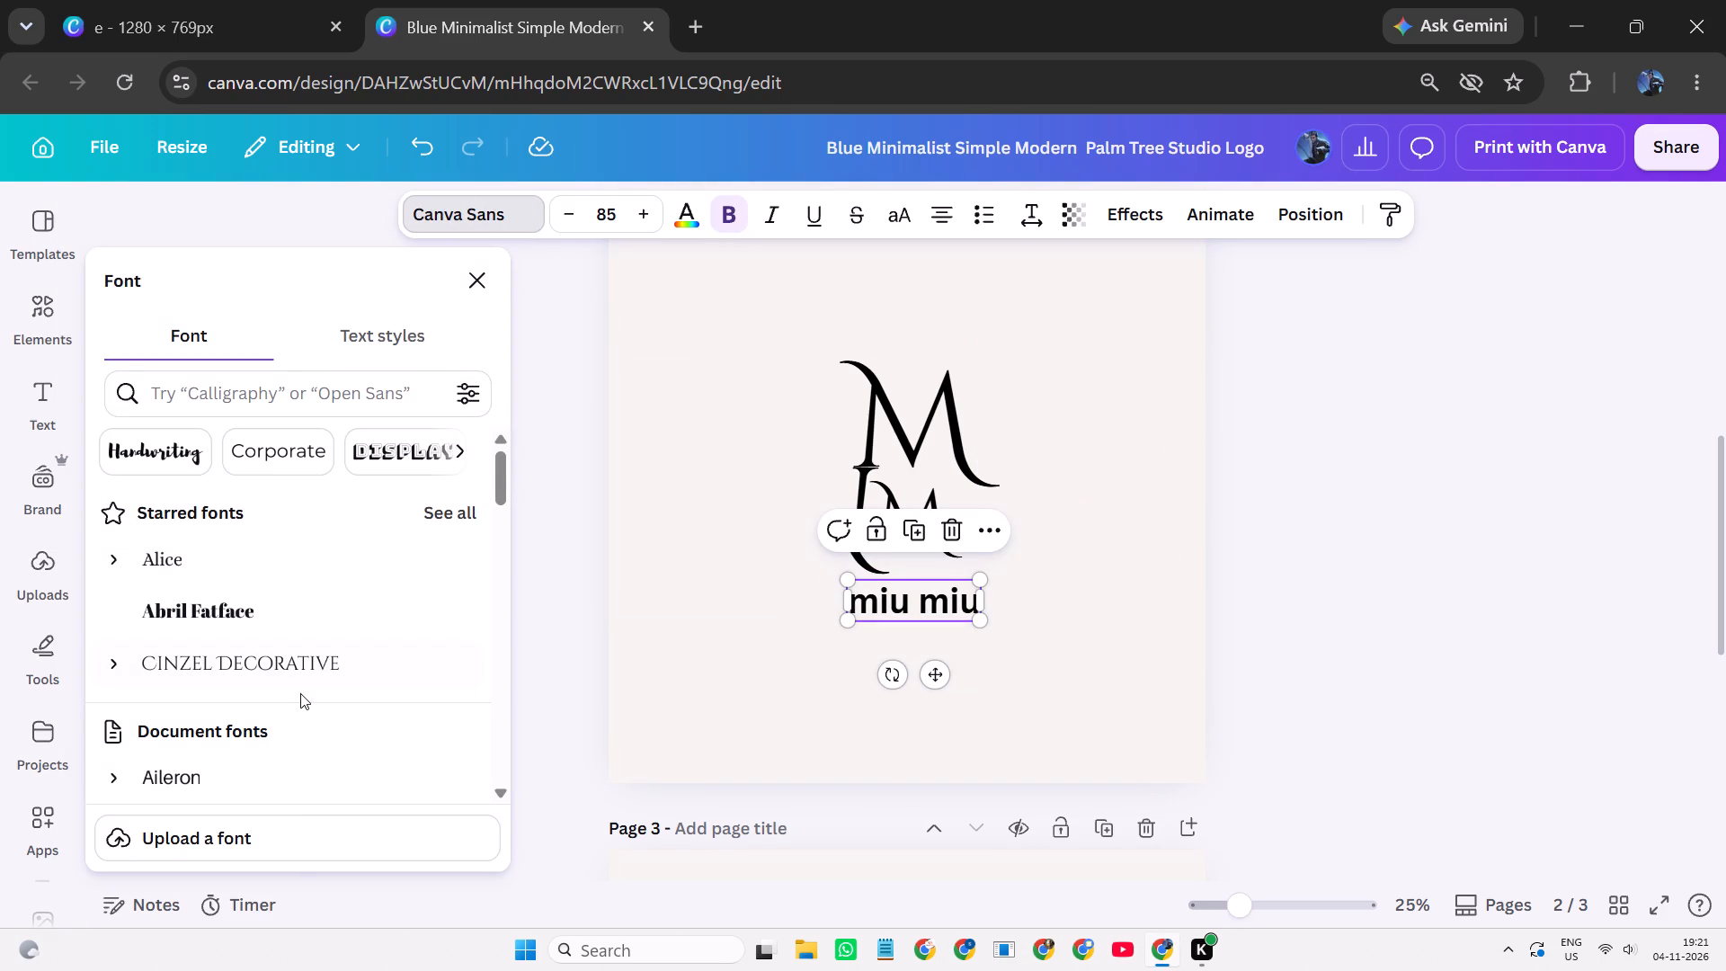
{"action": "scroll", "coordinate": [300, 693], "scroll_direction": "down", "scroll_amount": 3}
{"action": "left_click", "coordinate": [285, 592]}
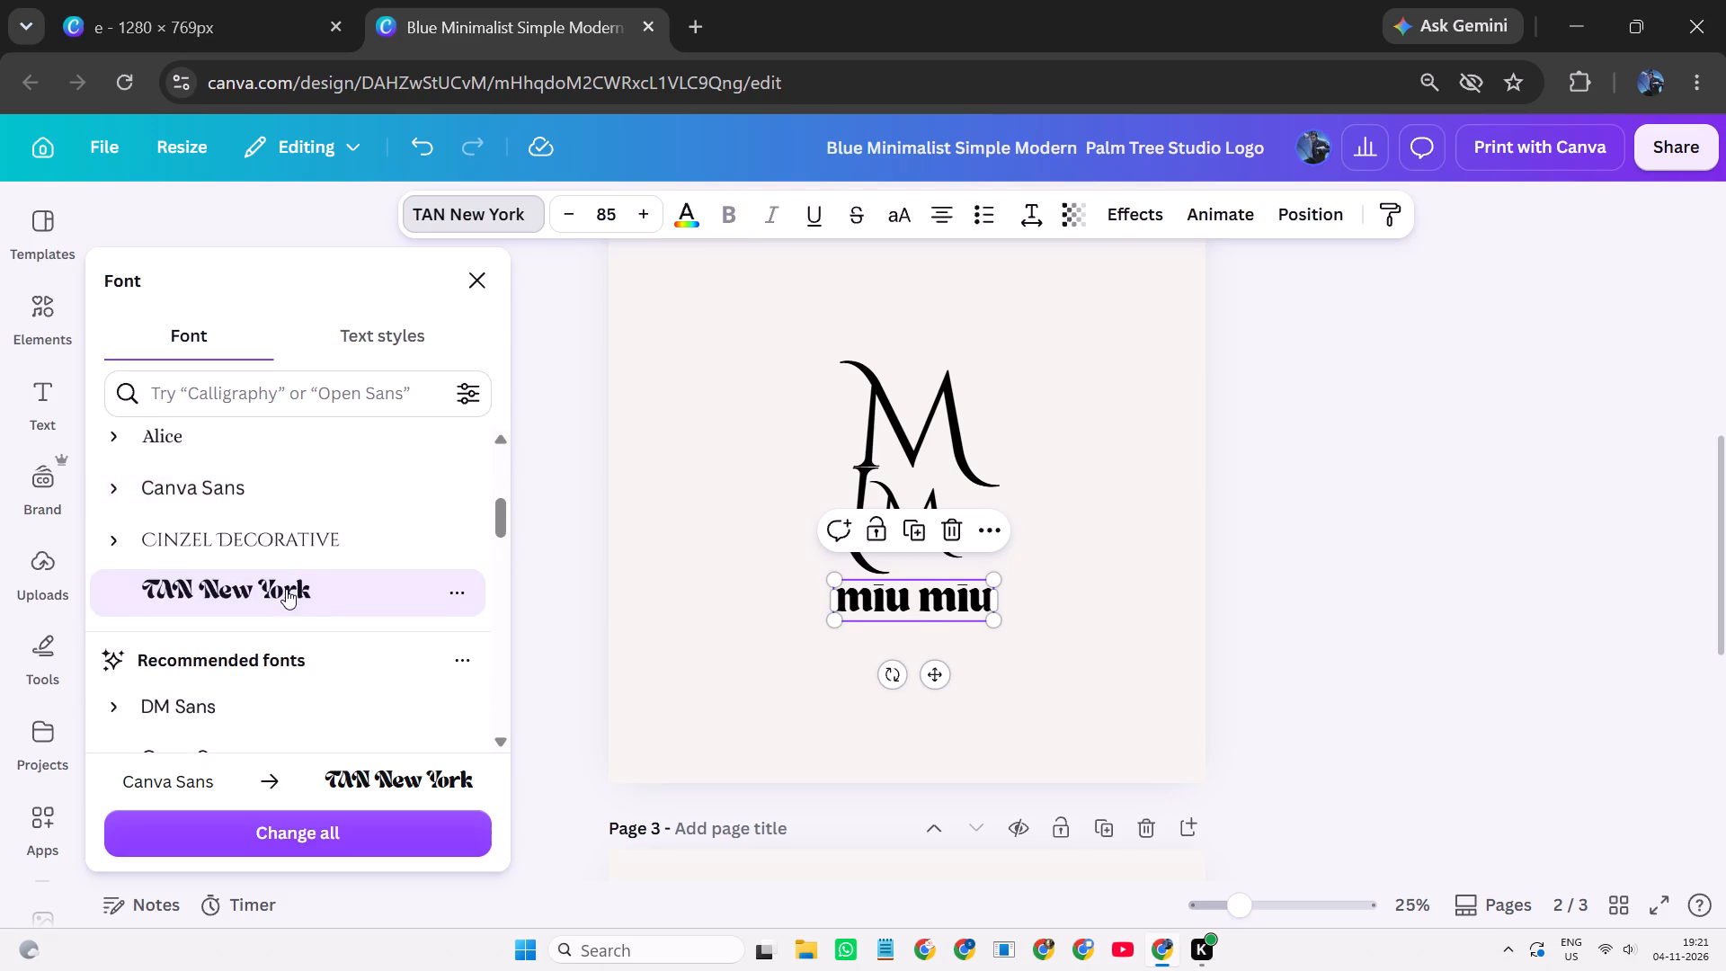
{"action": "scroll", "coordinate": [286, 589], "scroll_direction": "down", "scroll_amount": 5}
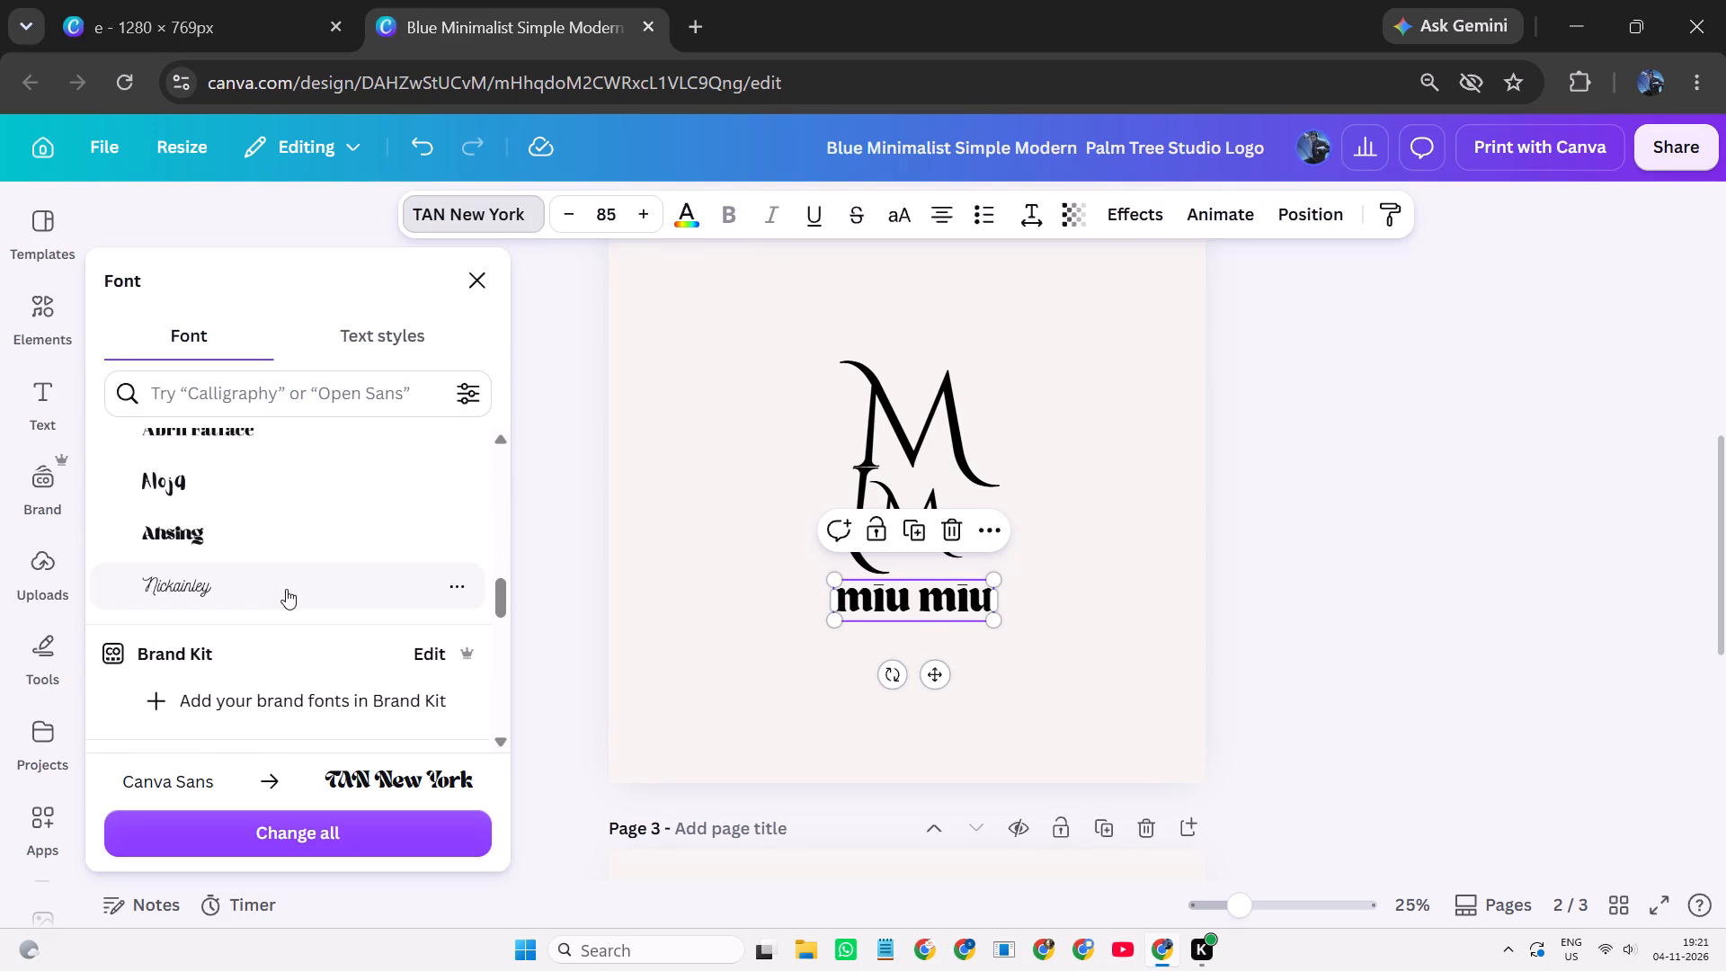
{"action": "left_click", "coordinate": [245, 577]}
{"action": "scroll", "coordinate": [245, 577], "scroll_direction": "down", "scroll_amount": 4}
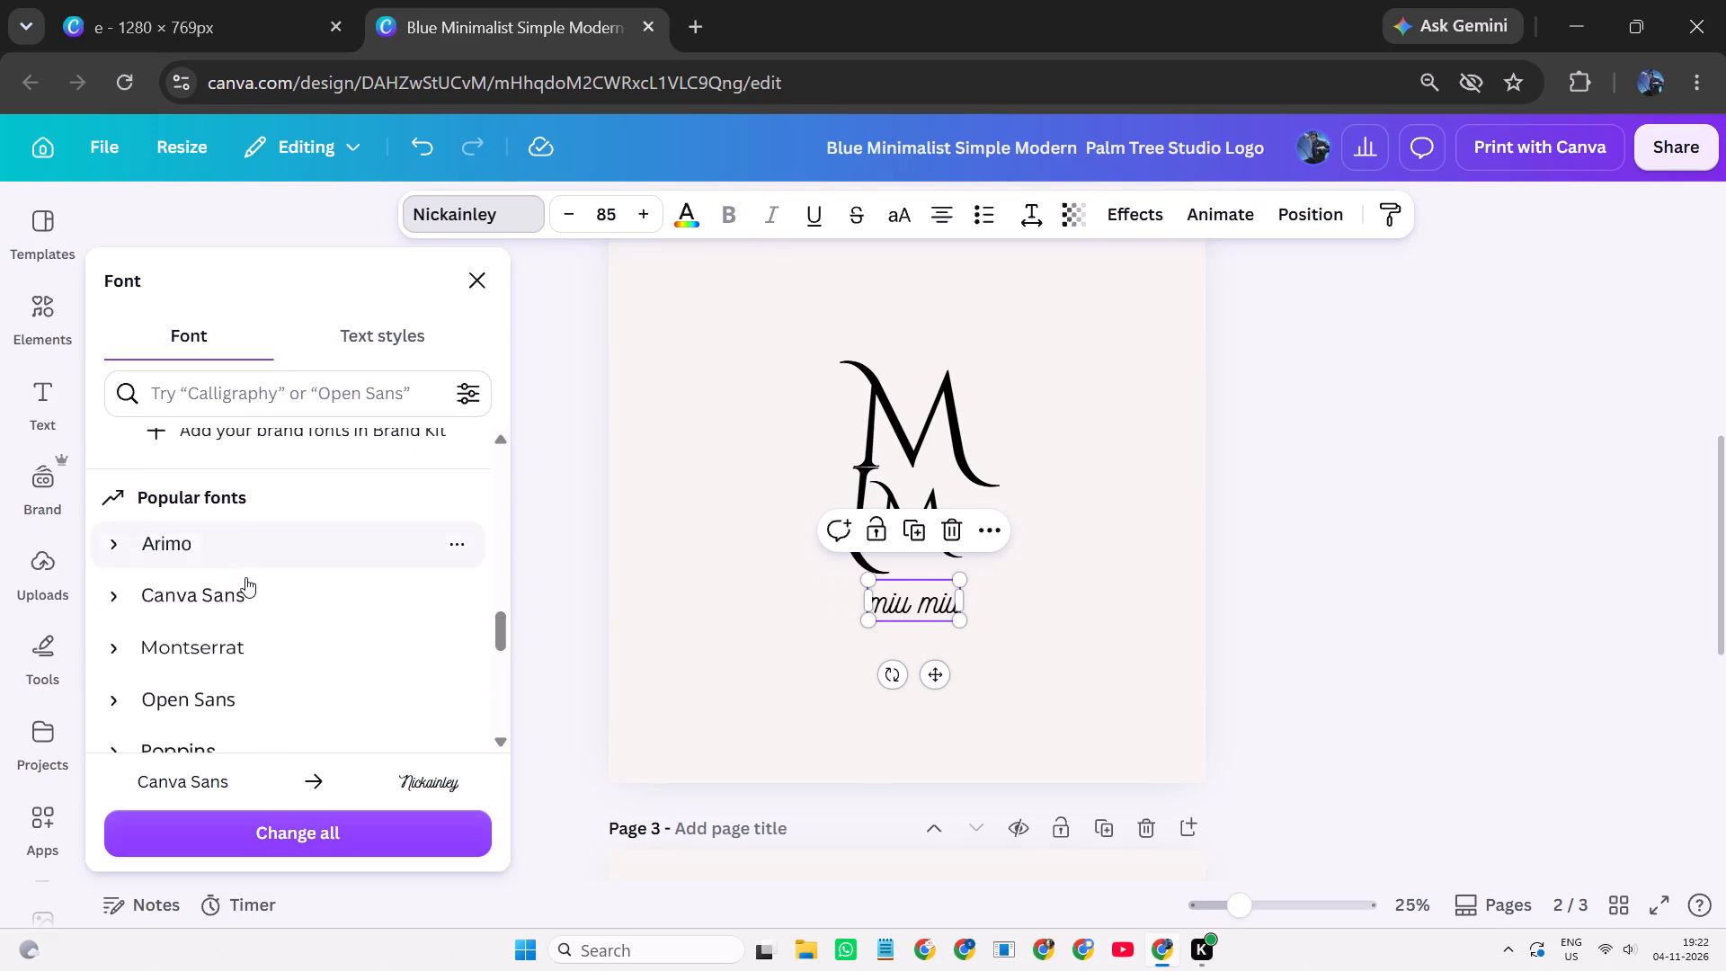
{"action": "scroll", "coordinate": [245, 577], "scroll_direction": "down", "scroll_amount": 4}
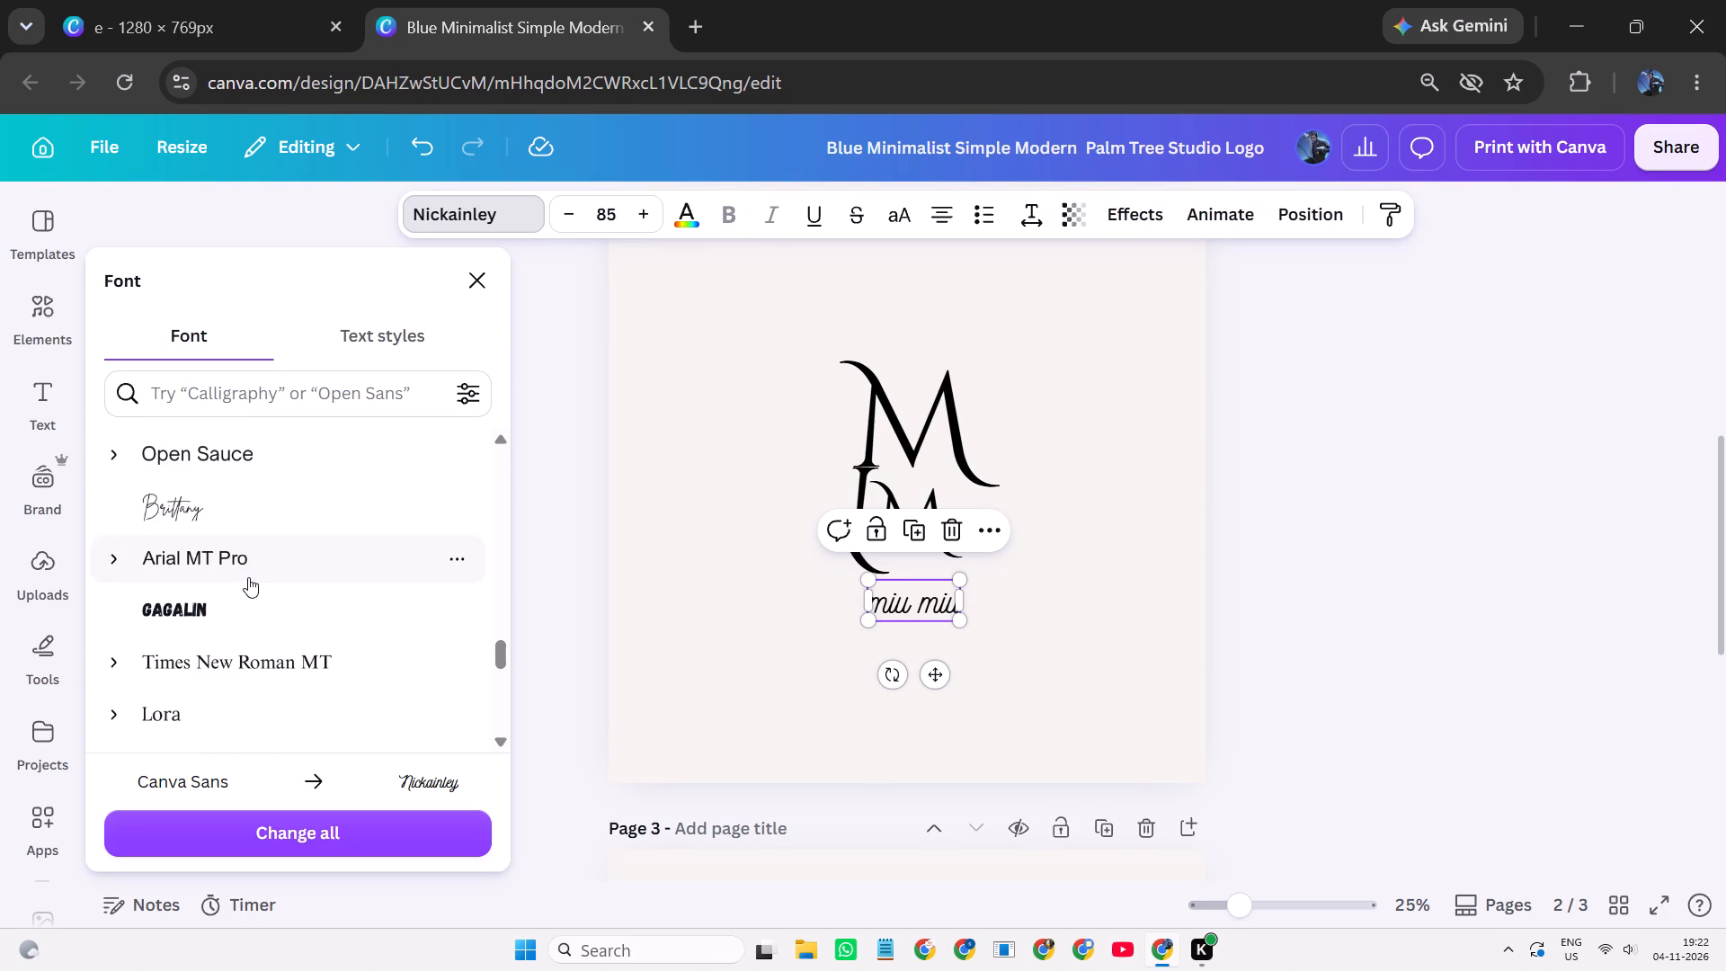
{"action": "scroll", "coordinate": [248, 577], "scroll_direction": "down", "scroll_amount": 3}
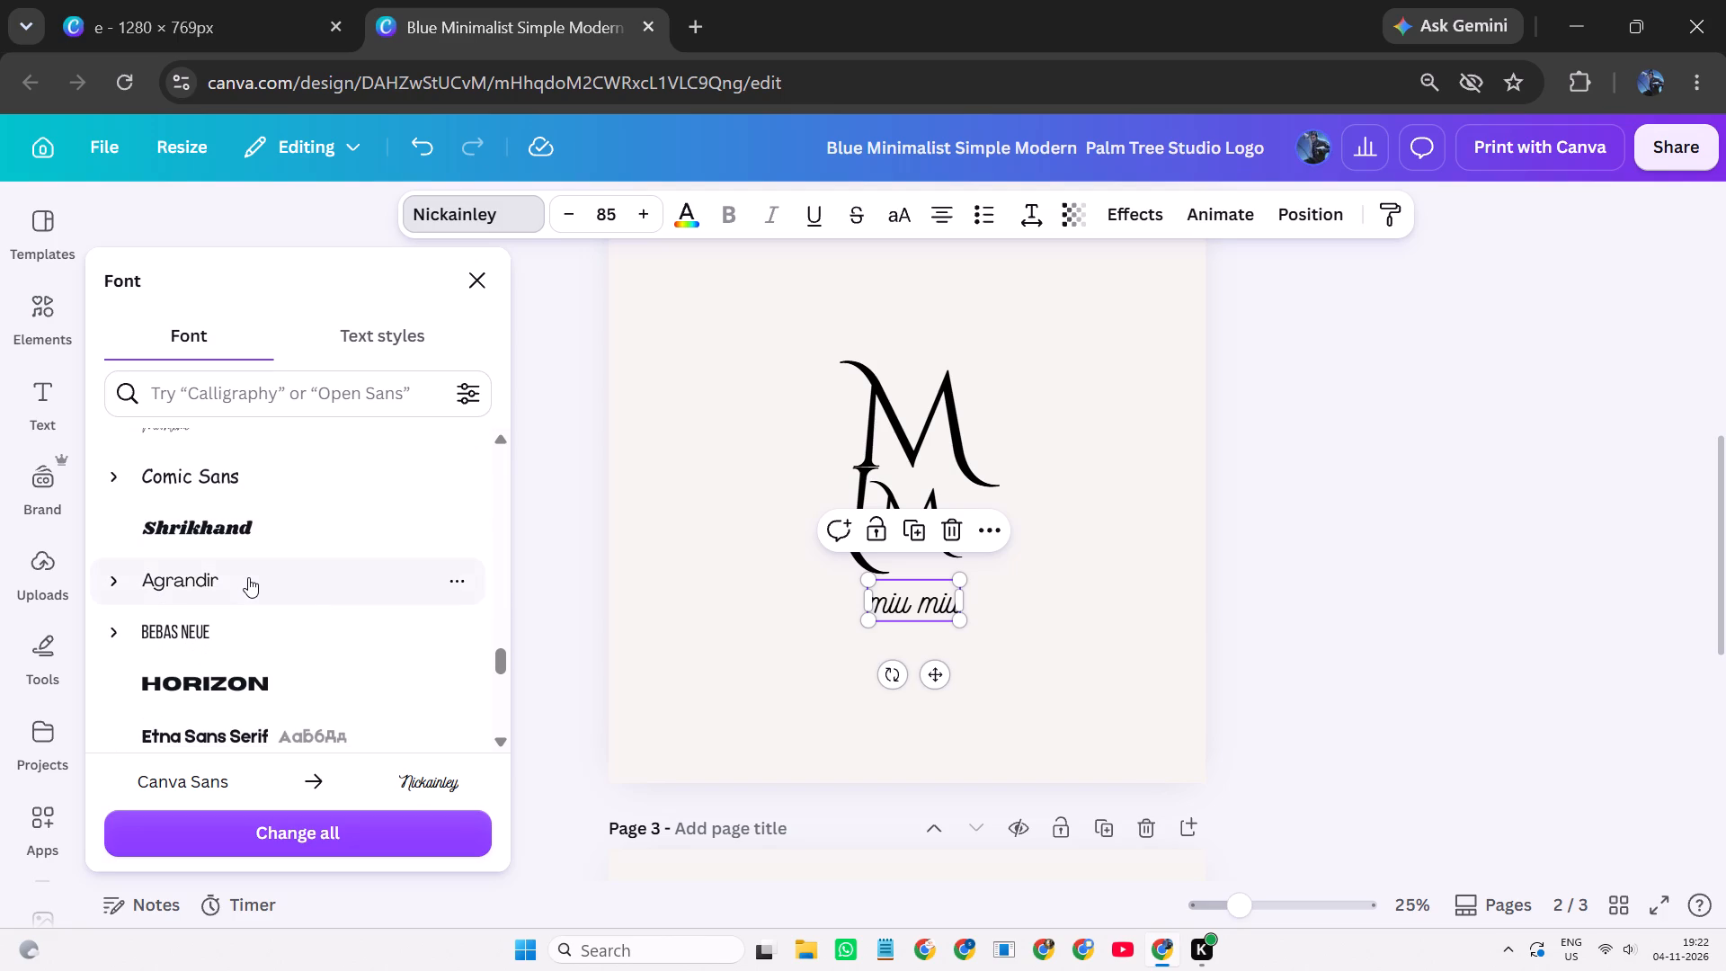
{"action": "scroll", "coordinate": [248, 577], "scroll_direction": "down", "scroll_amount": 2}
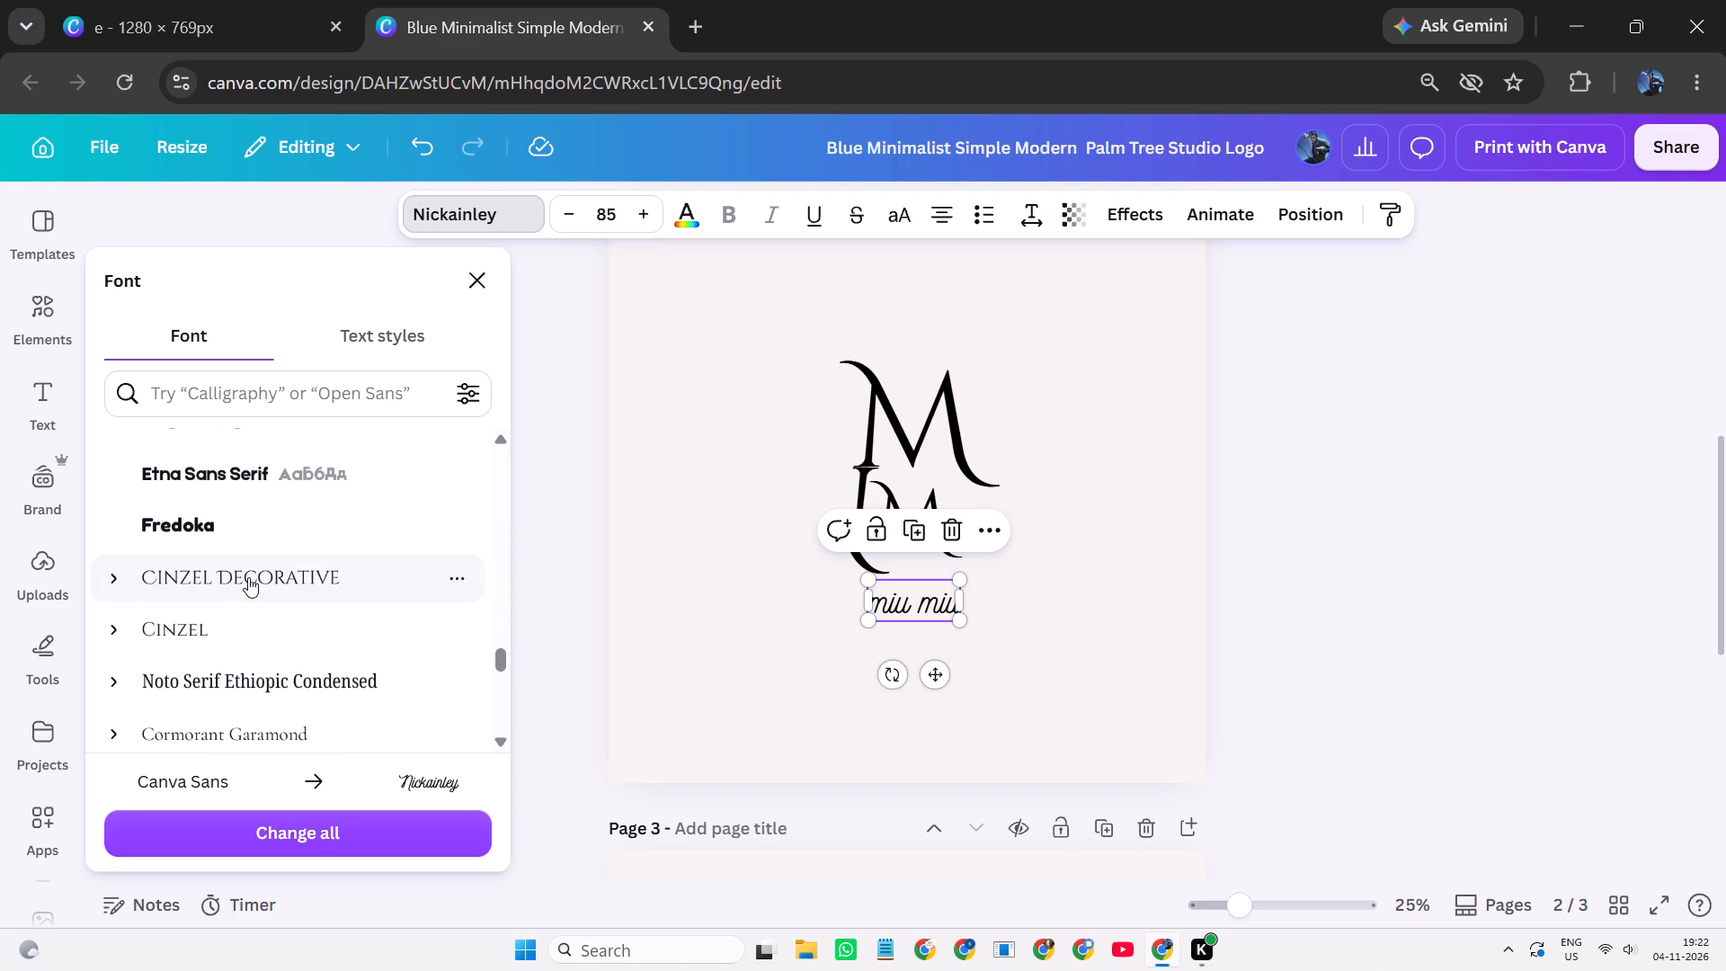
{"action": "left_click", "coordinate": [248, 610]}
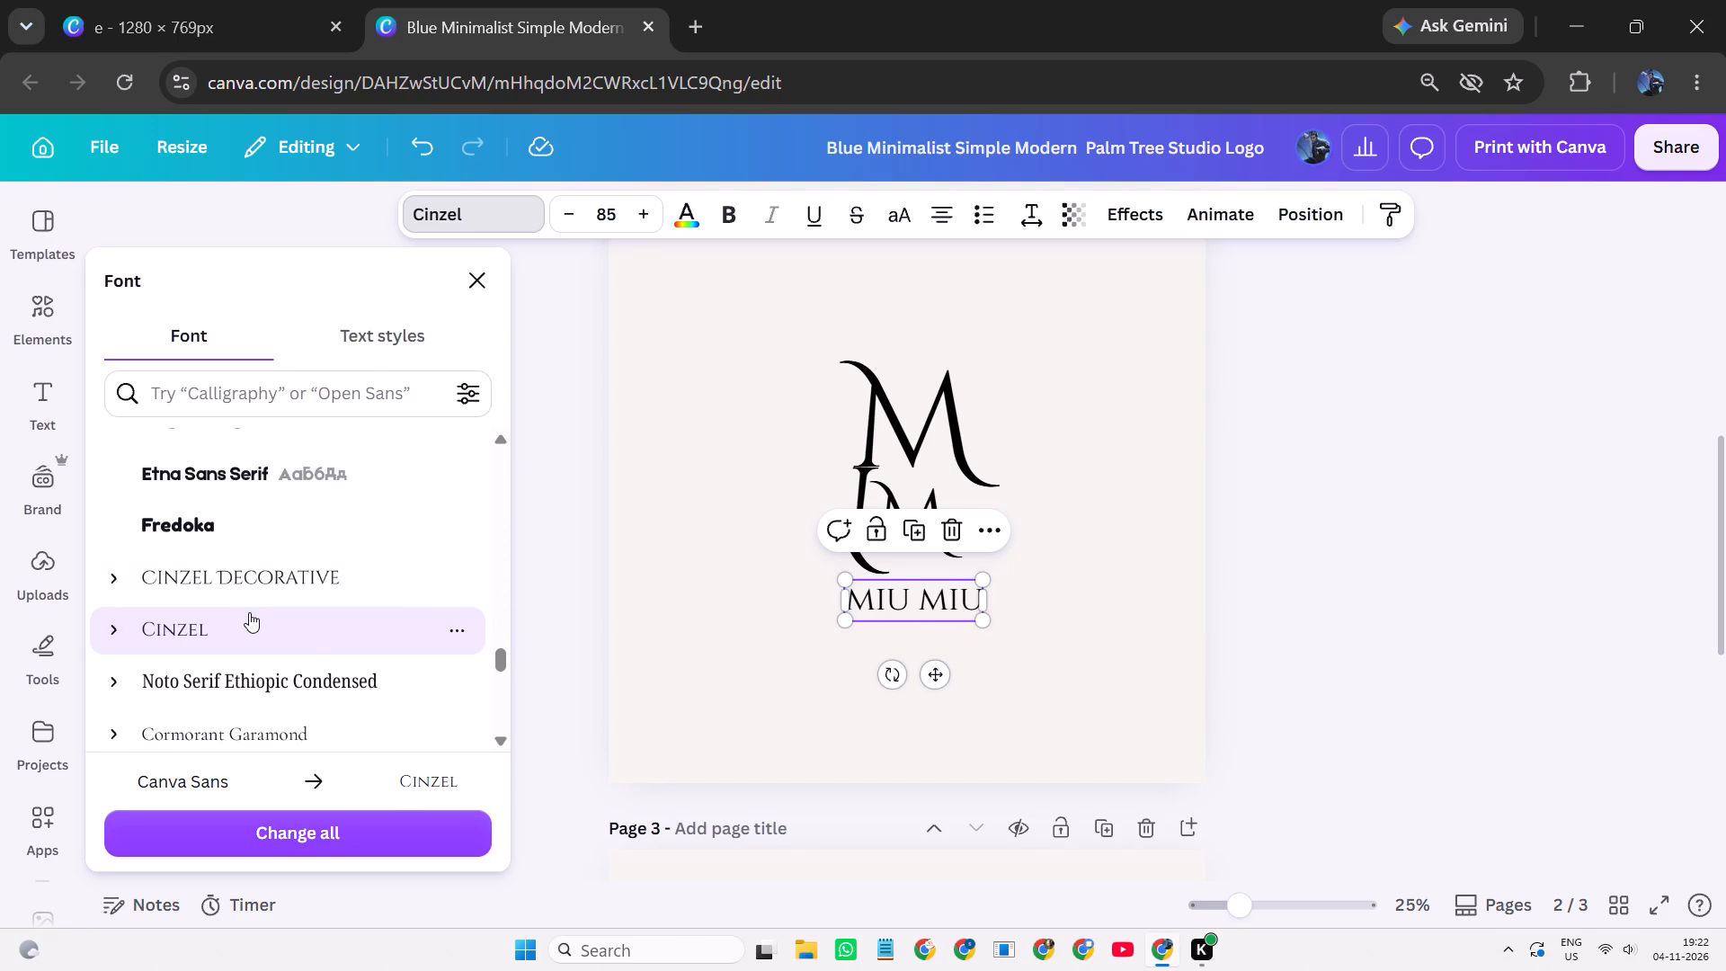
Set the brand name text below the monogram to the Copperplate Gothic 29 BC font.
{"action": "scroll", "coordinate": [249, 613], "scroll_direction": "down", "scroll_amount": 2}
{"action": "left_click", "coordinate": [249, 614]}
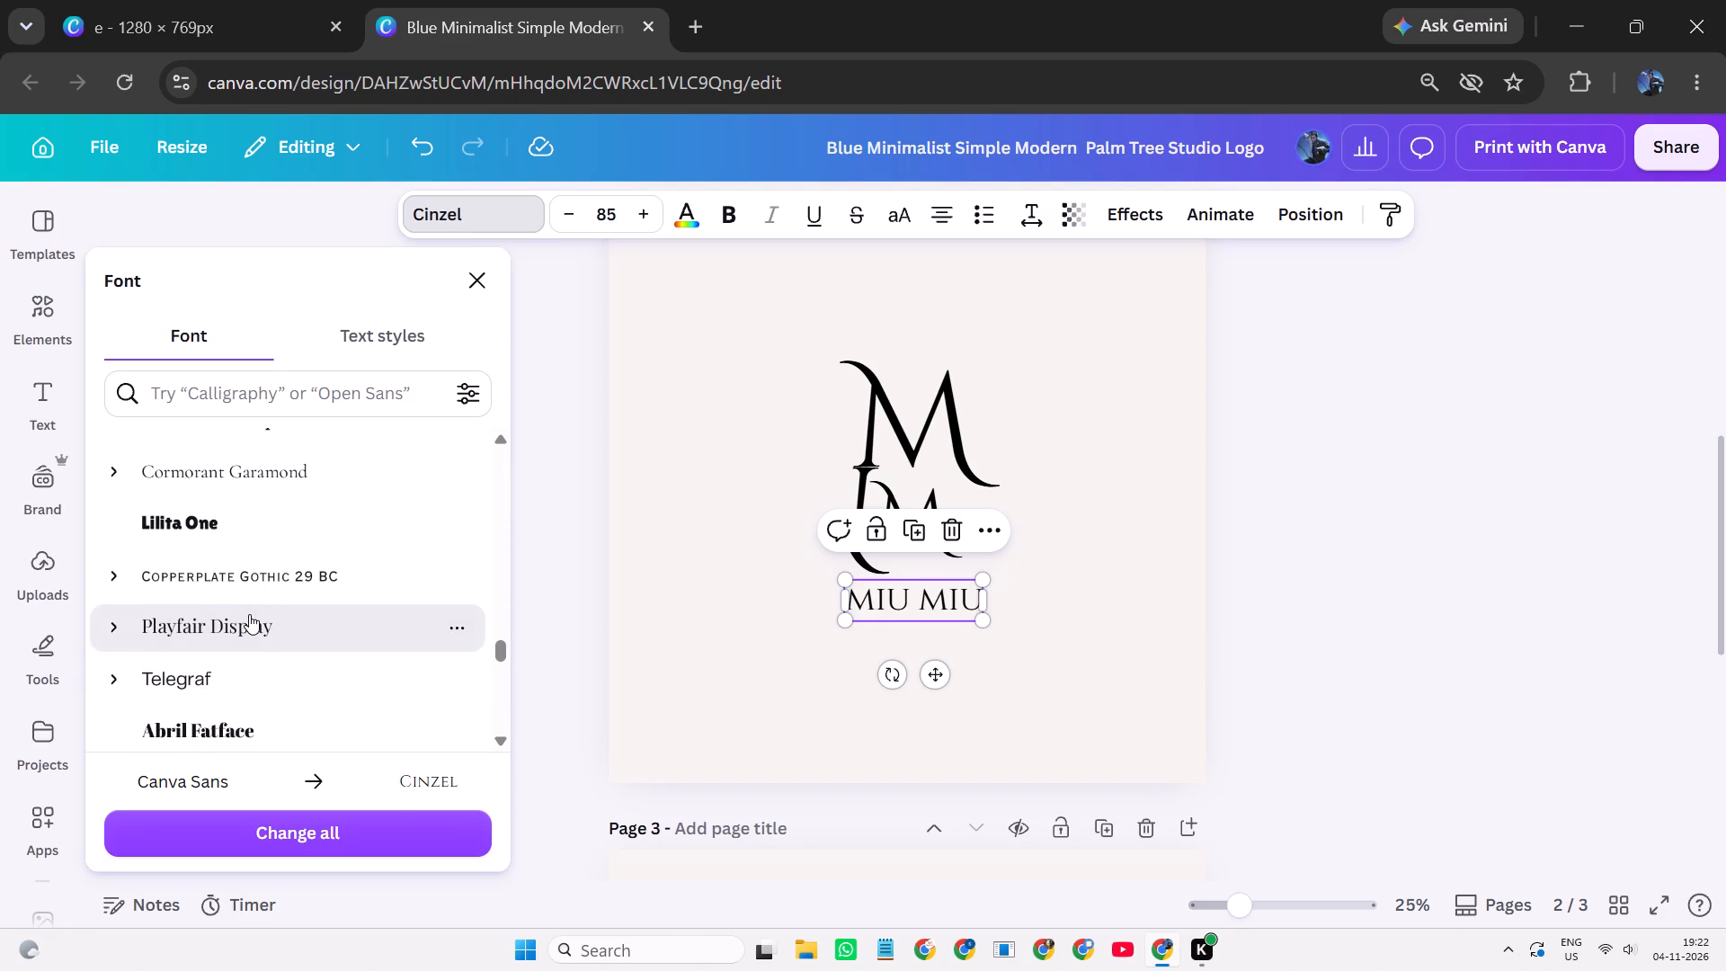
{"action": "left_click", "coordinate": [280, 578]}
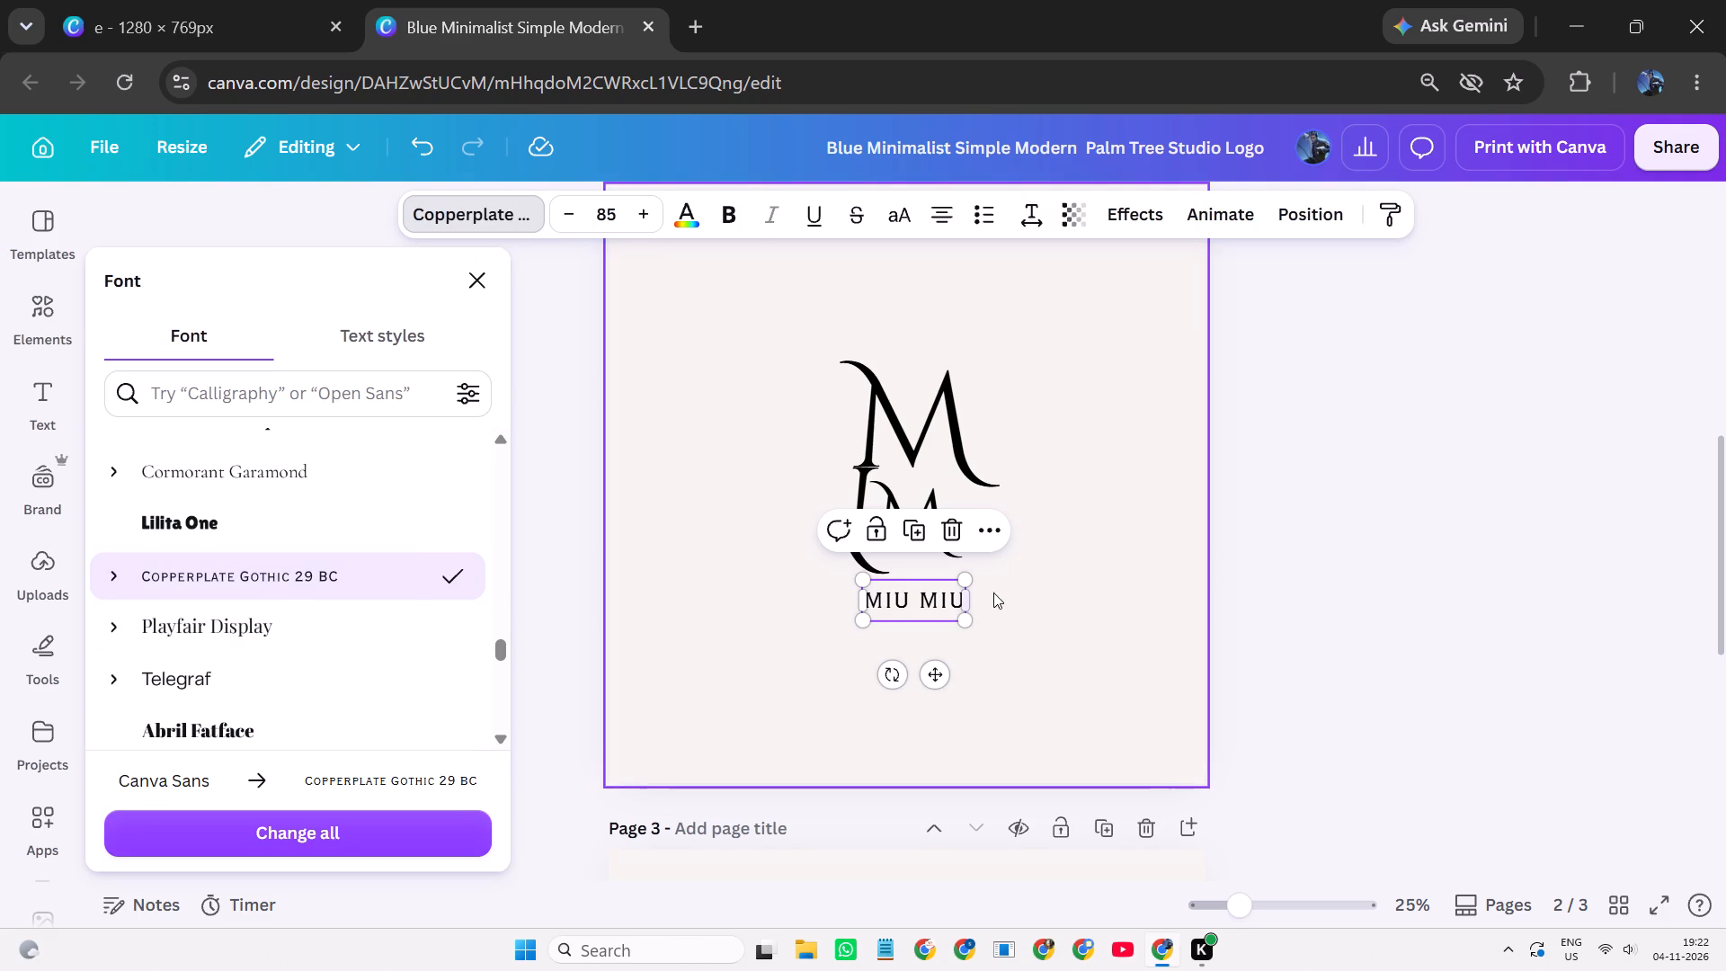
Widen the MIU MIU text box and position it centred close beneath the monogram.
{"action": "left_click_drag", "start_coordinate": [965, 601], "coordinate": [1021, 602]}
{"action": "left_click_drag", "start_coordinate": [1031, 604], "coordinate": [1125, 615]}
{"action": "left_click_drag", "start_coordinate": [1048, 597], "coordinate": [939, 592]}
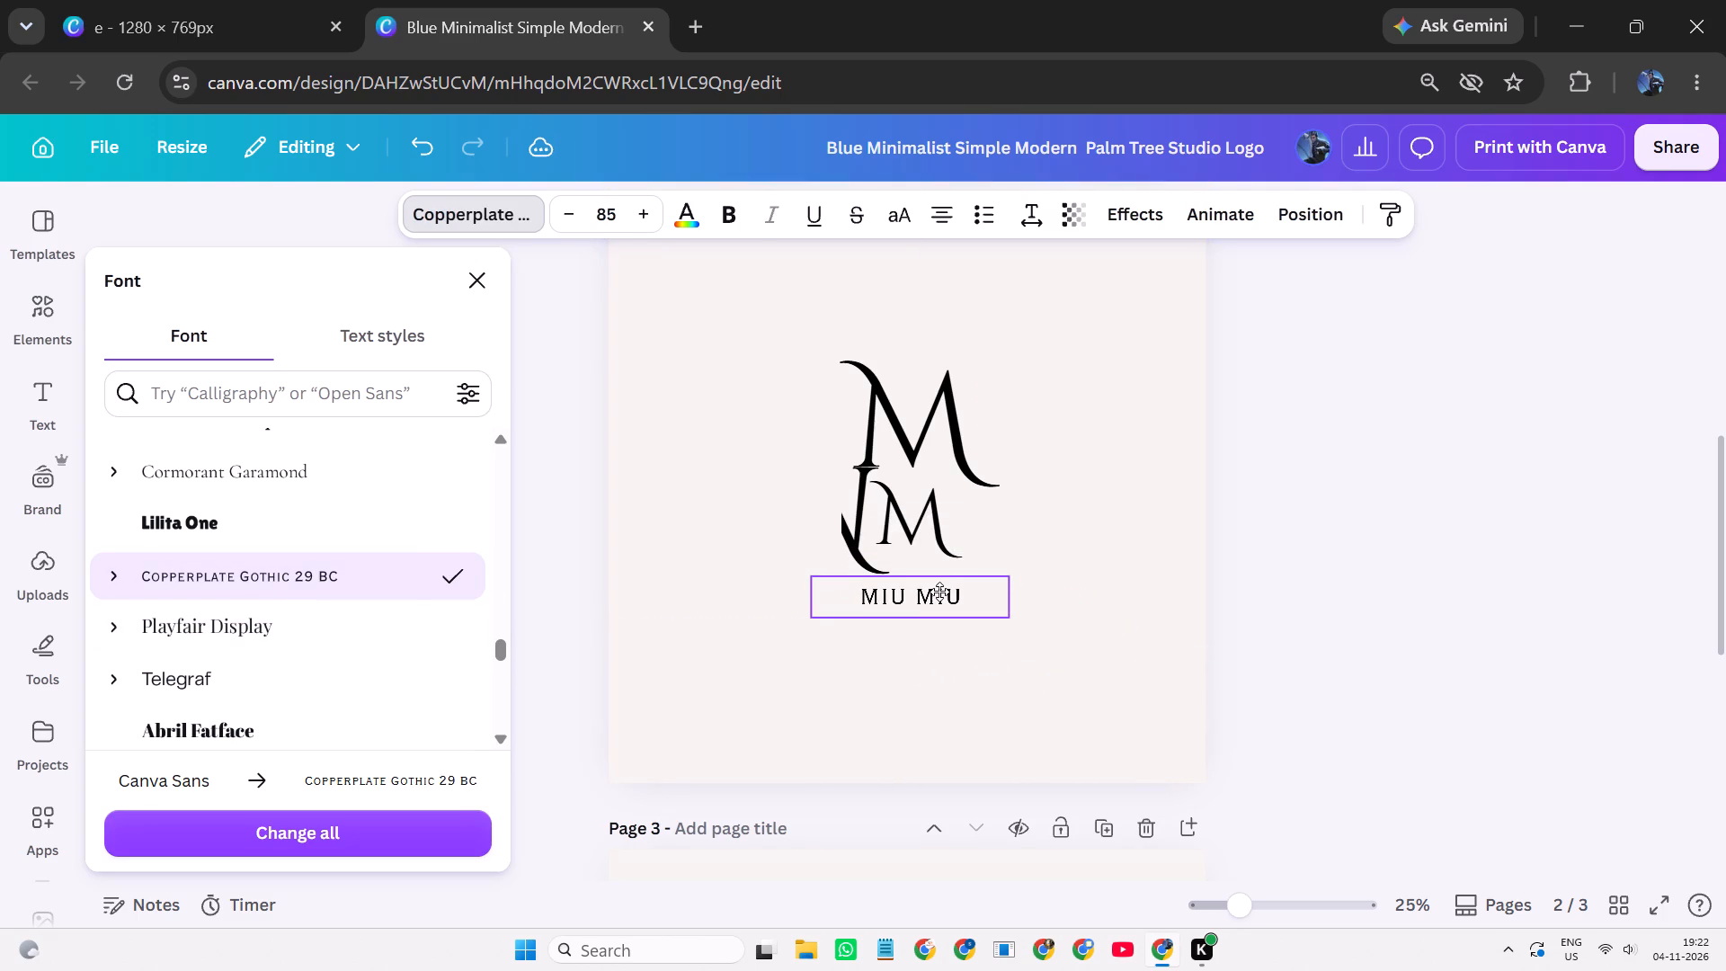
{"action": "left_click_drag", "start_coordinate": [939, 592], "coordinate": [941, 583]}
{"action": "left_click", "coordinate": [1331, 521]}
{"action": "left_click", "coordinate": [1331, 521]}
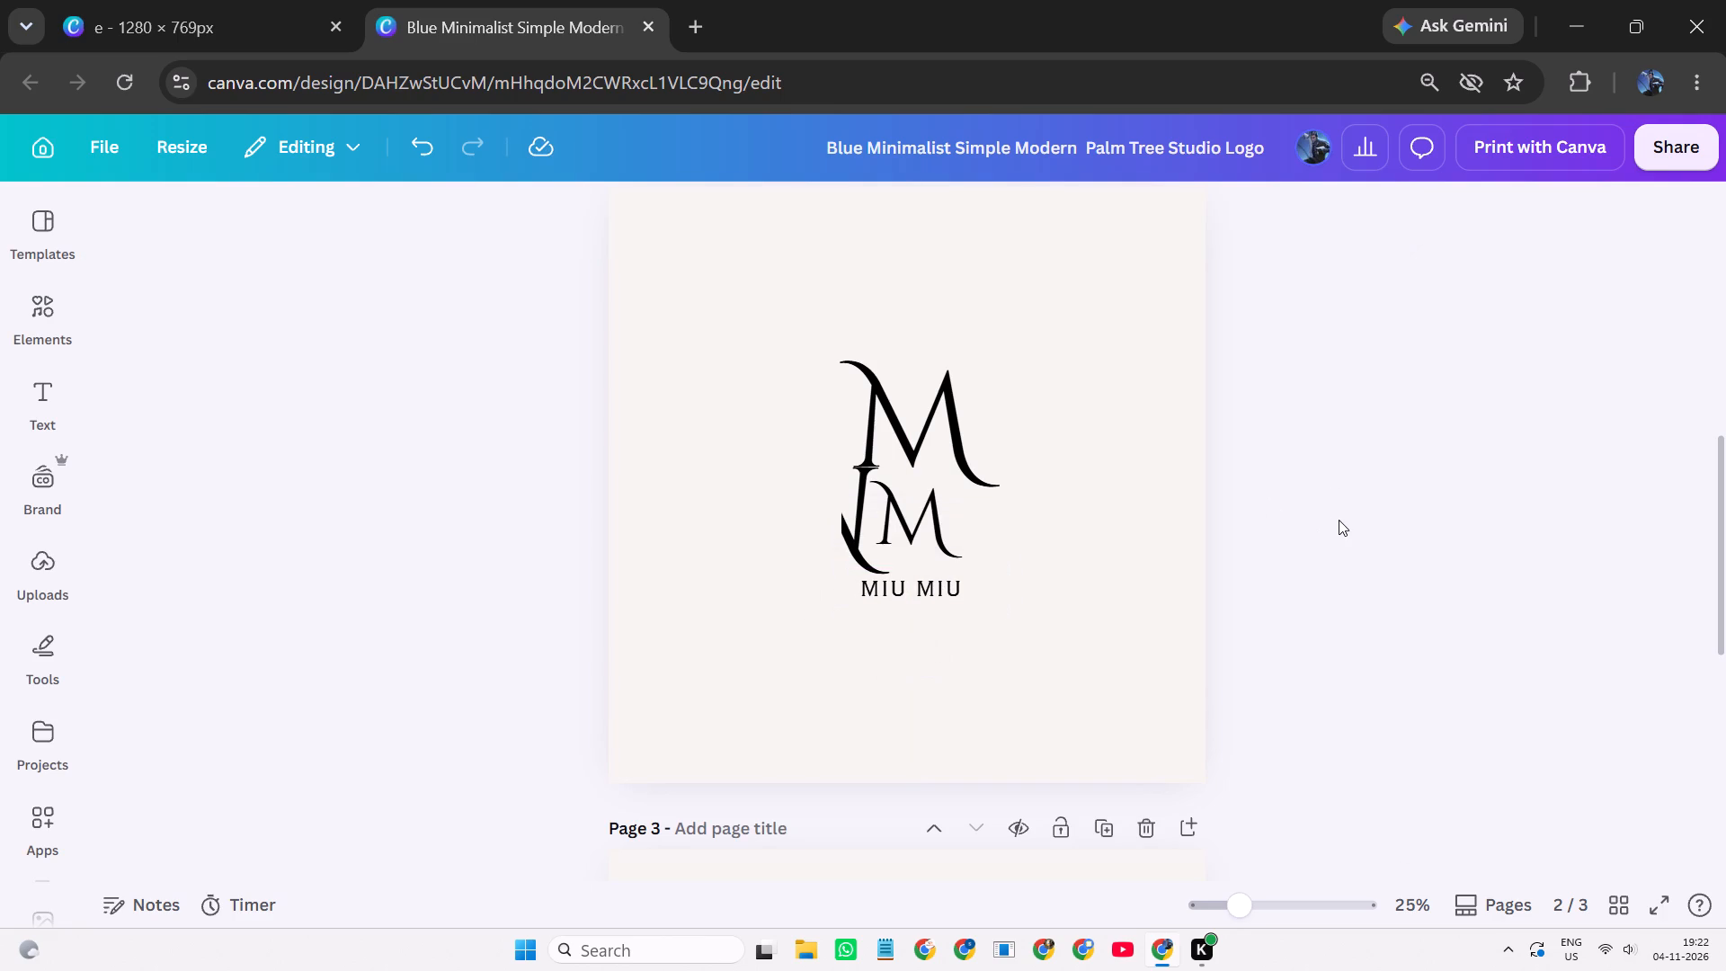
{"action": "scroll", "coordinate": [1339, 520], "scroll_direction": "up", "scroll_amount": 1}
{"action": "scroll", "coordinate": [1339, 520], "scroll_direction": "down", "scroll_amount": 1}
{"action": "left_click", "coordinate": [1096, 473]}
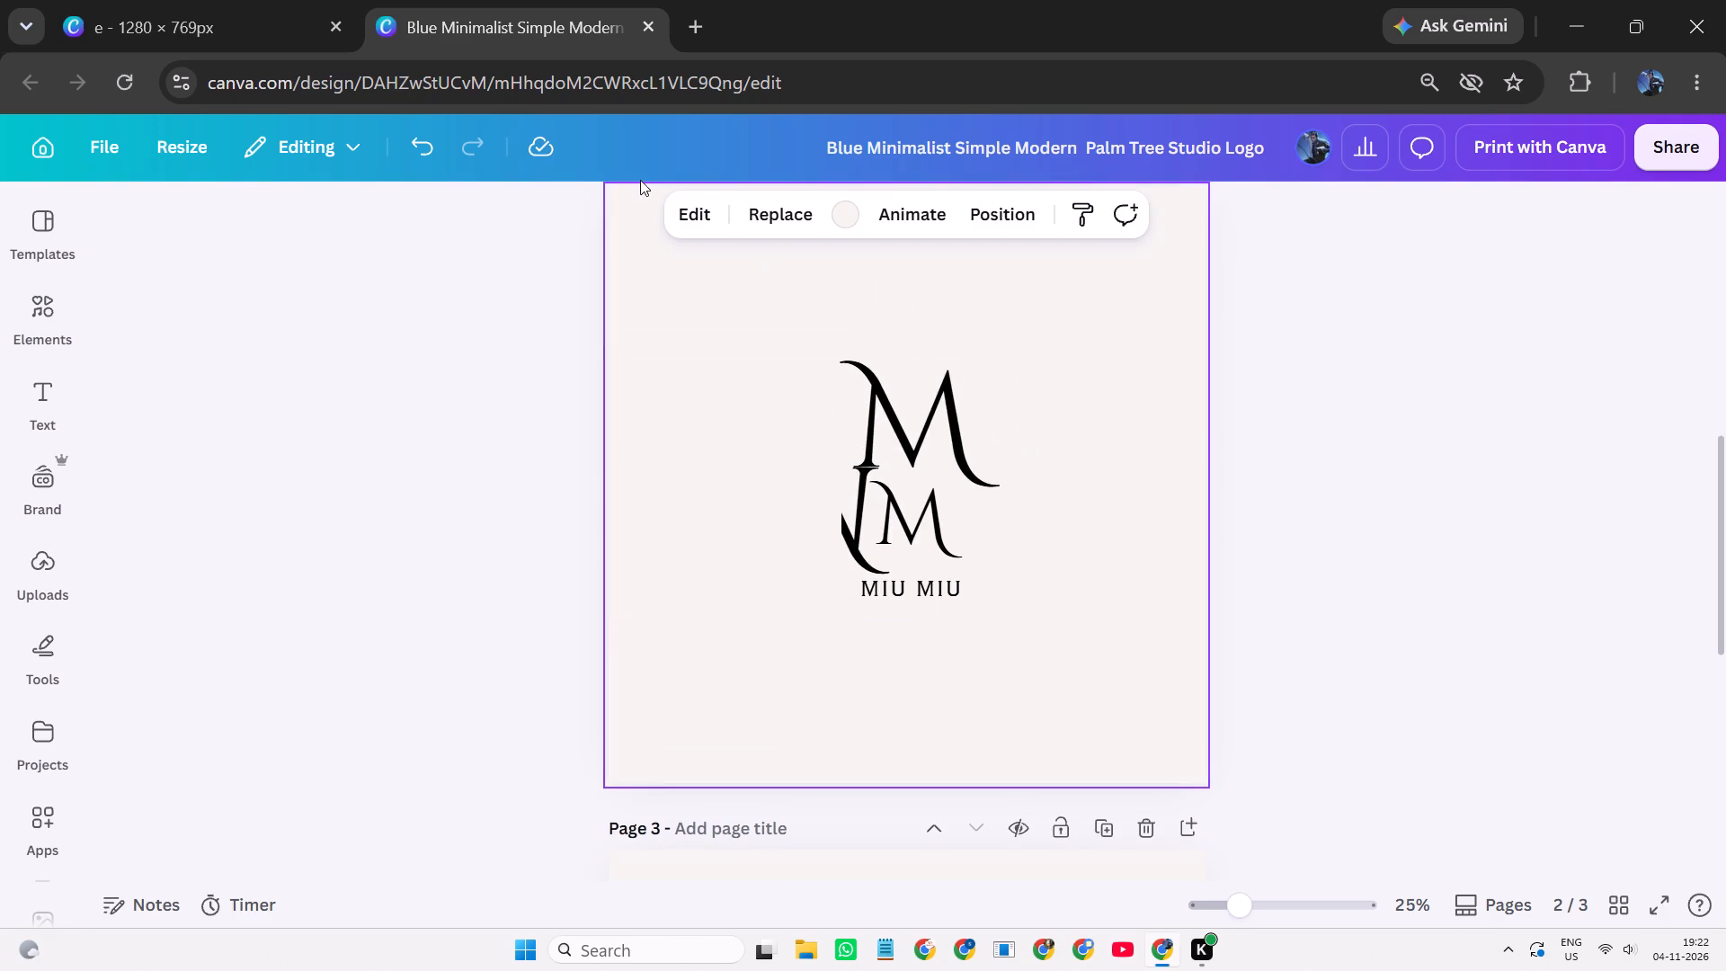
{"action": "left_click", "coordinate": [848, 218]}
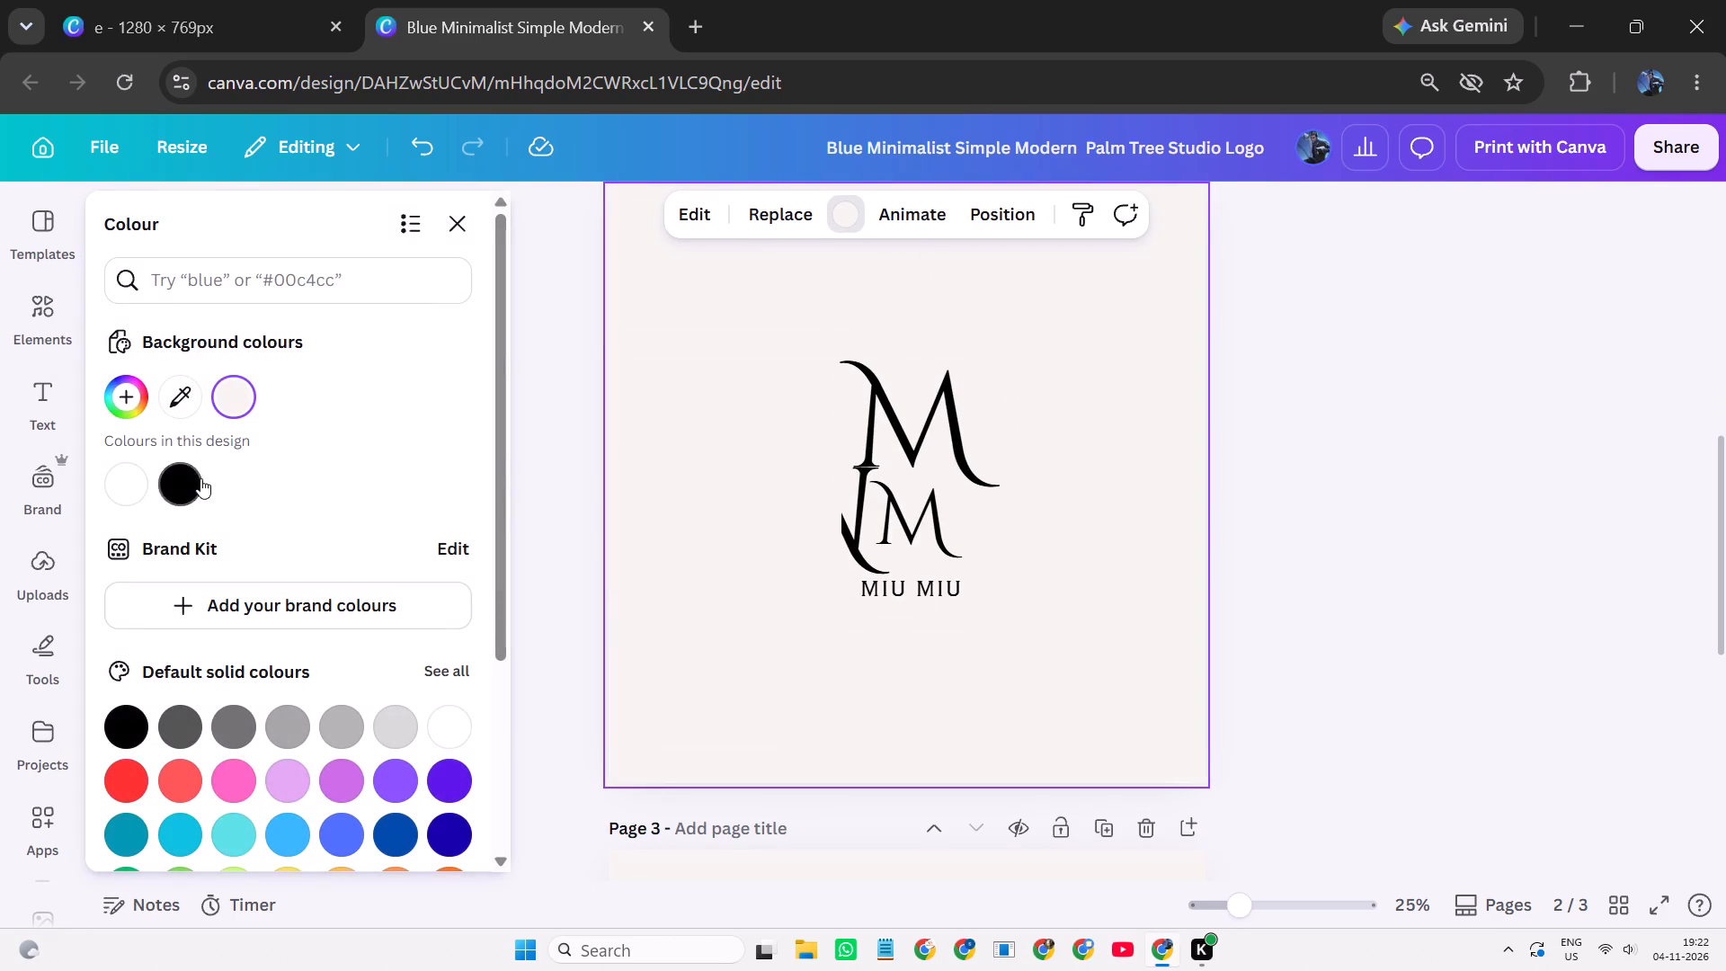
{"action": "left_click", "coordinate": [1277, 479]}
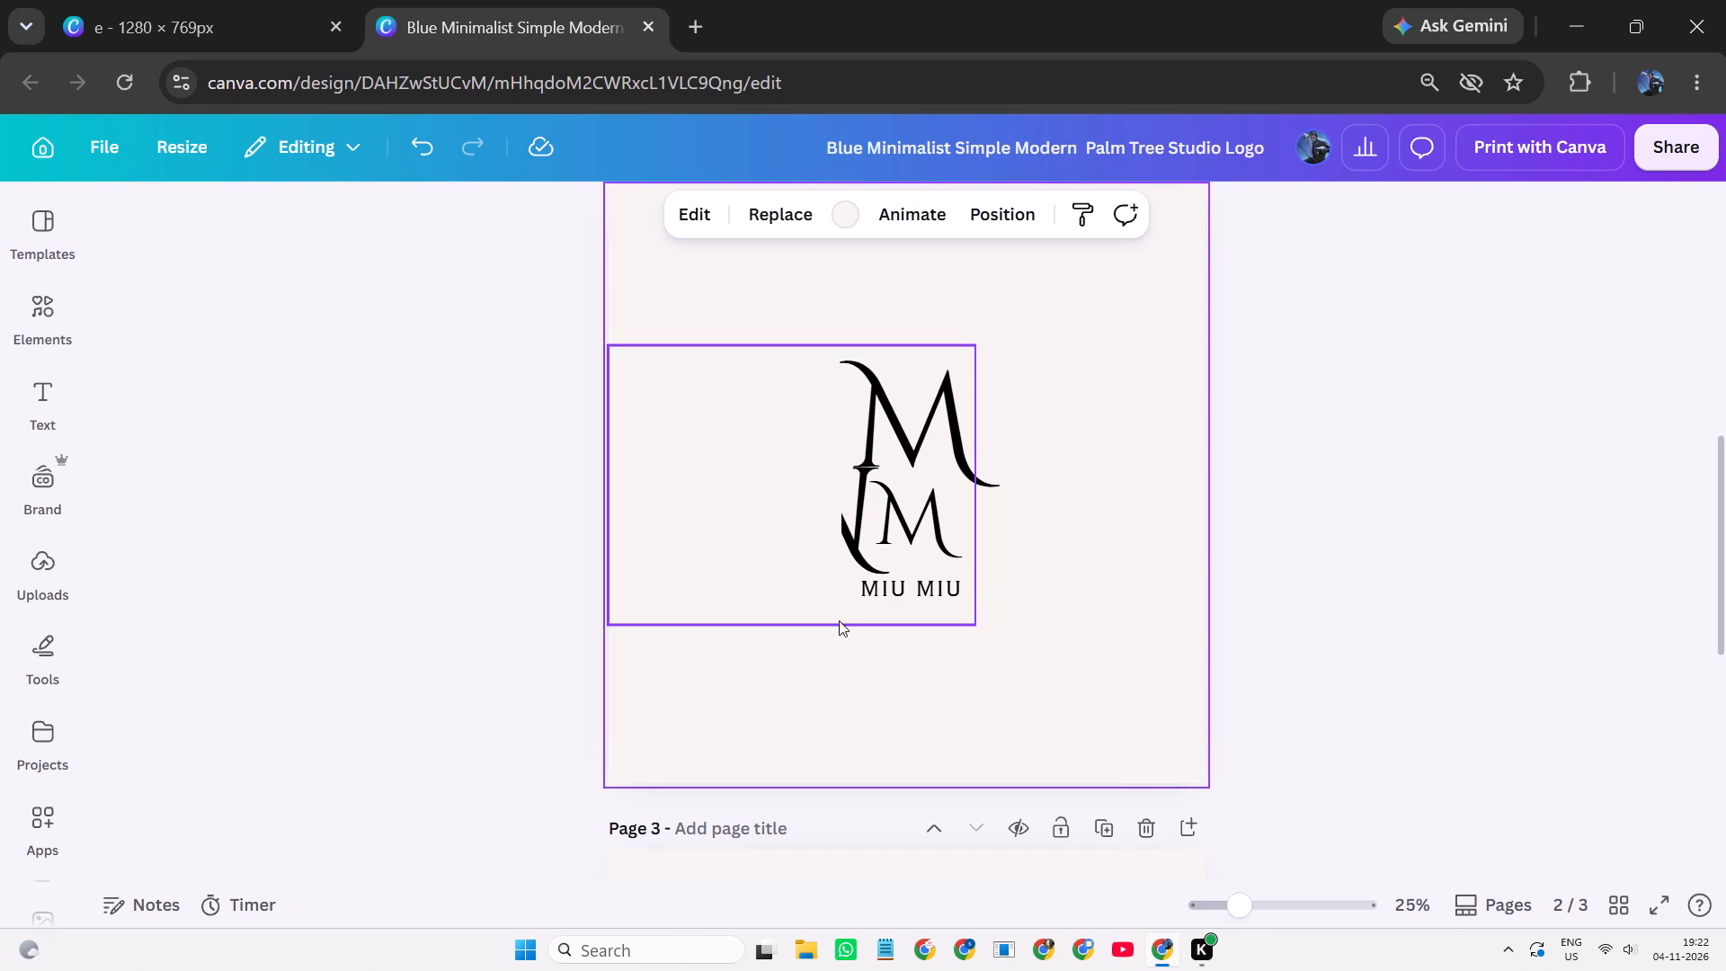
Recolour the monogram and the MIU MIU text together to a dark maroon red.
{"action": "left_click_drag", "start_coordinate": [891, 656], "coordinate": [950, 437]}
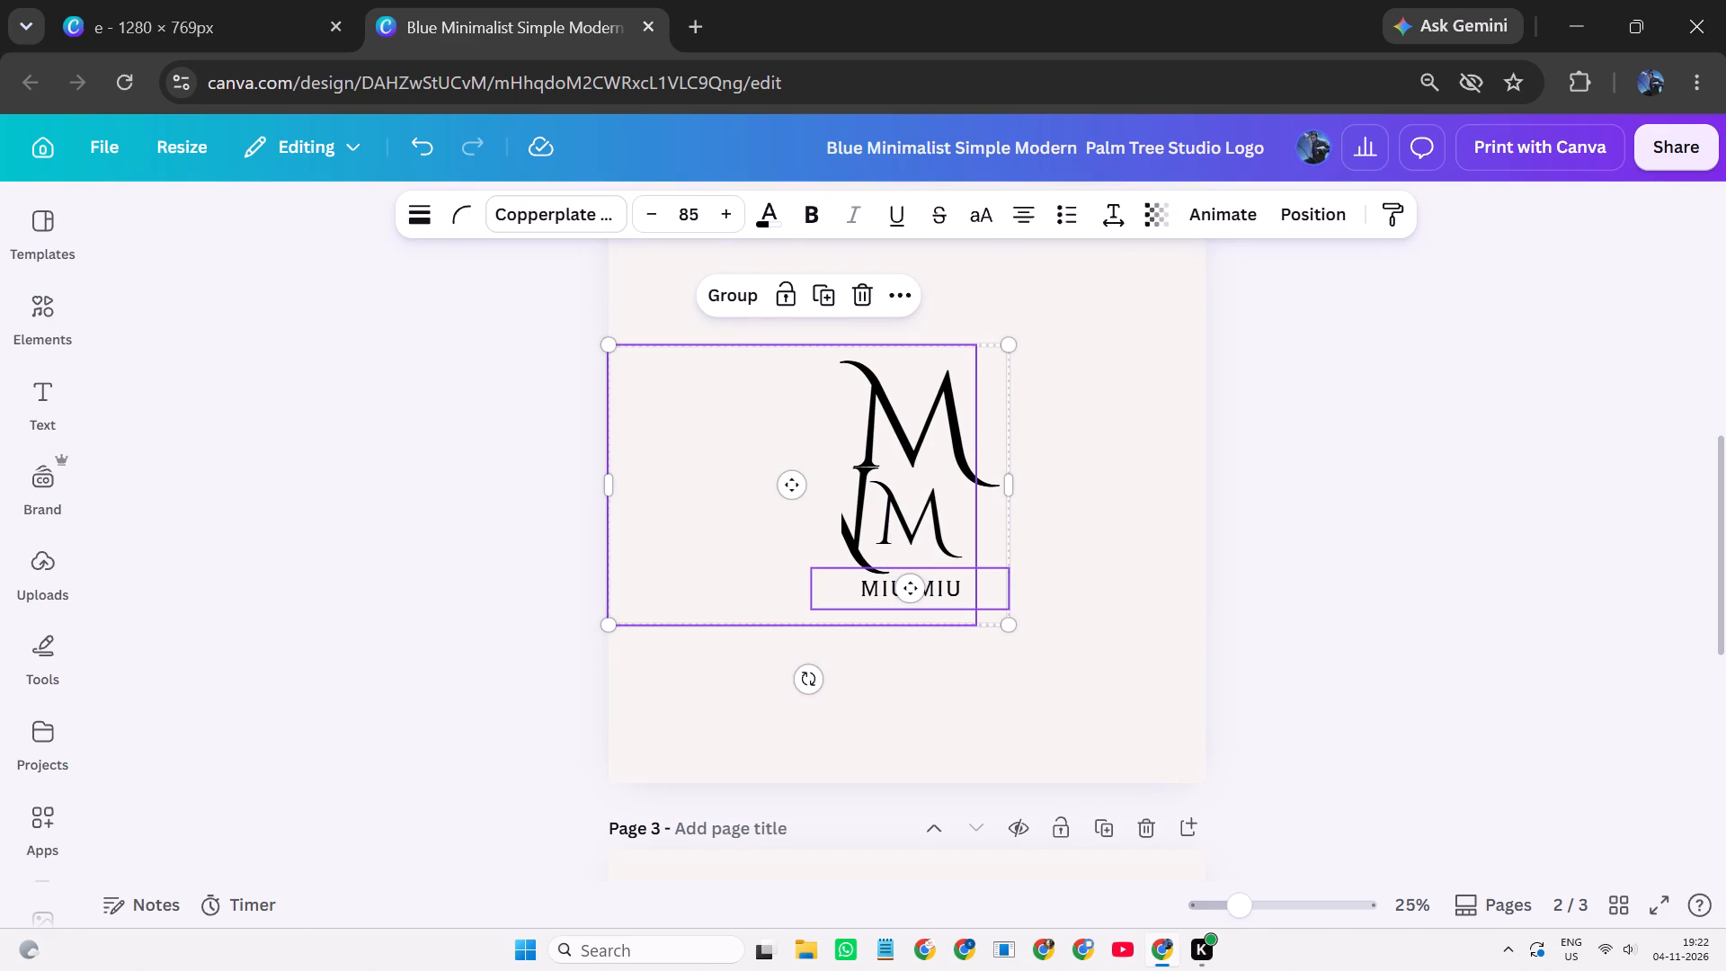
{"action": "left_click", "coordinate": [769, 225]}
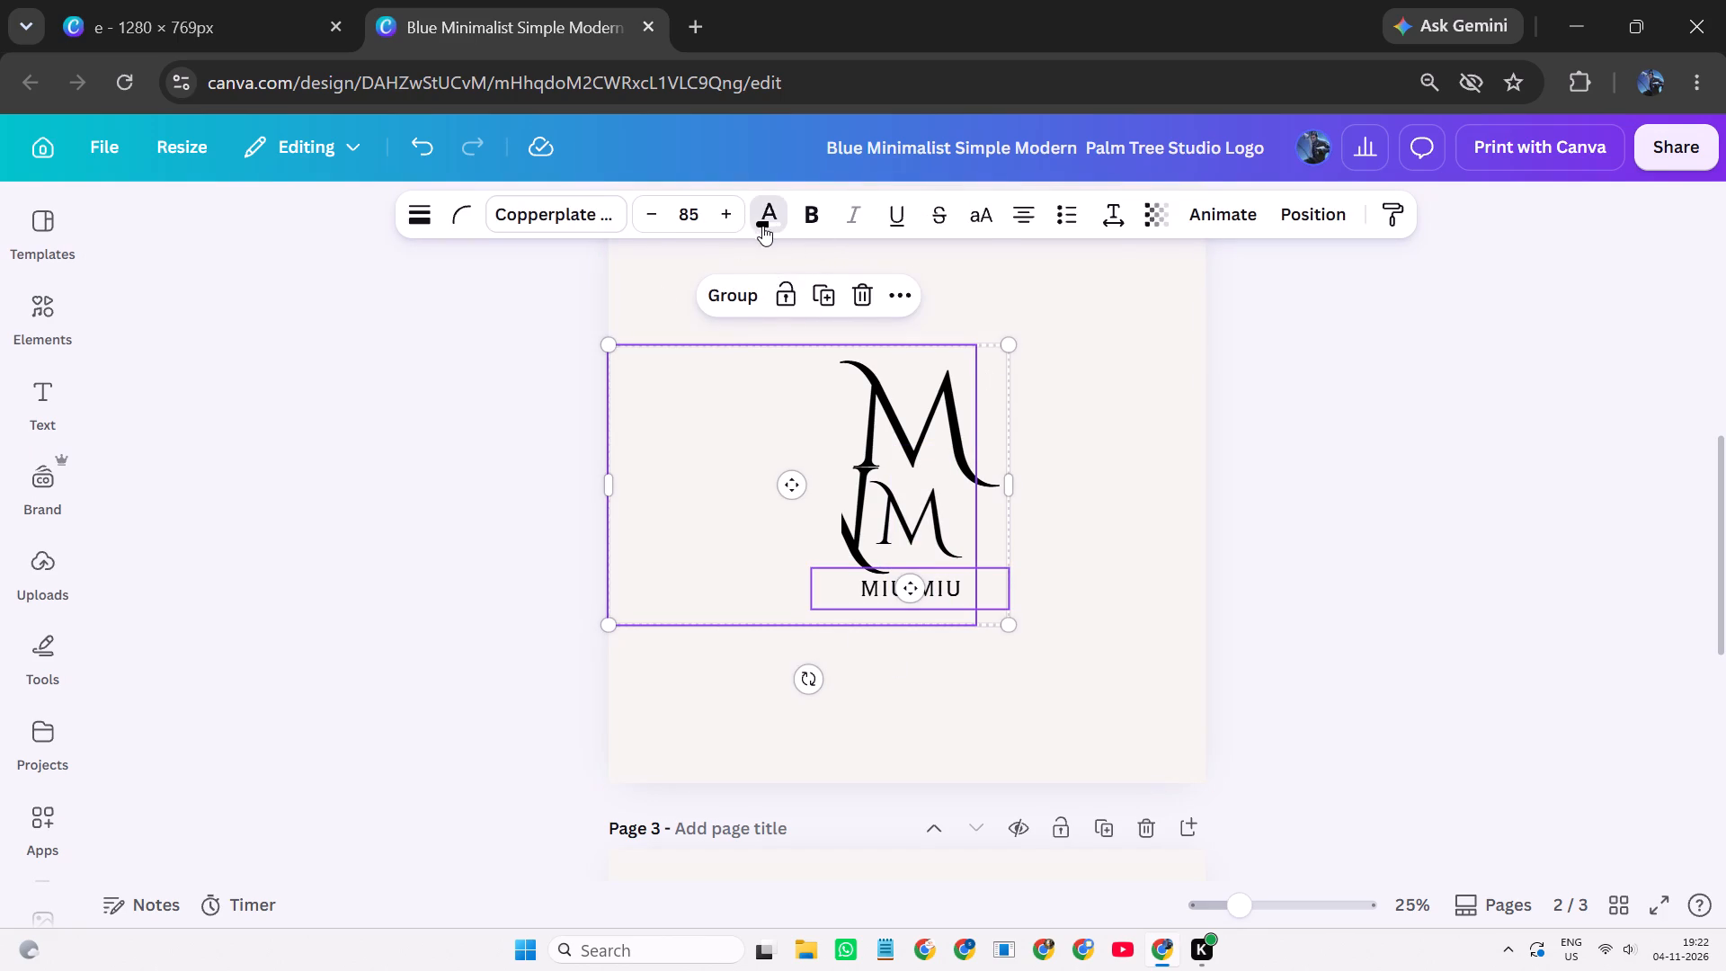
{"action": "left_click", "coordinate": [271, 454]}
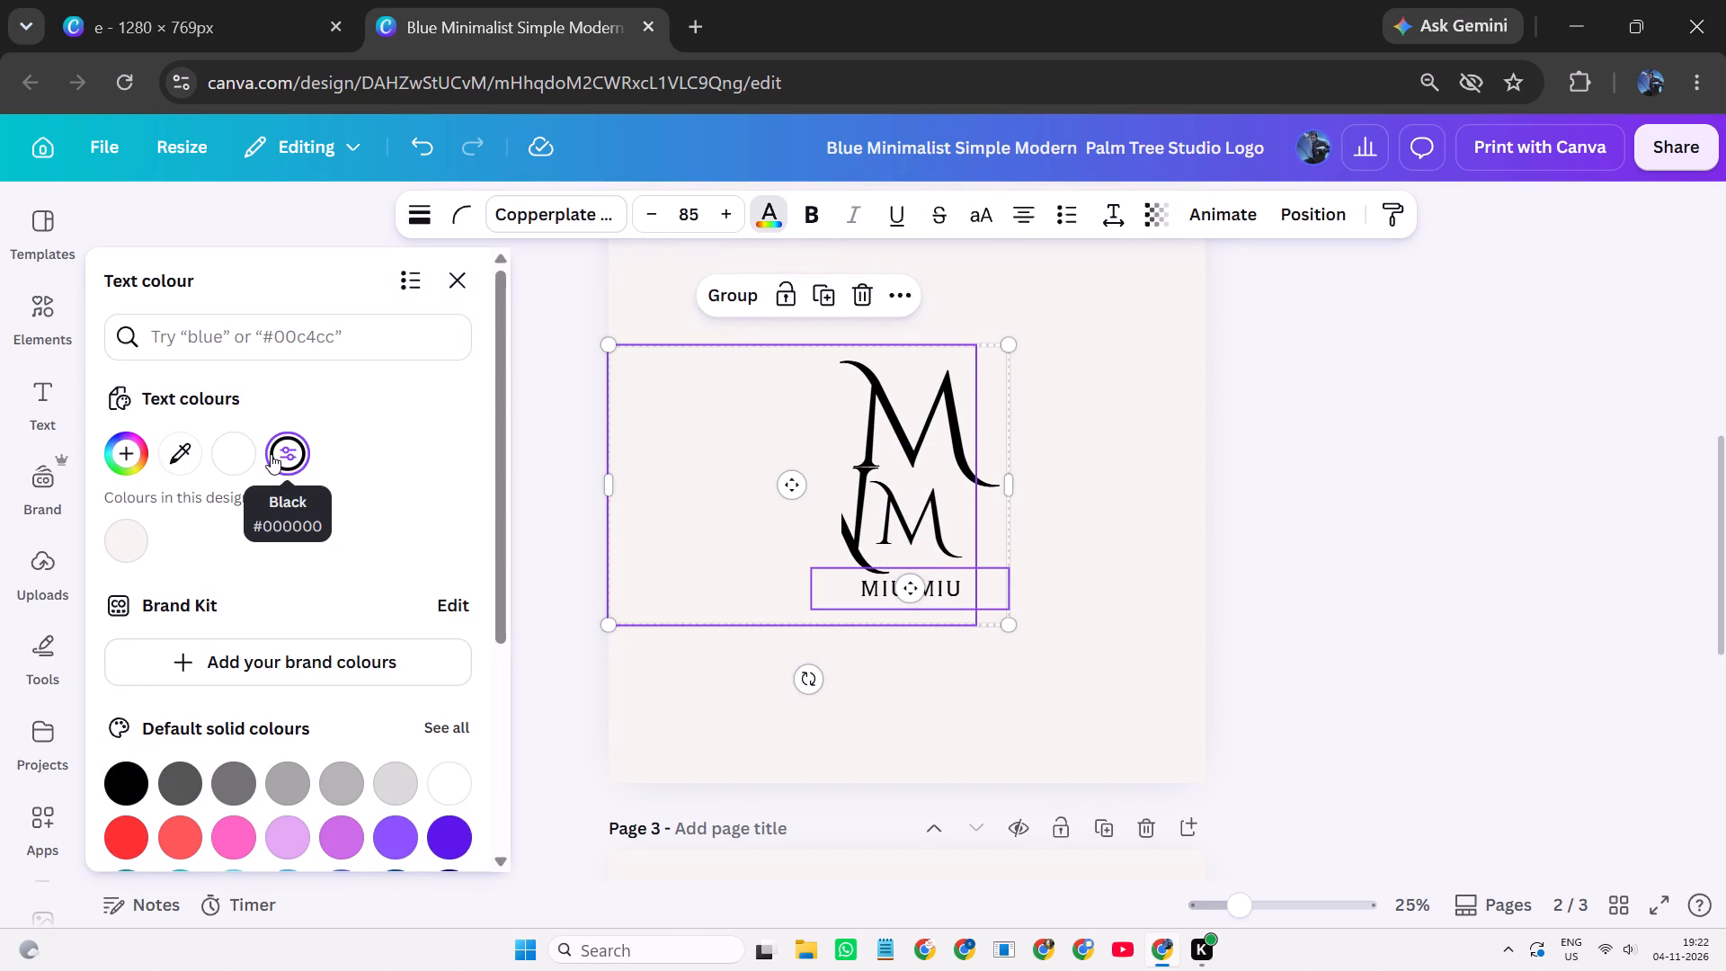
{"action": "left_click", "coordinate": [141, 452]}
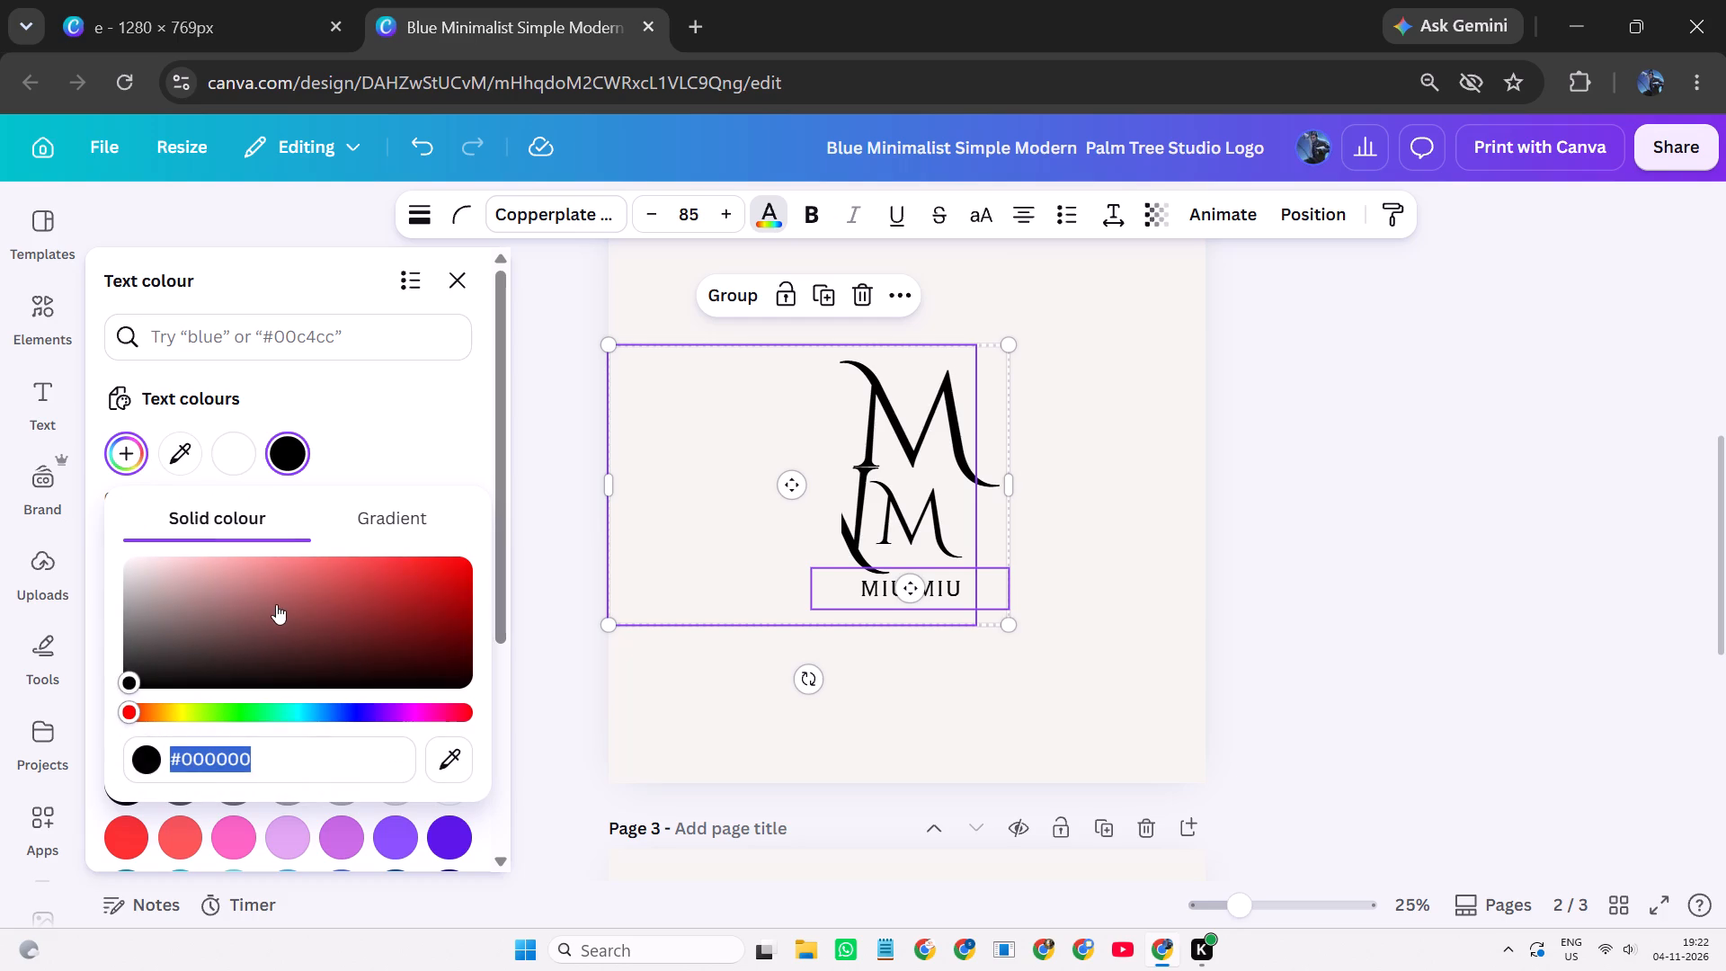
{"action": "left_click_drag", "start_coordinate": [276, 604], "coordinate": [389, 621]}
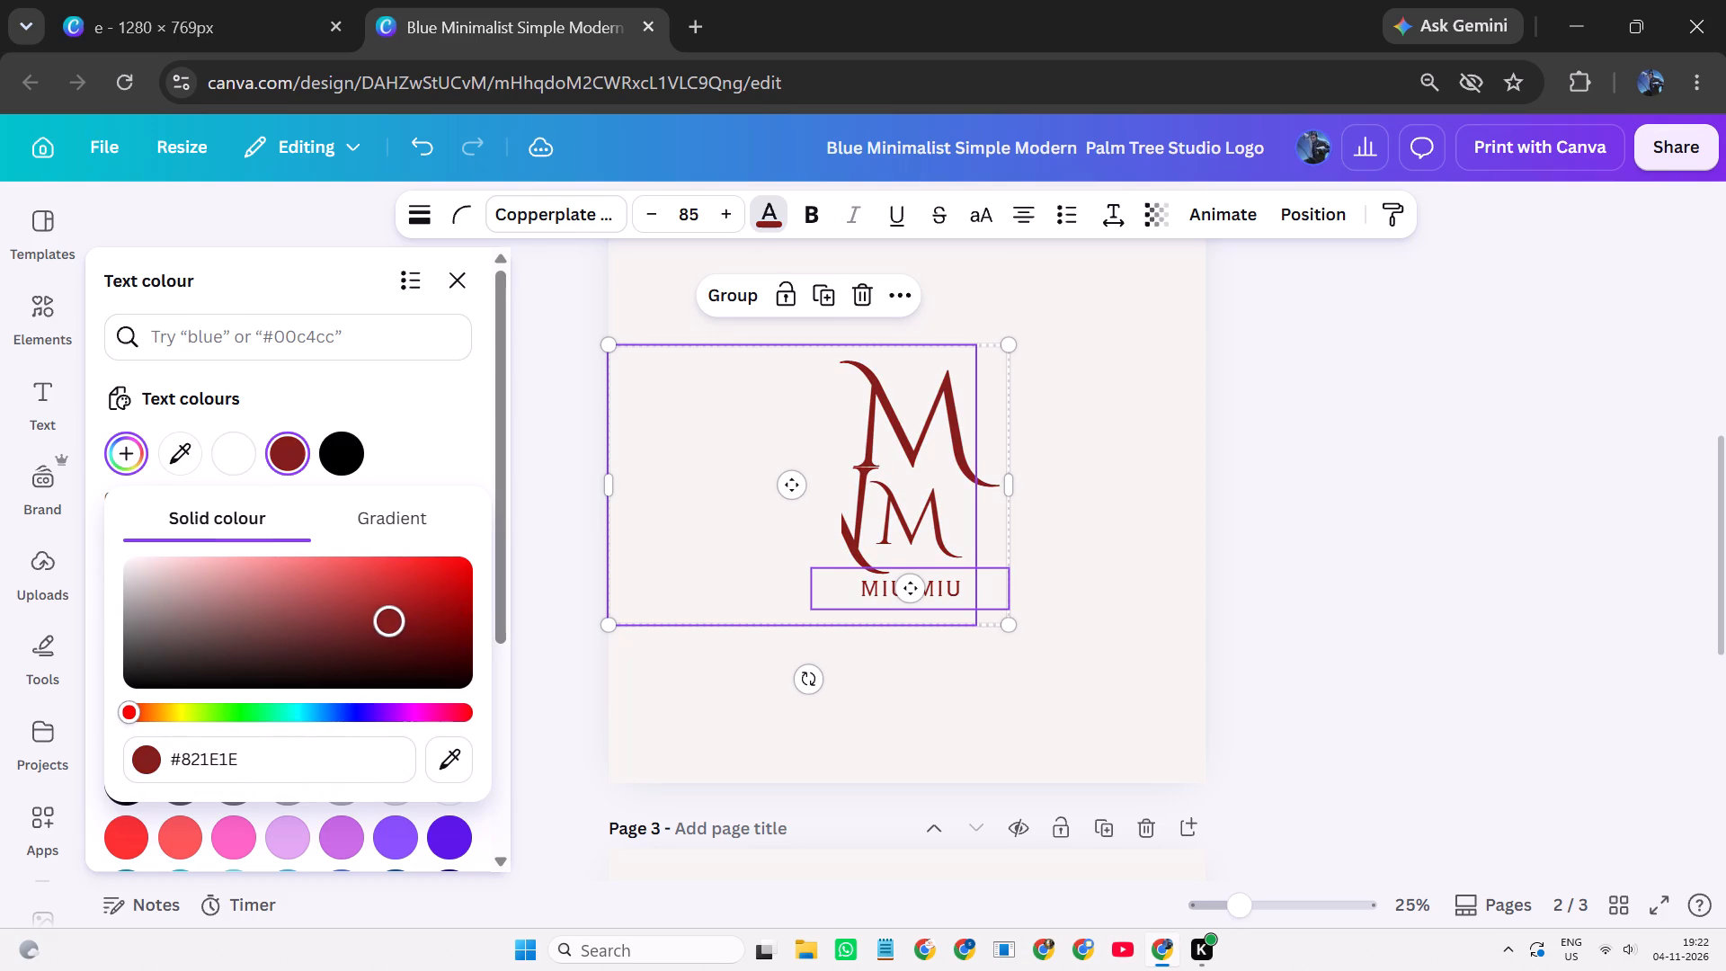
{"action": "left_click_drag", "start_coordinate": [389, 621], "coordinate": [365, 626]}
{"action": "left_click_drag", "start_coordinate": [1284, 677], "coordinate": [1259, 682]}
{"action": "left_click", "coordinate": [1239, 684]}
{"action": "left_click", "coordinate": [1183, 540]}
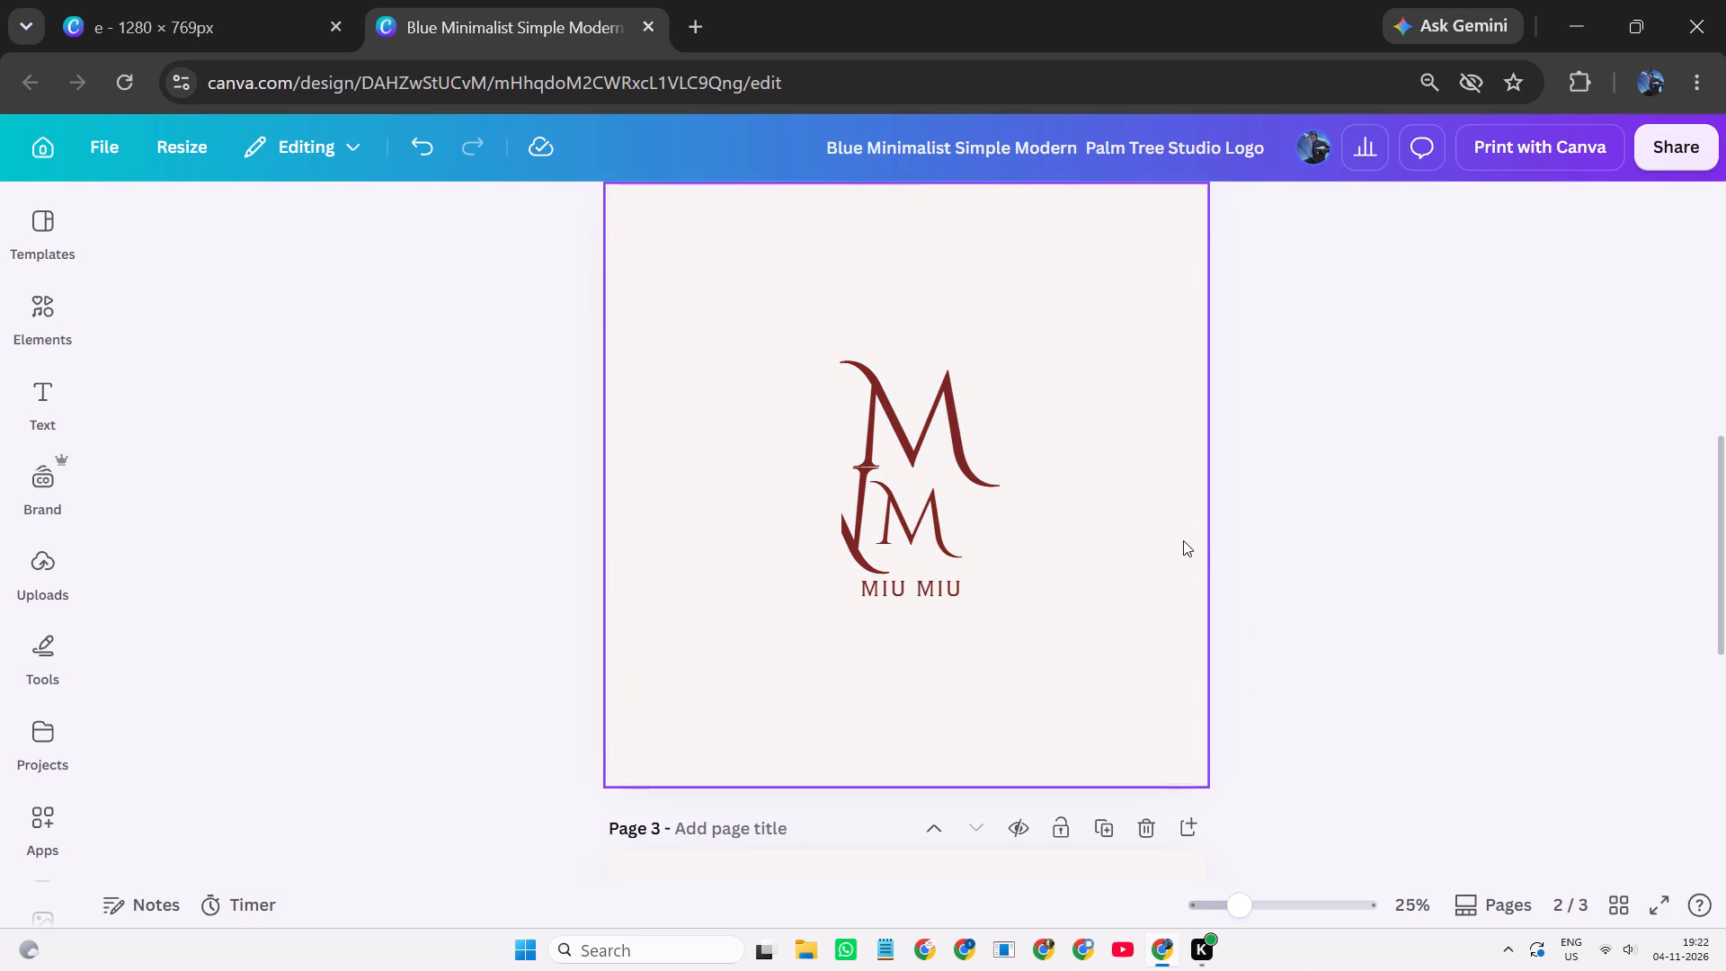
{"action": "left_click", "coordinate": [1234, 554]}
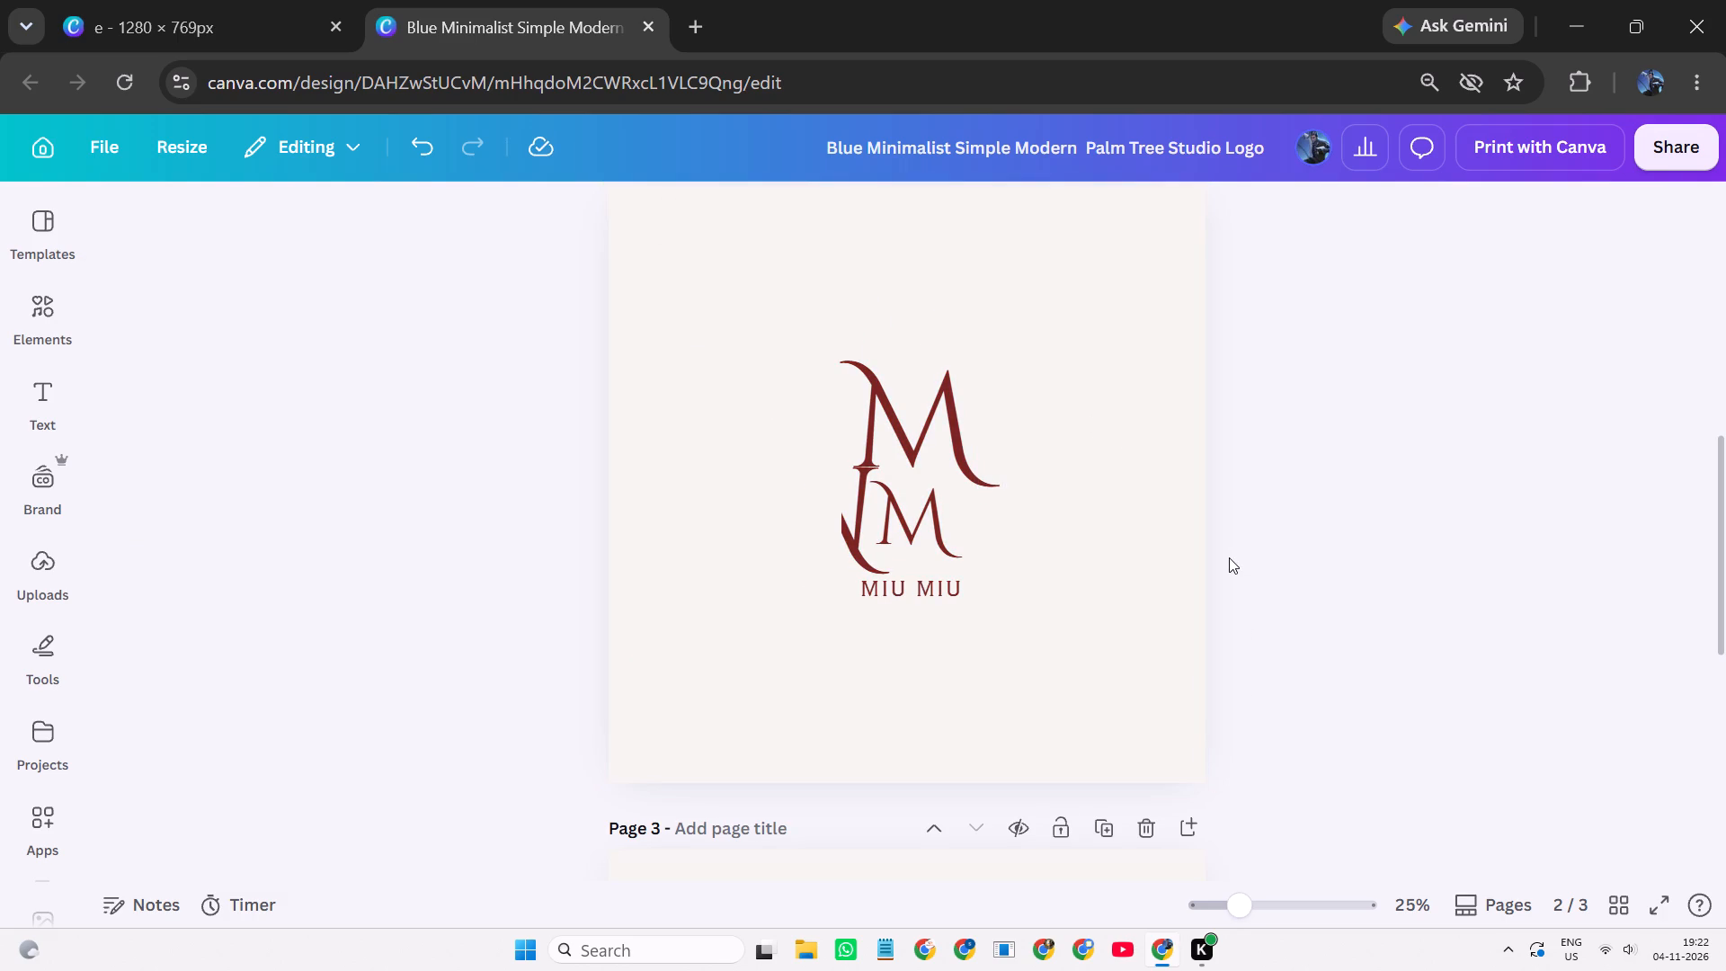
Select the W layer of the monogram and nudge it slightly up and right to close the gap with the upper M's serif.
{"action": "scroll", "coordinate": [1029, 531], "scroll_direction": "up", "scroll_amount": 2, "text": "ctrl"}
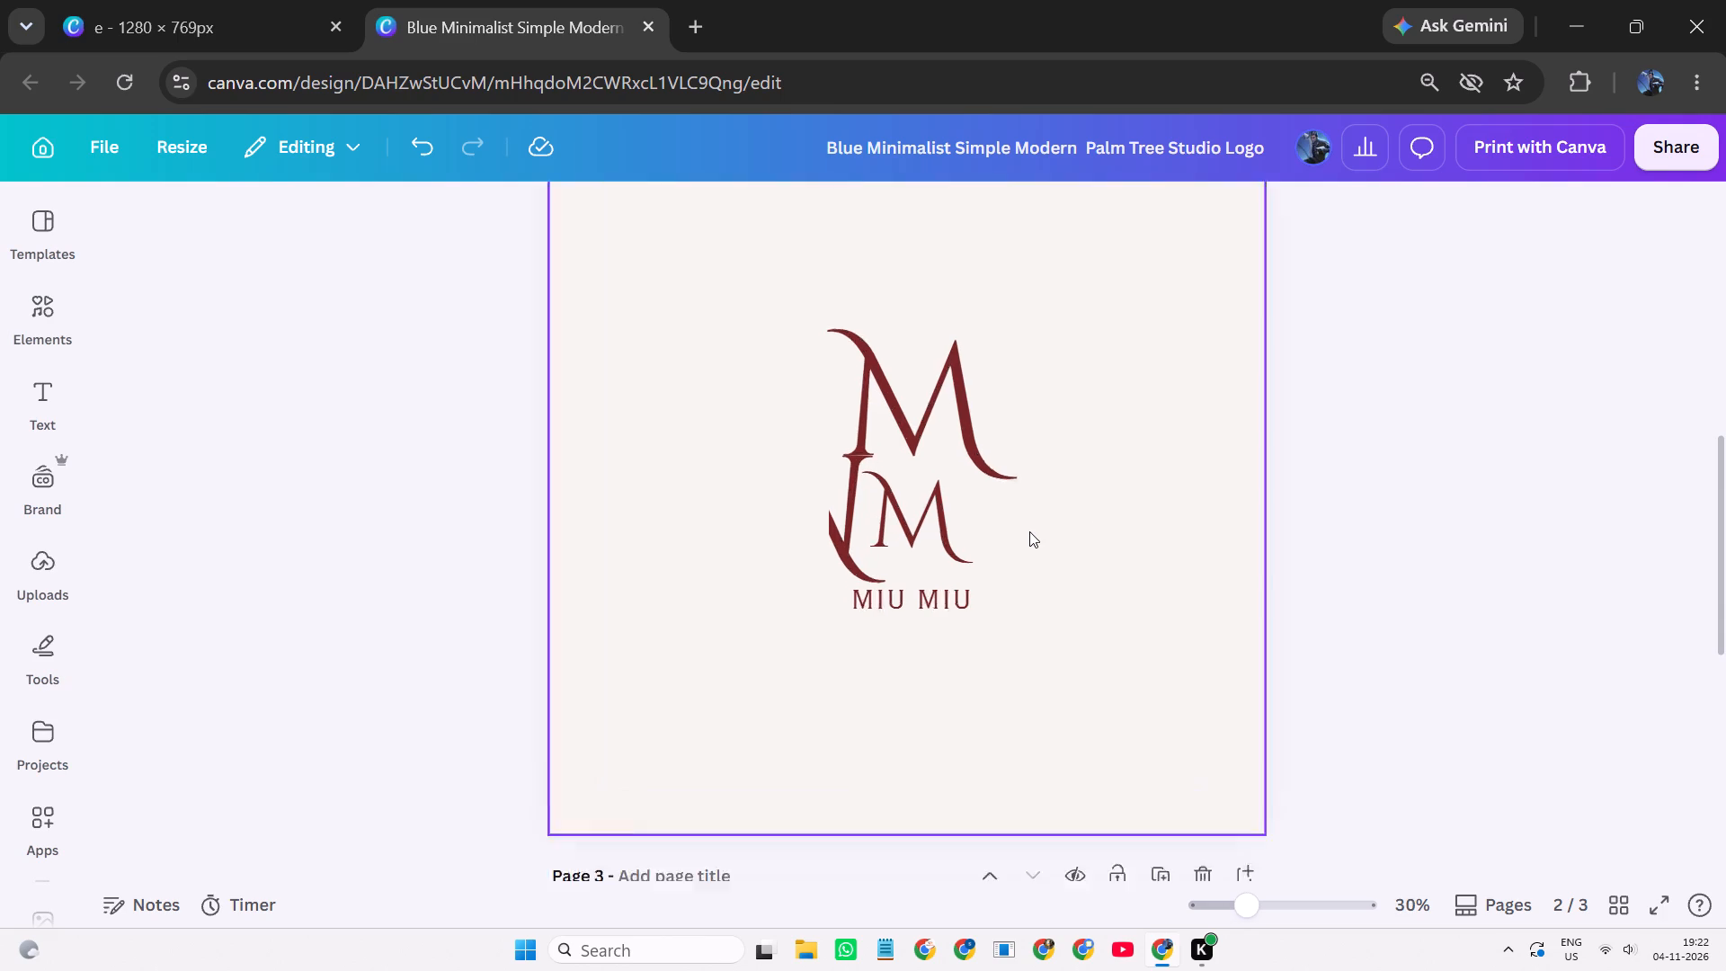
{"action": "scroll", "coordinate": [1029, 531], "scroll_direction": "up", "scroll_amount": 8, "text": "ctrl"}
{"action": "scroll", "coordinate": [1029, 531], "scroll_direction": "up", "scroll_amount": 1}
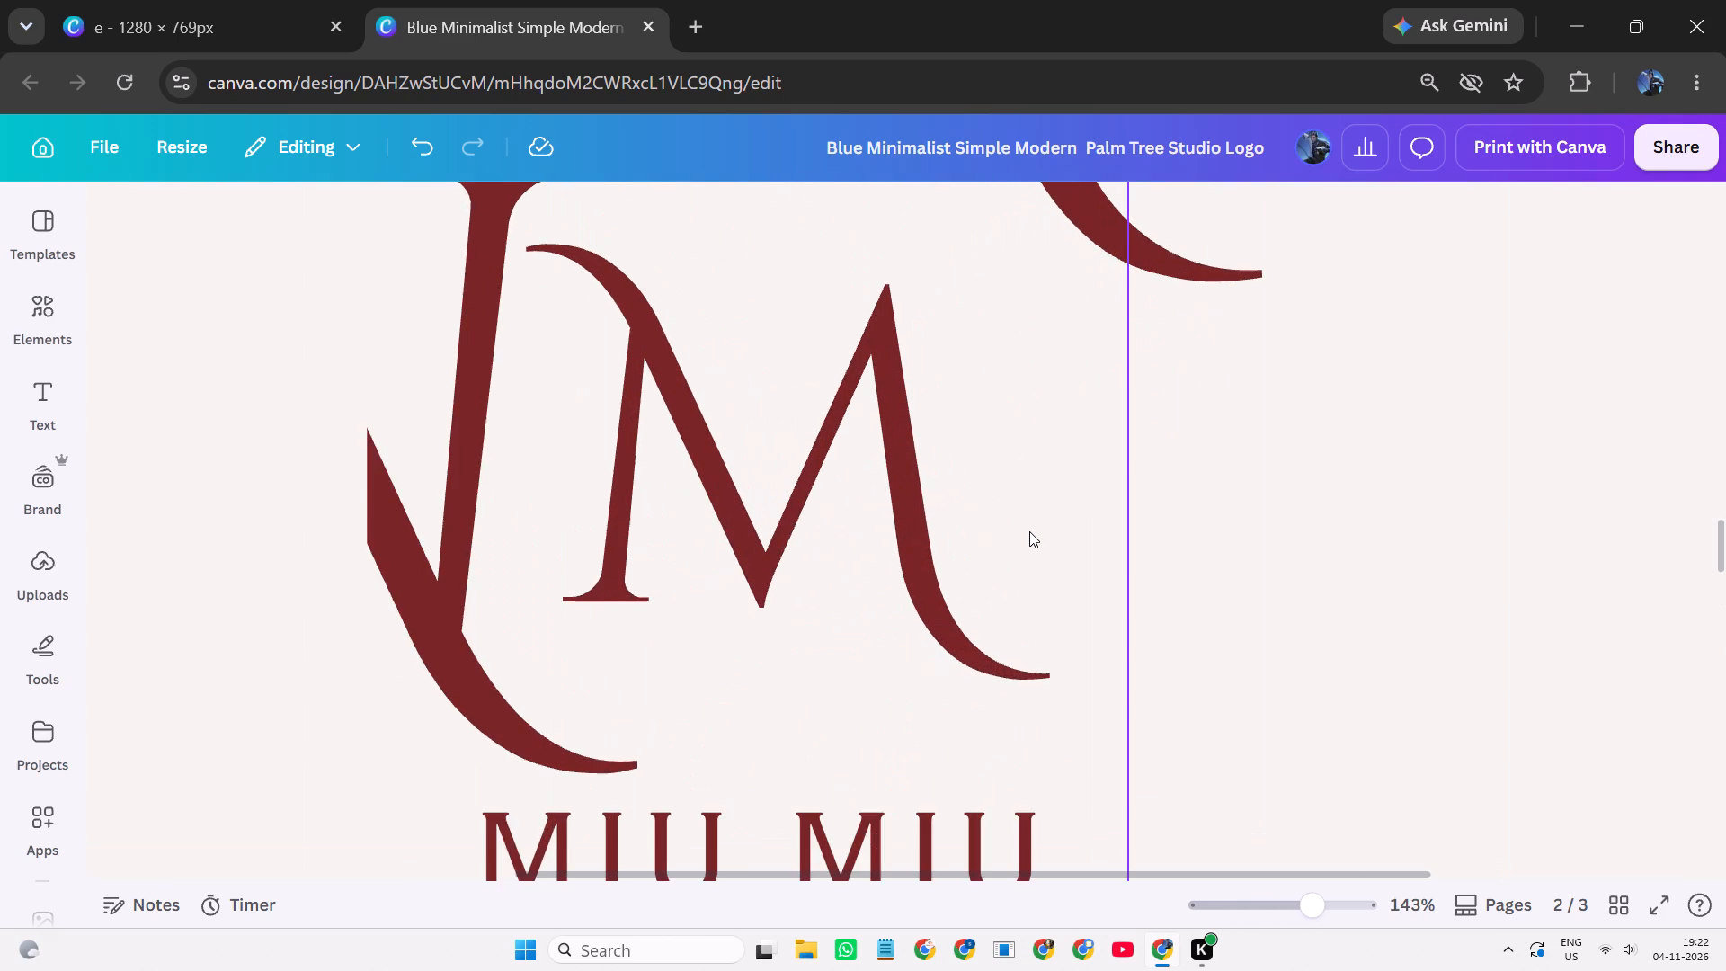
{"action": "scroll", "coordinate": [1029, 531], "scroll_direction": "up", "scroll_amount": 1}
{"action": "left_click", "coordinate": [578, 473]}
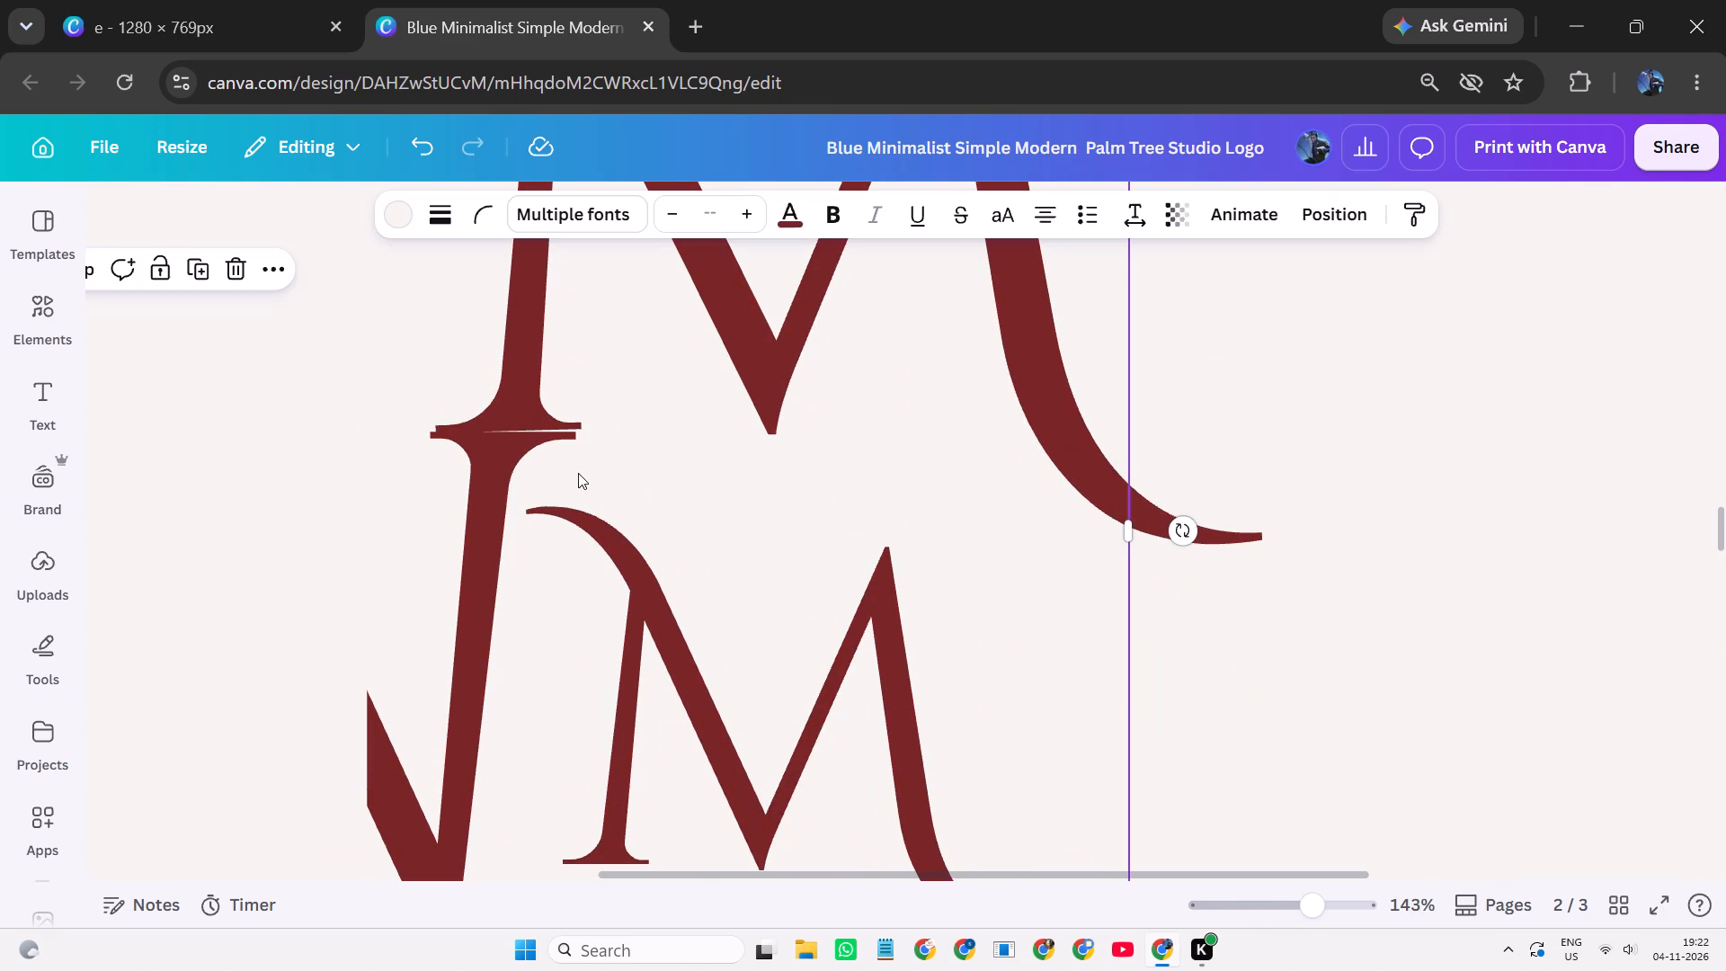
{"action": "left_click", "coordinate": [139, 274]}
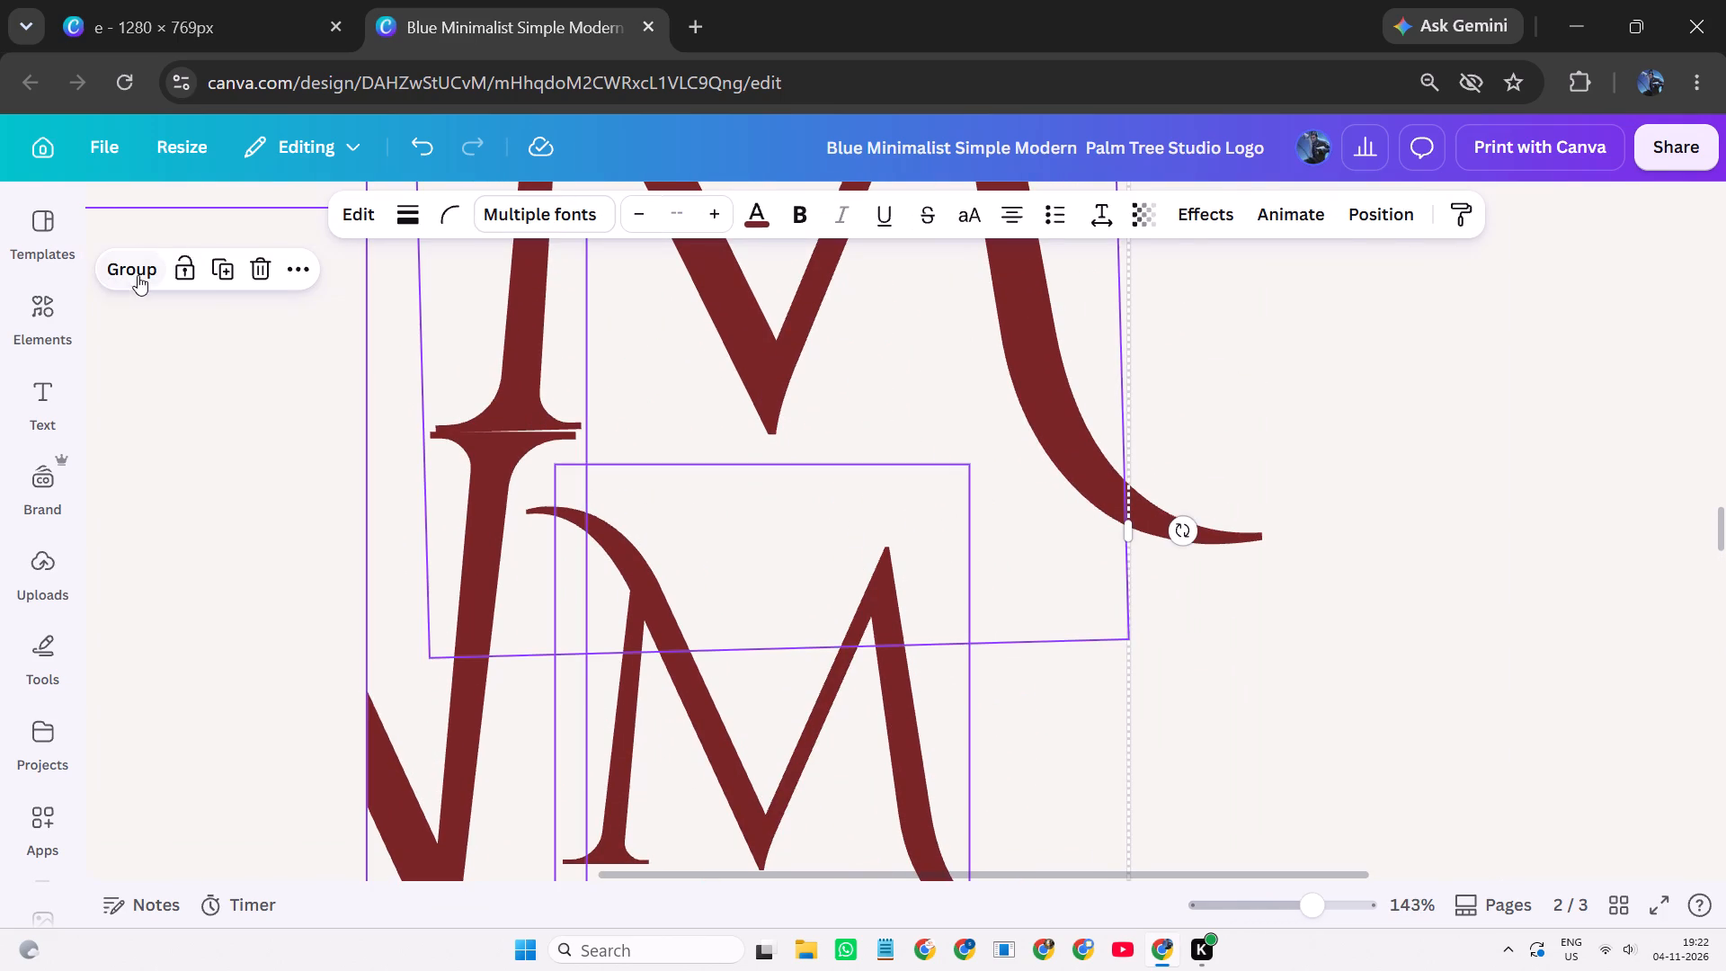
{"action": "left_click", "coordinate": [1242, 655]}
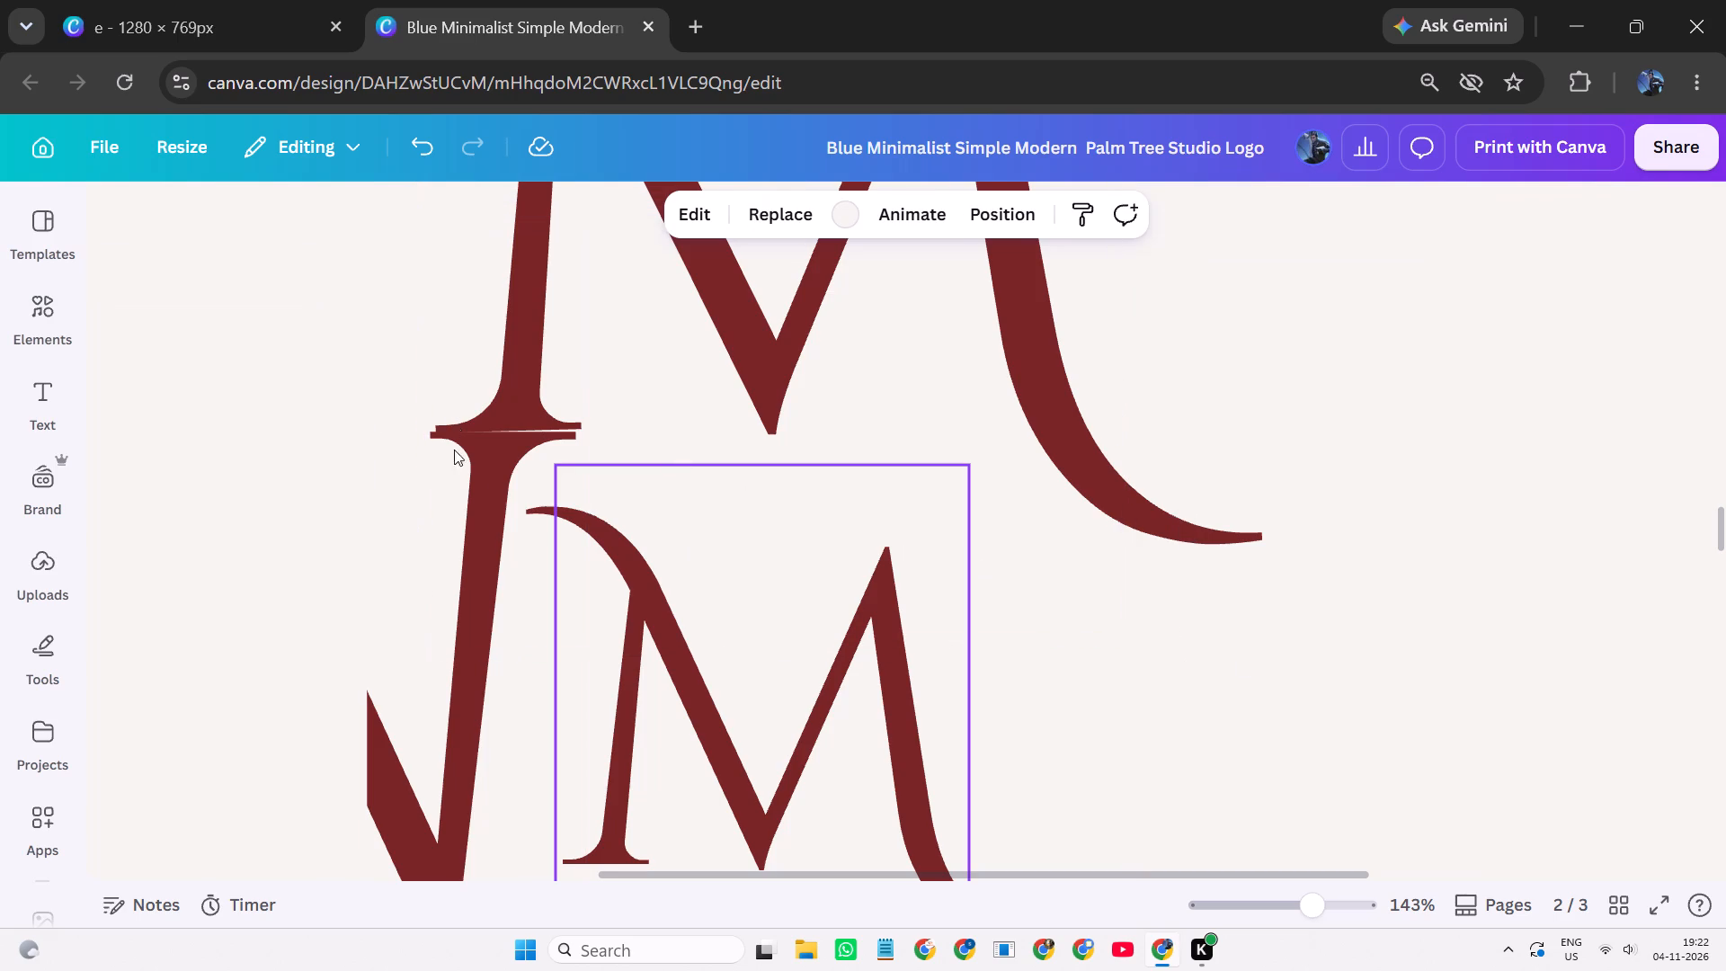
{"action": "left_click", "coordinate": [476, 477]}
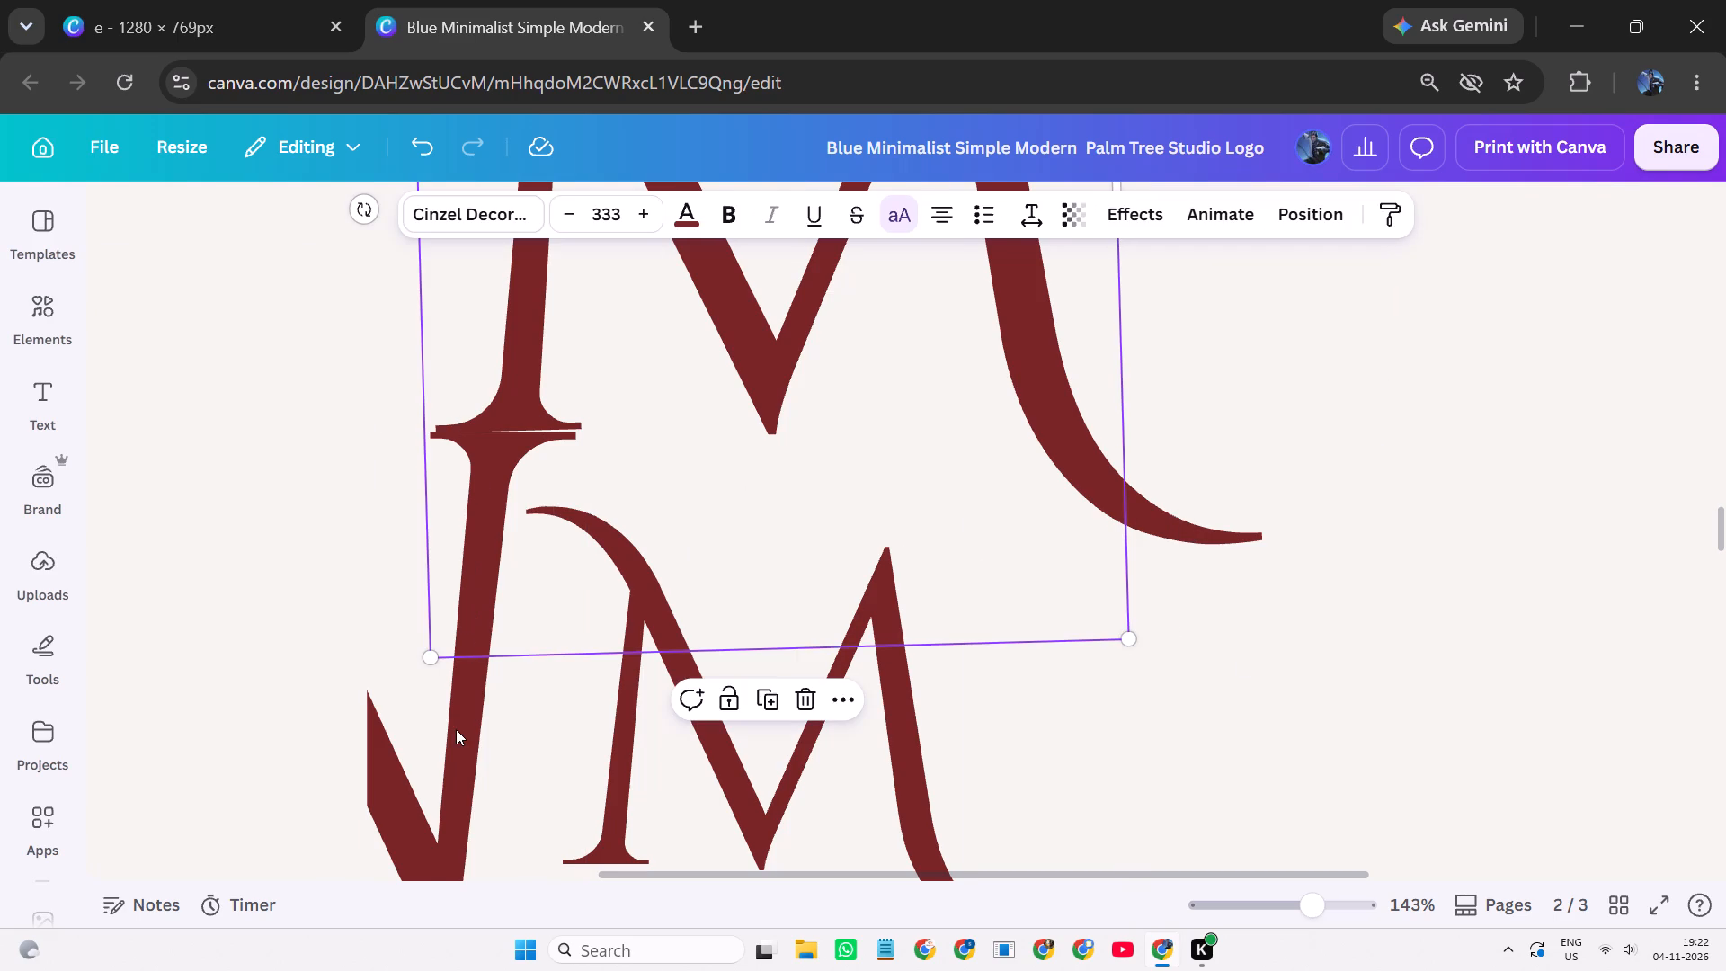
{"action": "left_click", "coordinate": [456, 729]}
{"action": "left_click", "coordinate": [1348, 532]}
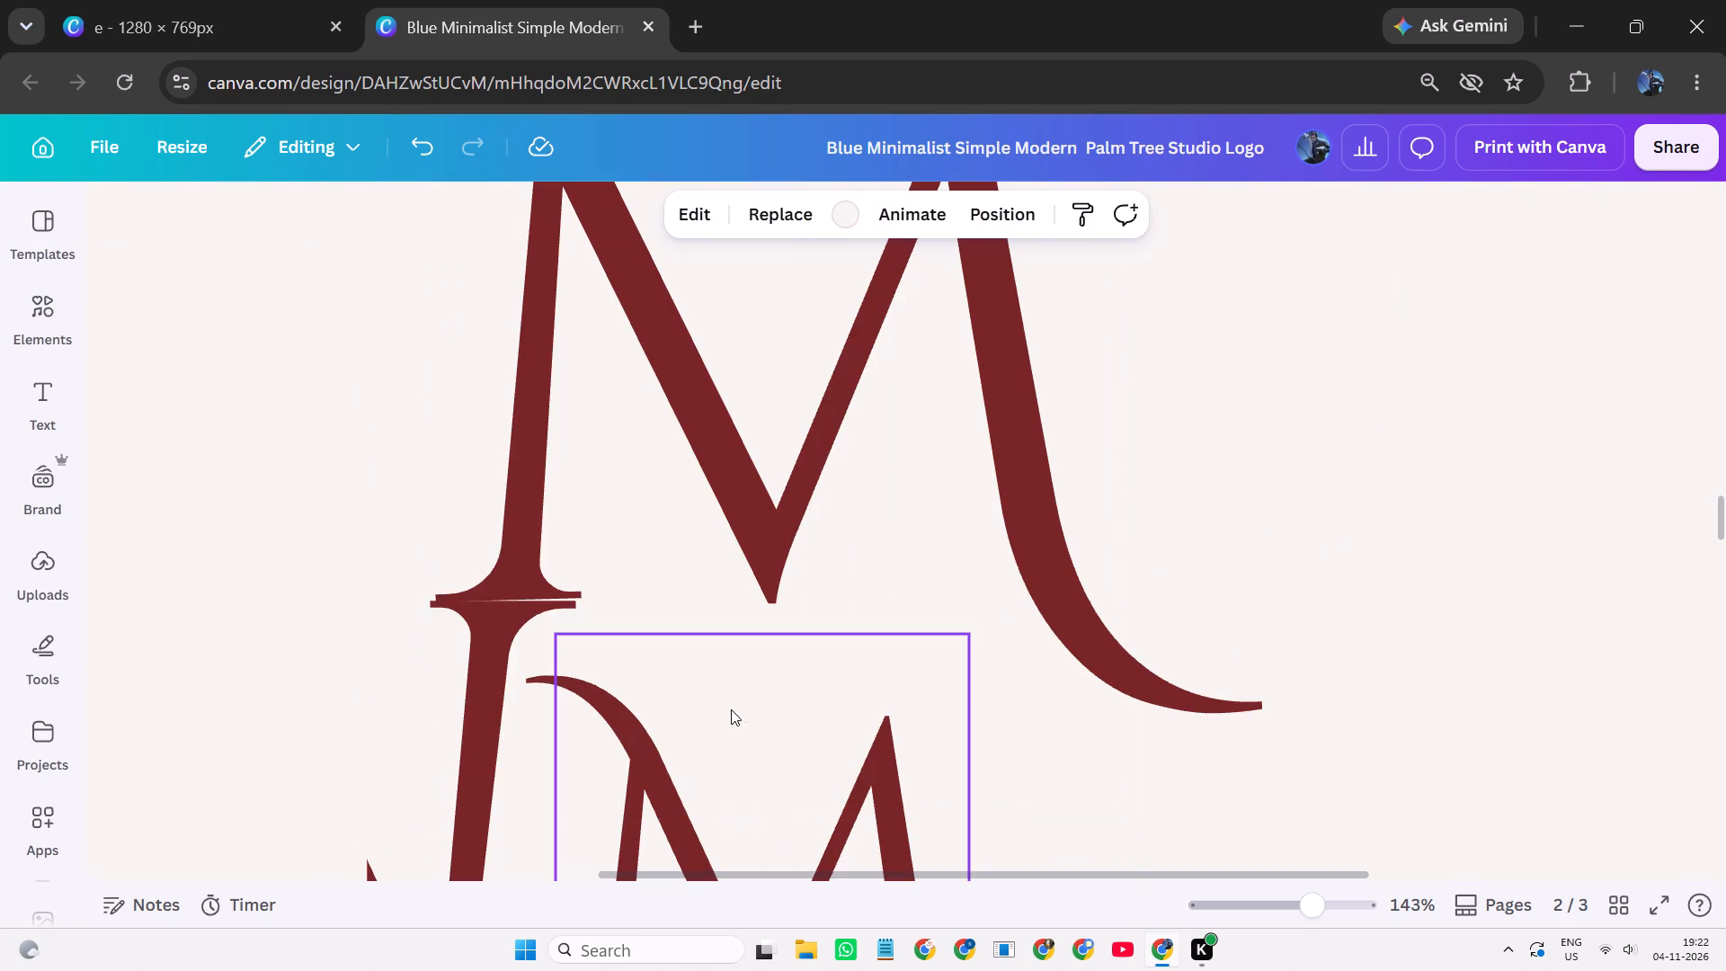
{"action": "left_click", "coordinate": [473, 850]}
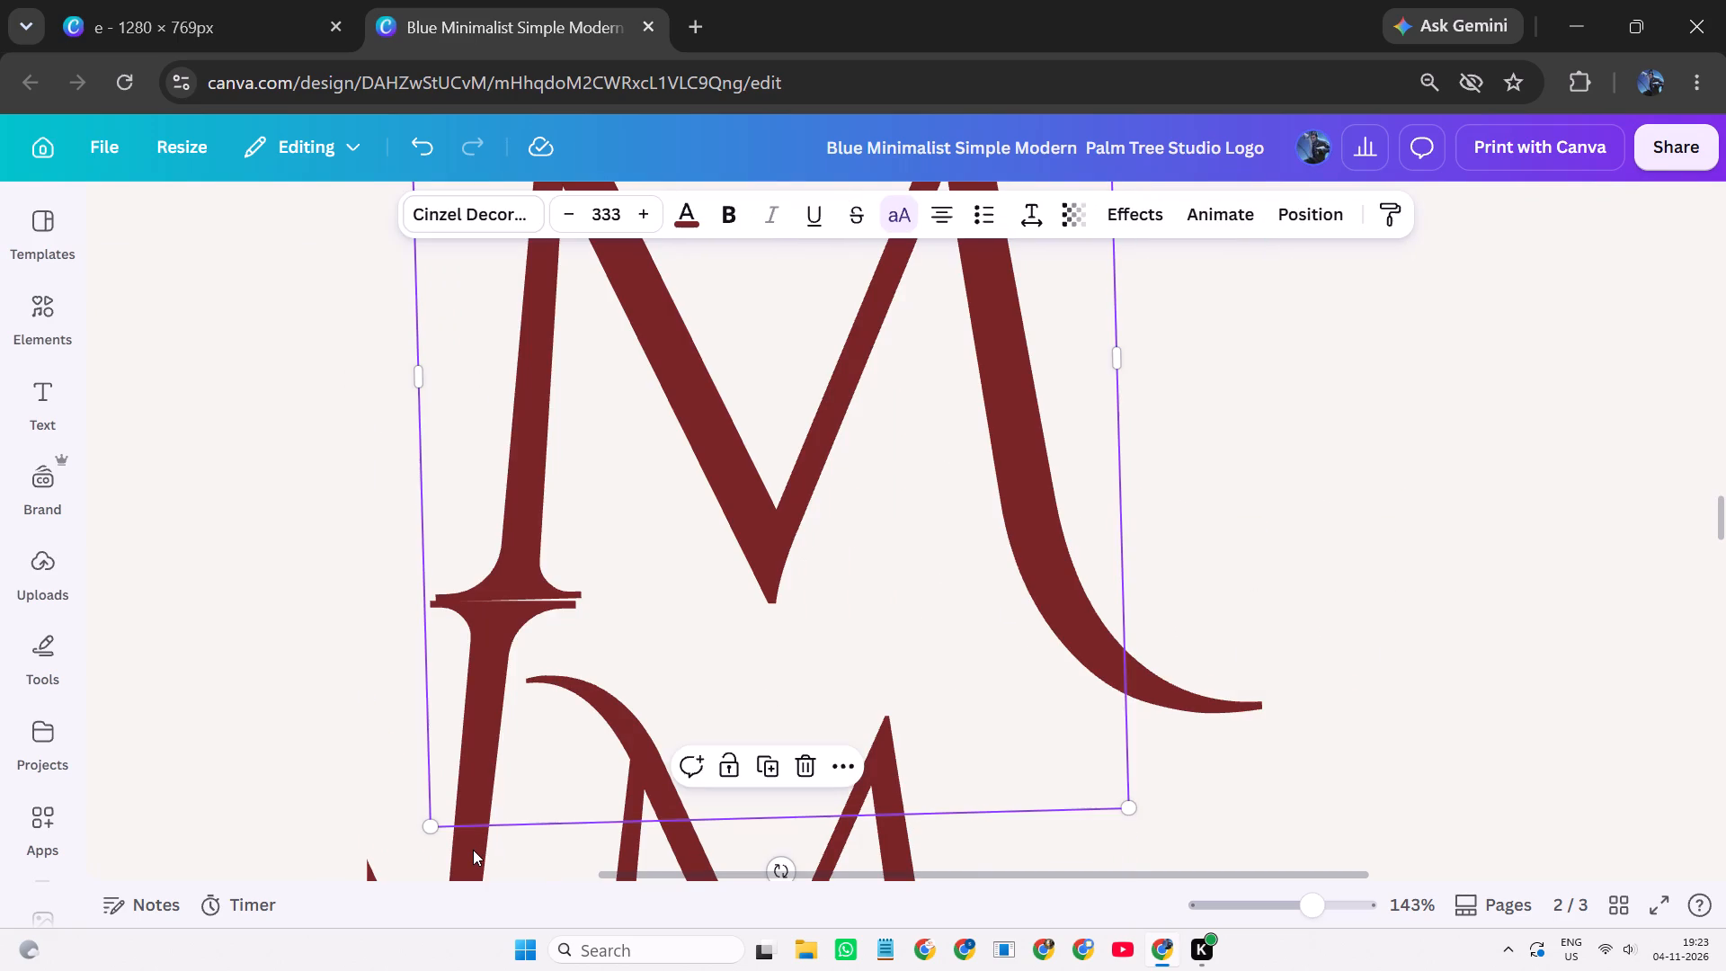
{"action": "left_click", "coordinate": [473, 850]}
{"action": "left_click", "coordinate": [1312, 617]}
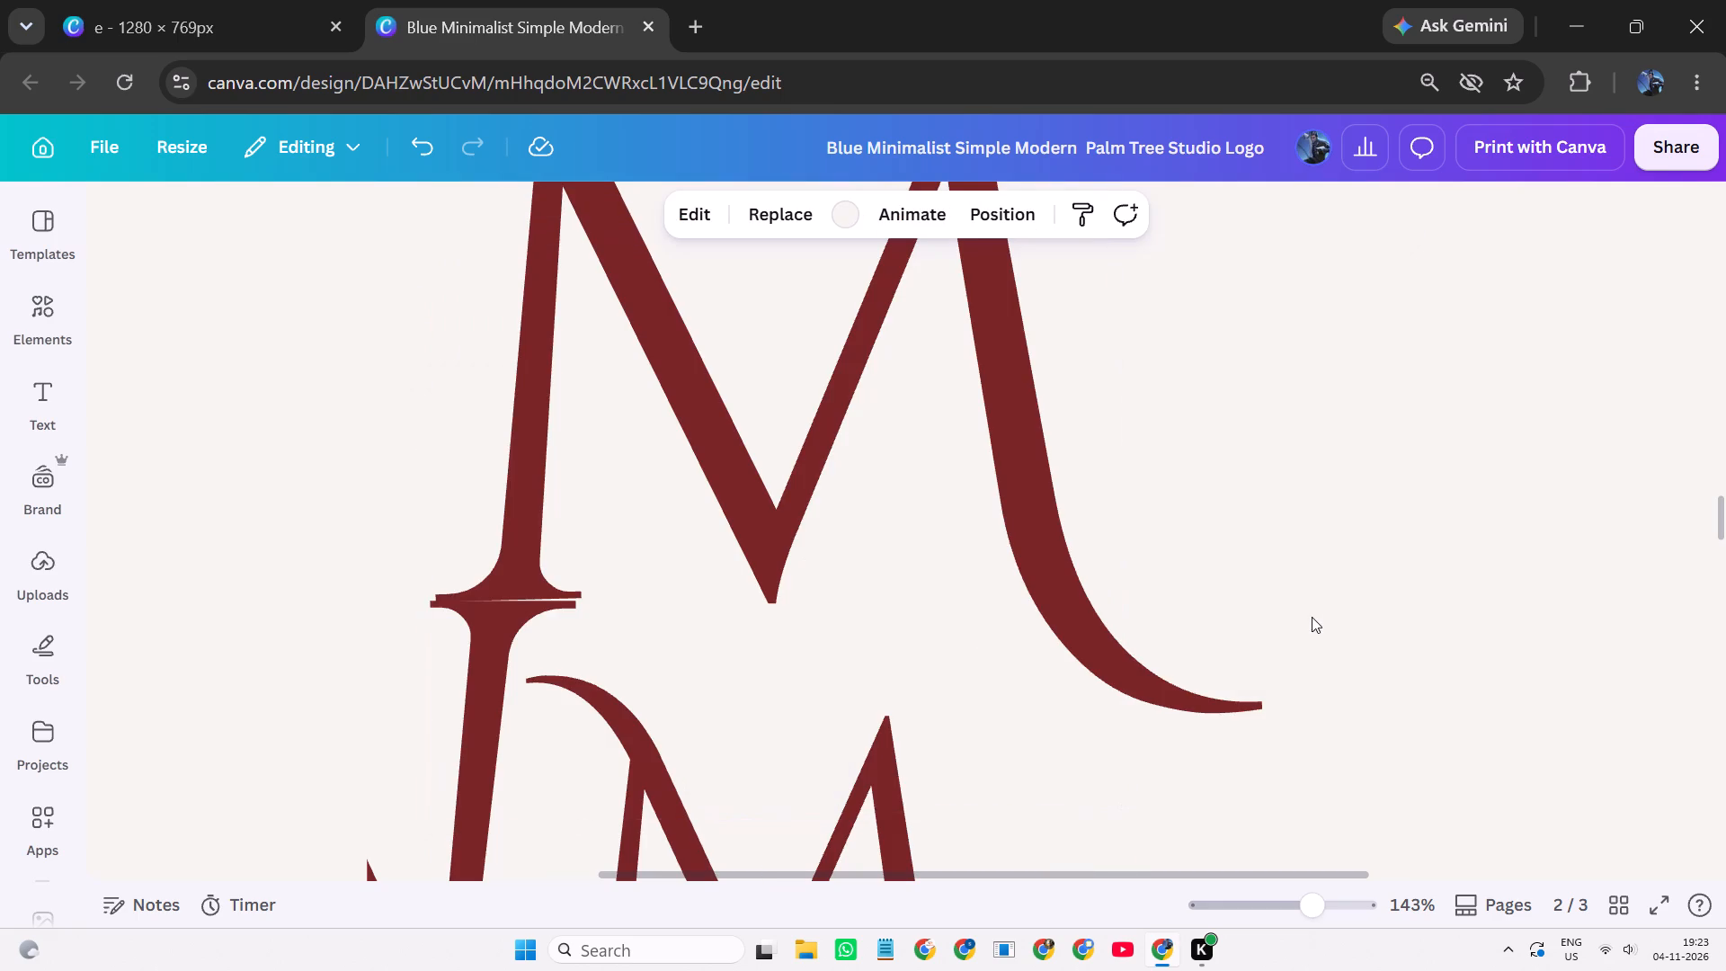
{"action": "left_click", "coordinate": [1062, 479]}
{"action": "left_click", "coordinate": [1304, 209]}
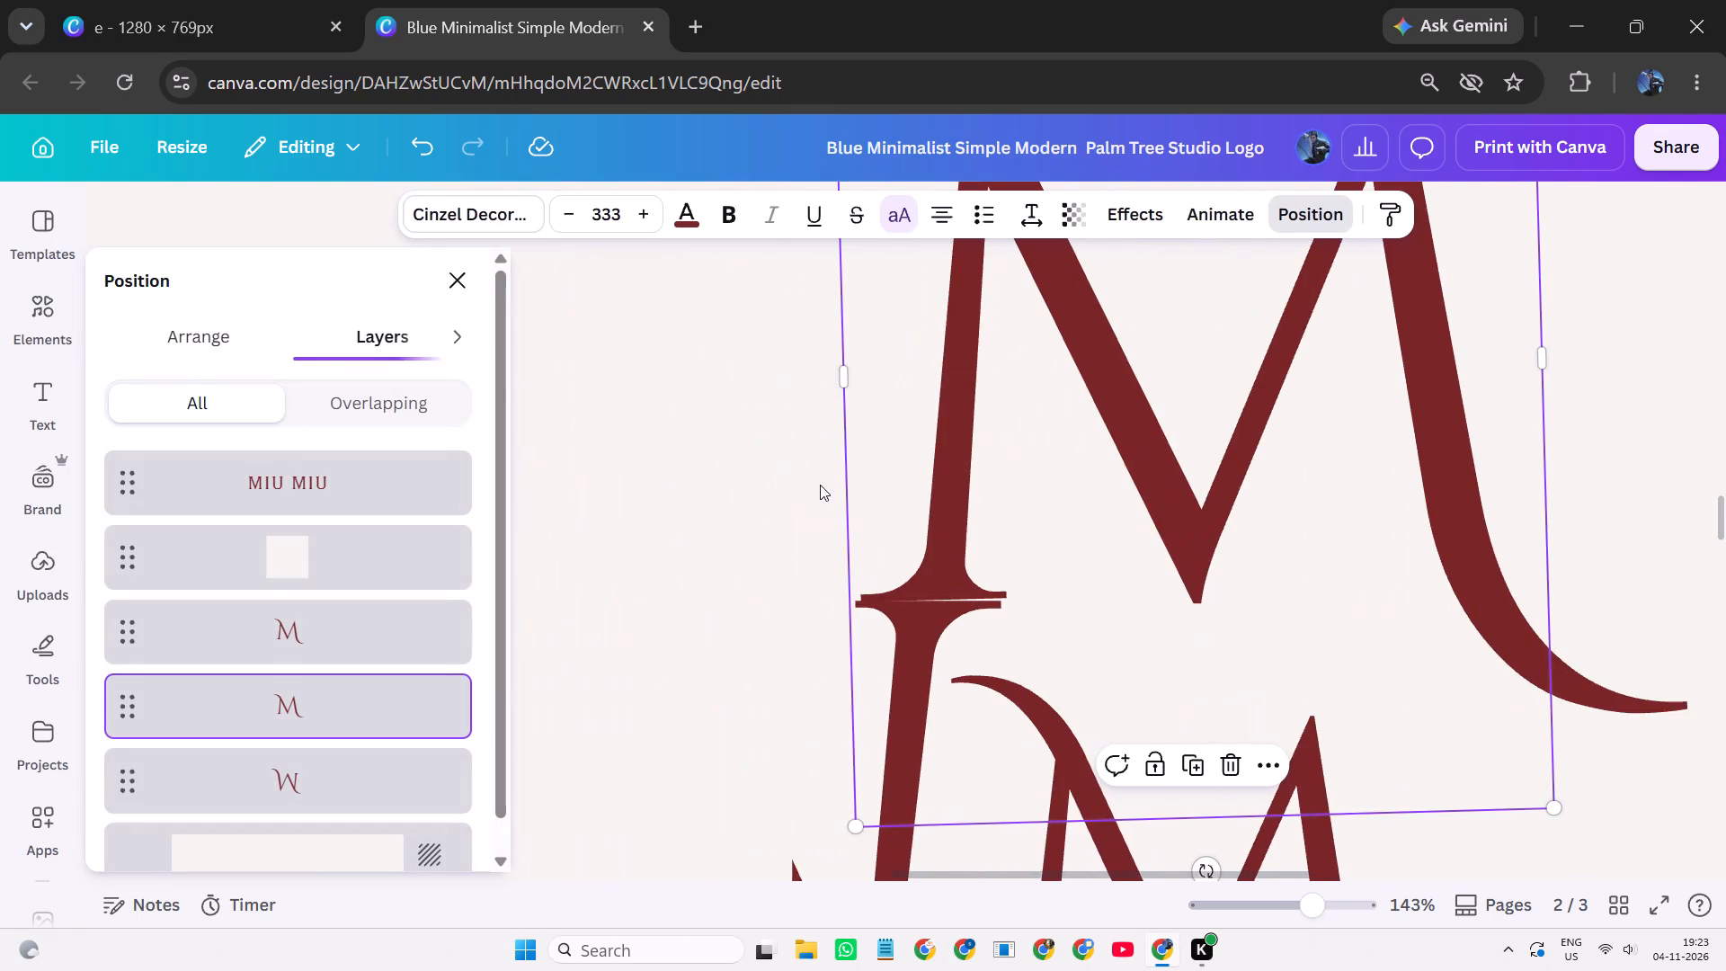
{"action": "left_click", "coordinate": [356, 620]}
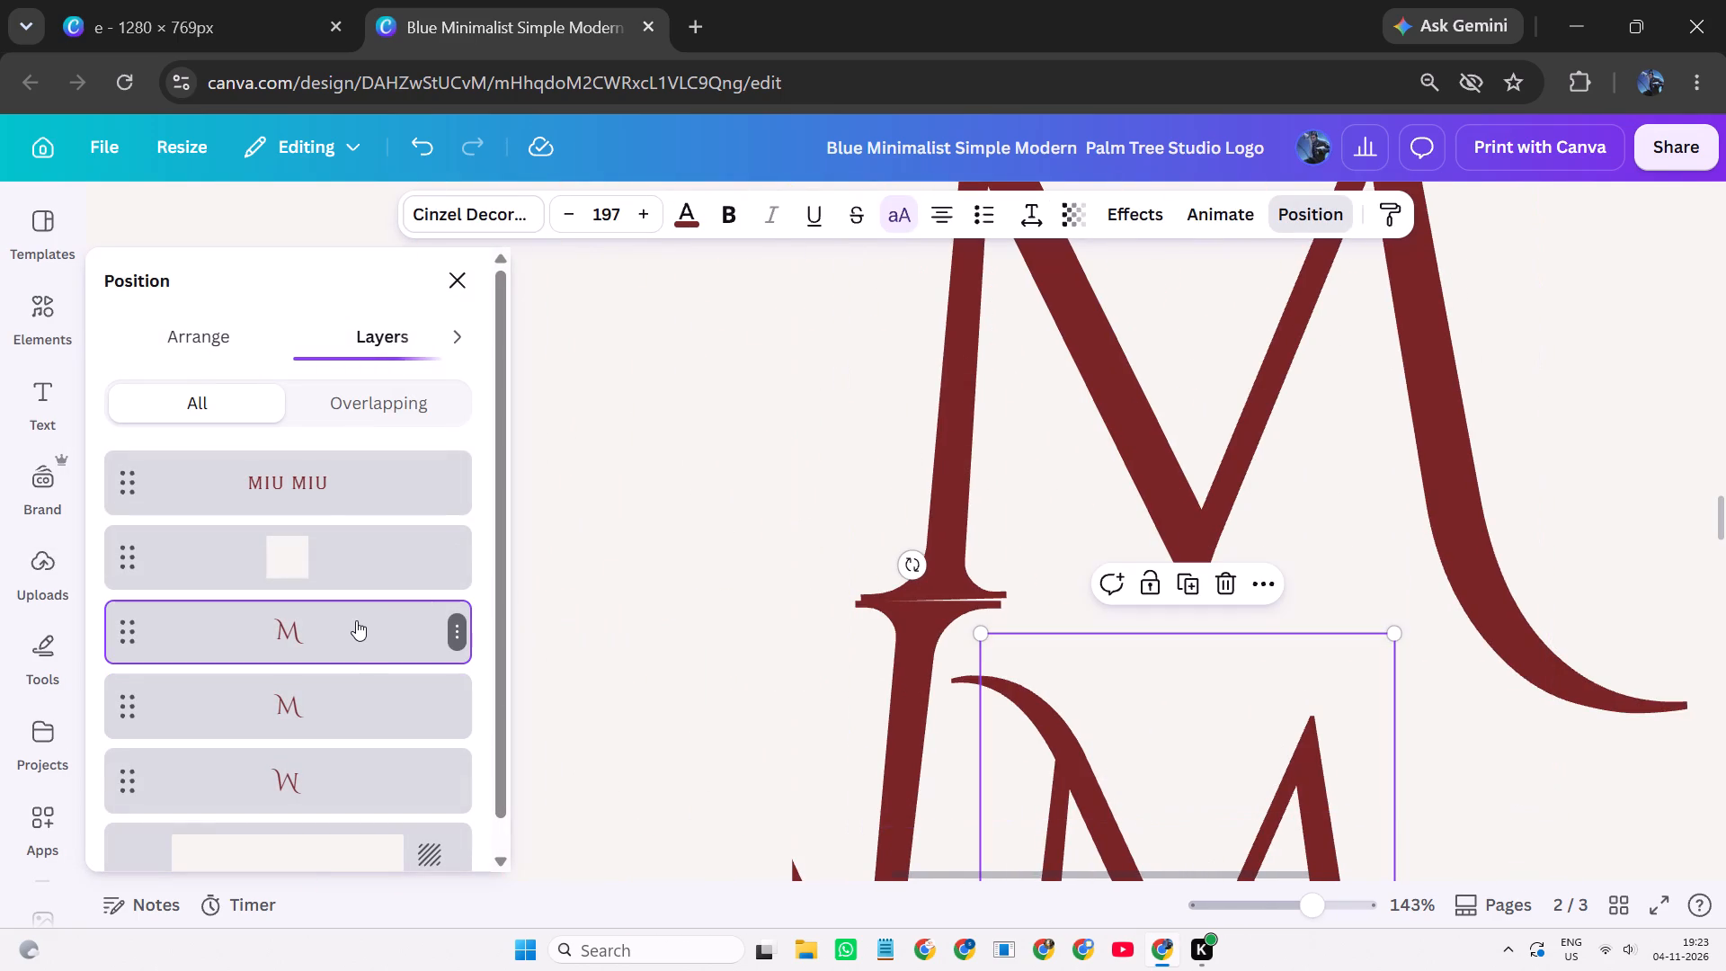
{"action": "left_click", "coordinate": [342, 759]}
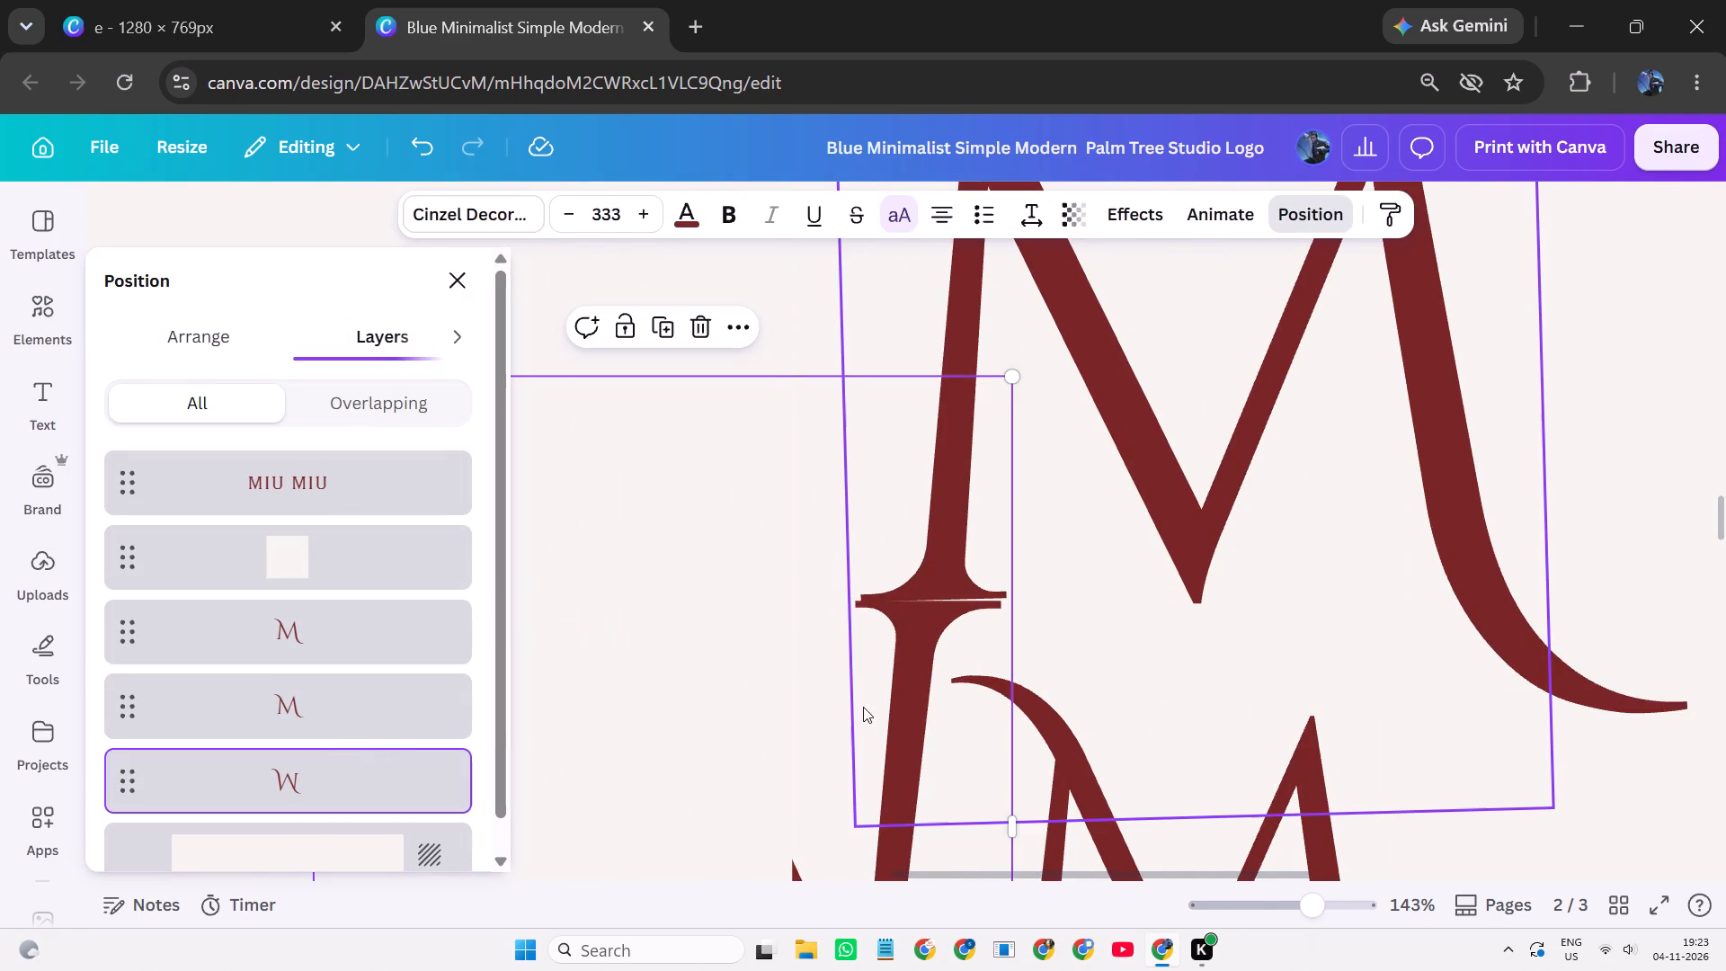
{"action": "left_click", "coordinate": [803, 761]}
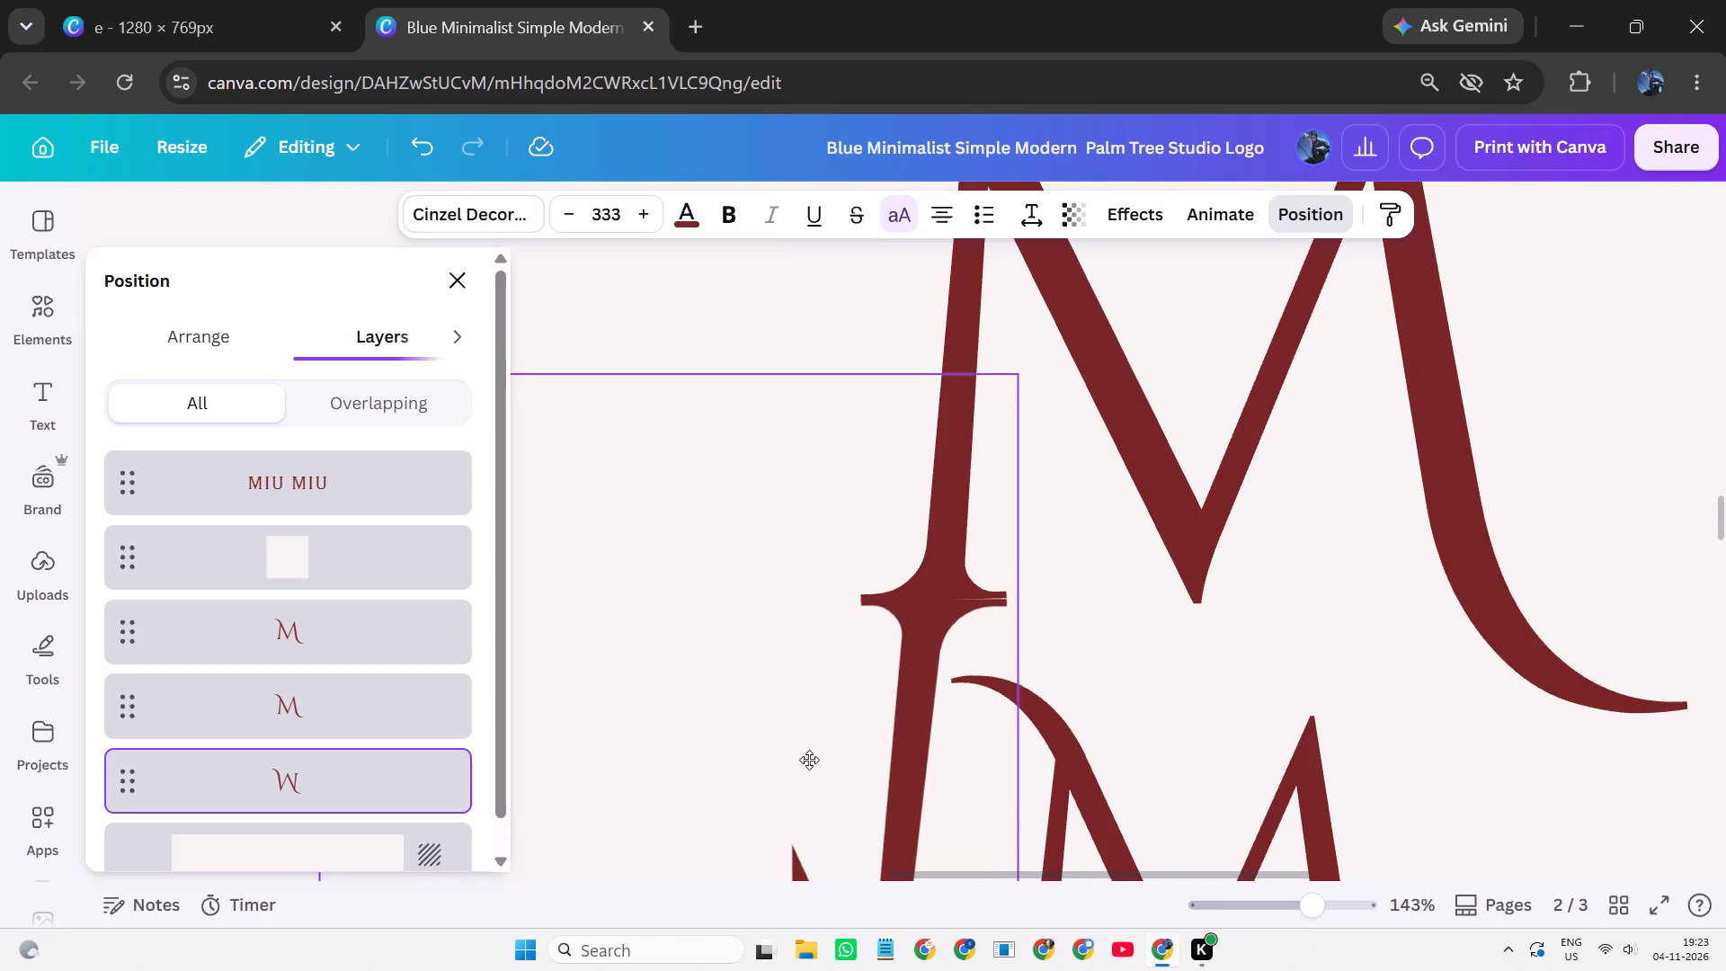
Rotate the W slightly counterclockwise so its serif lines up with the tilted serif of the upper M.
{"action": "scroll", "coordinate": [915, 609], "scroll_direction": "down", "scroll_amount": 5, "text": "ctrl"}
{"action": "left_click", "coordinate": [604, 692]}
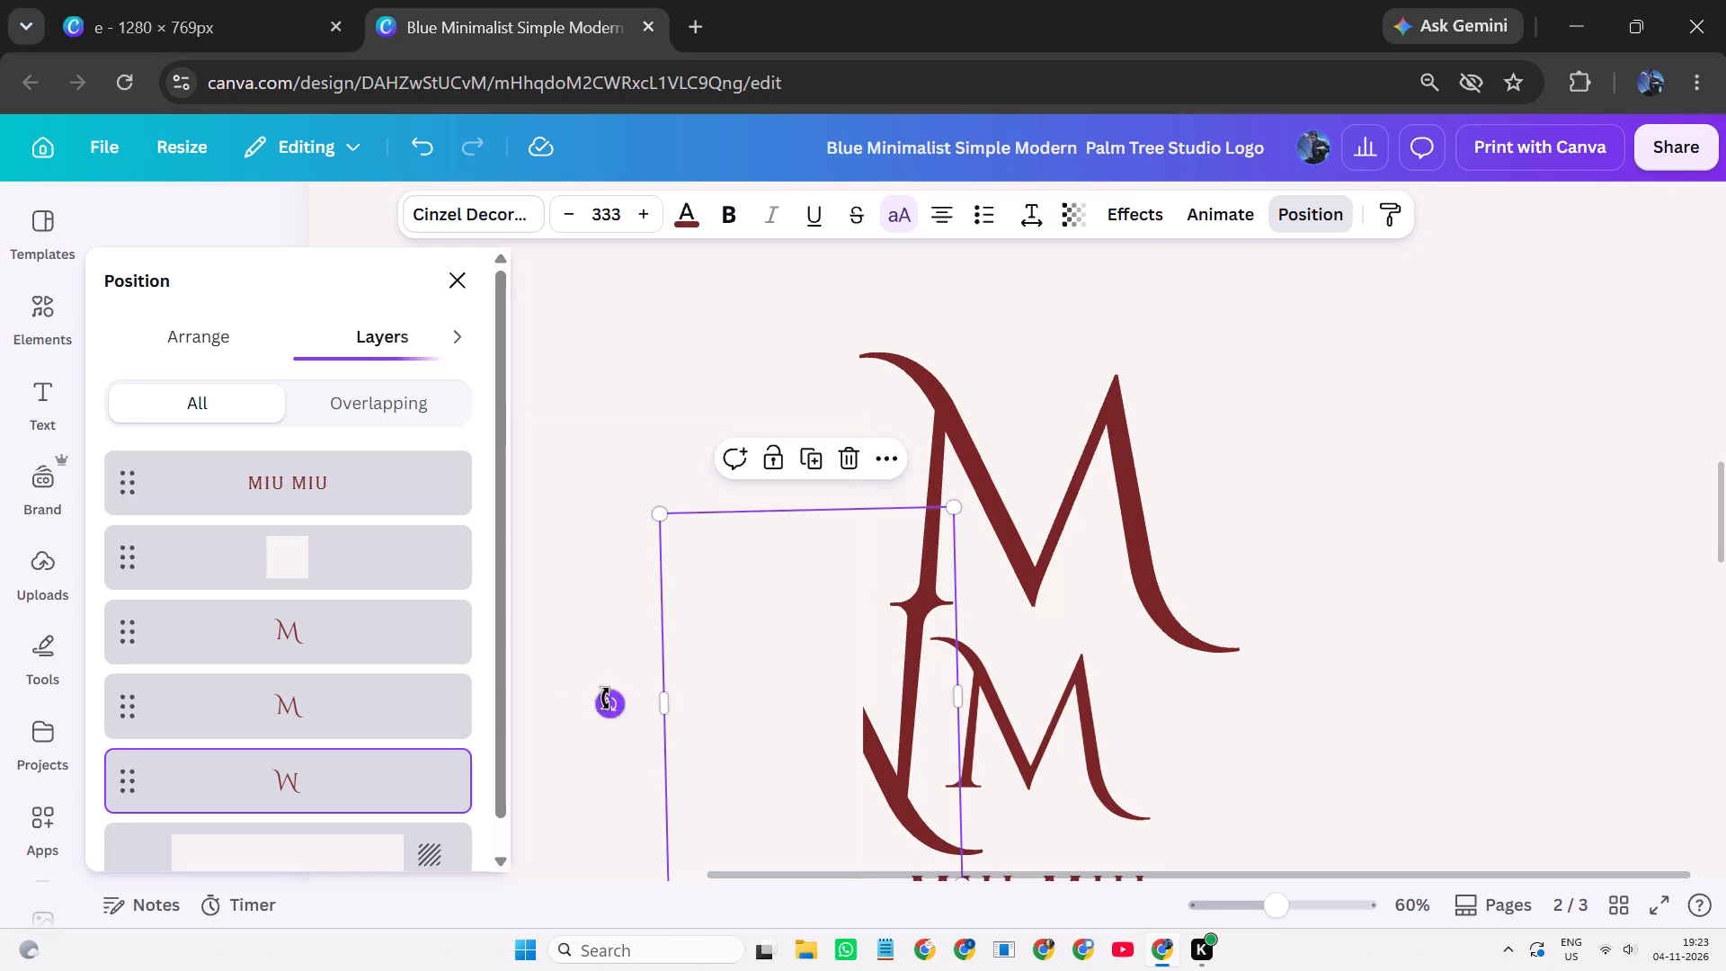
{"action": "scroll", "coordinate": [814, 680], "scroll_direction": "up", "scroll_amount": 5, "text": "ctrl"}
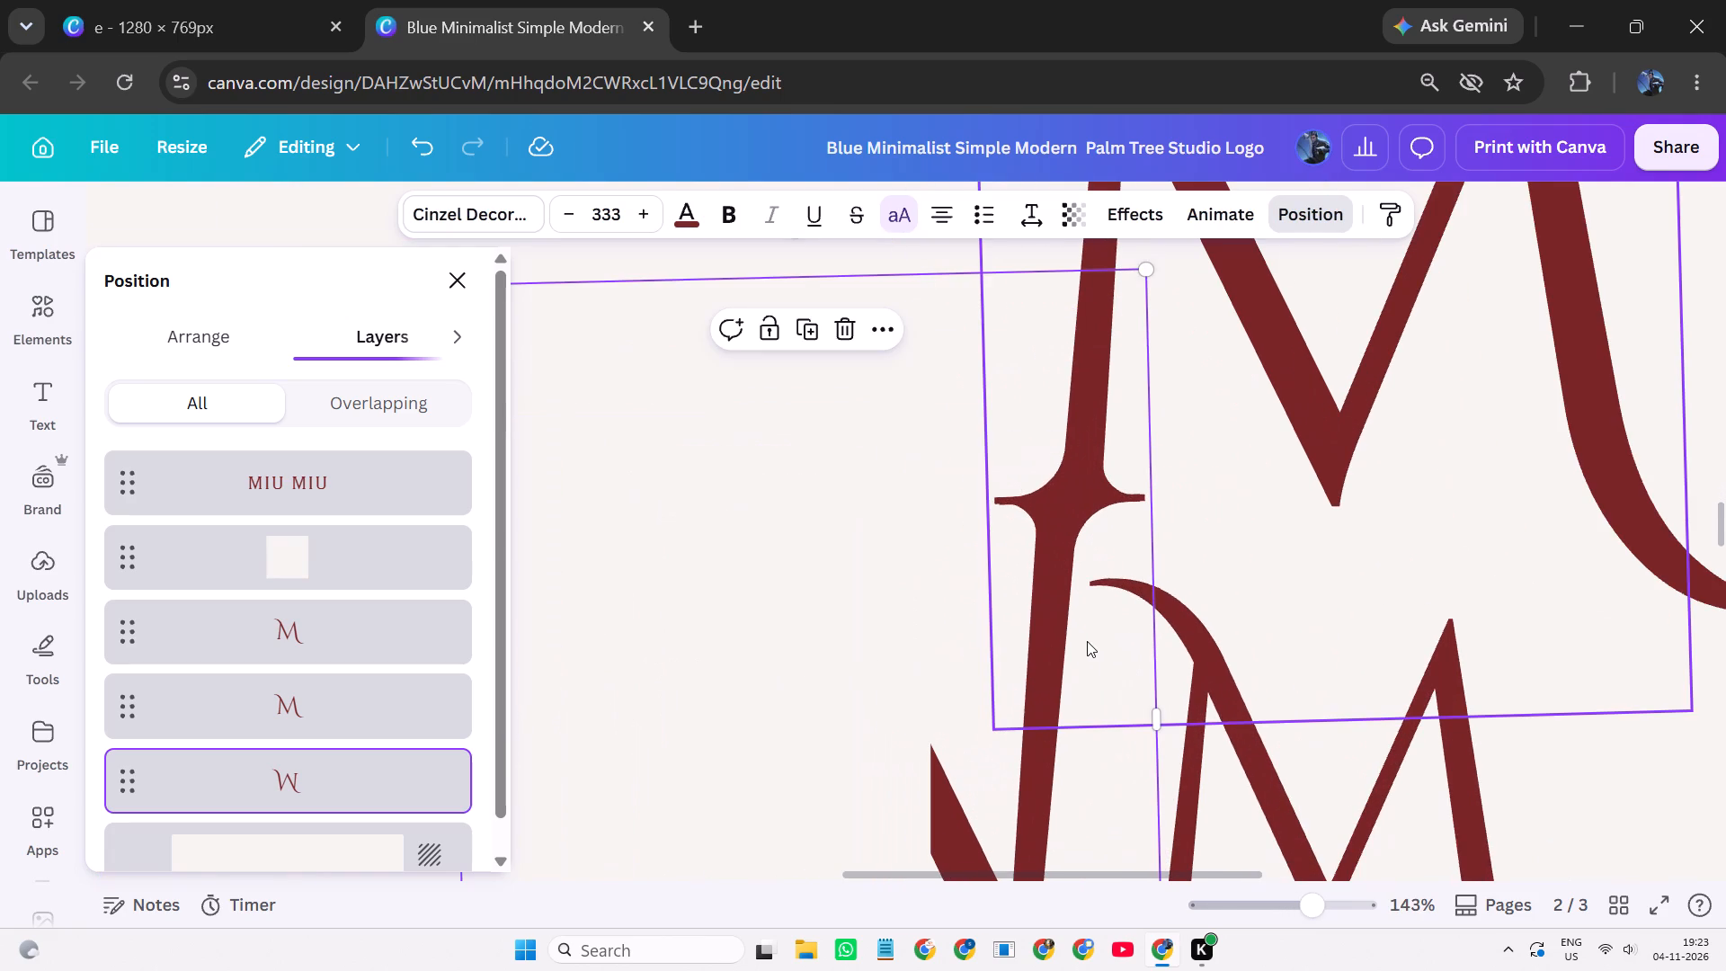
Examine the joined monogram and brand name together on the whole of page 2.
{"action": "scroll", "coordinate": [1083, 626], "scroll_direction": "down", "scroll_amount": 3}
{"action": "scroll", "coordinate": [1083, 626], "scroll_direction": "down", "scroll_amount": 4, "text": "ctrl"}
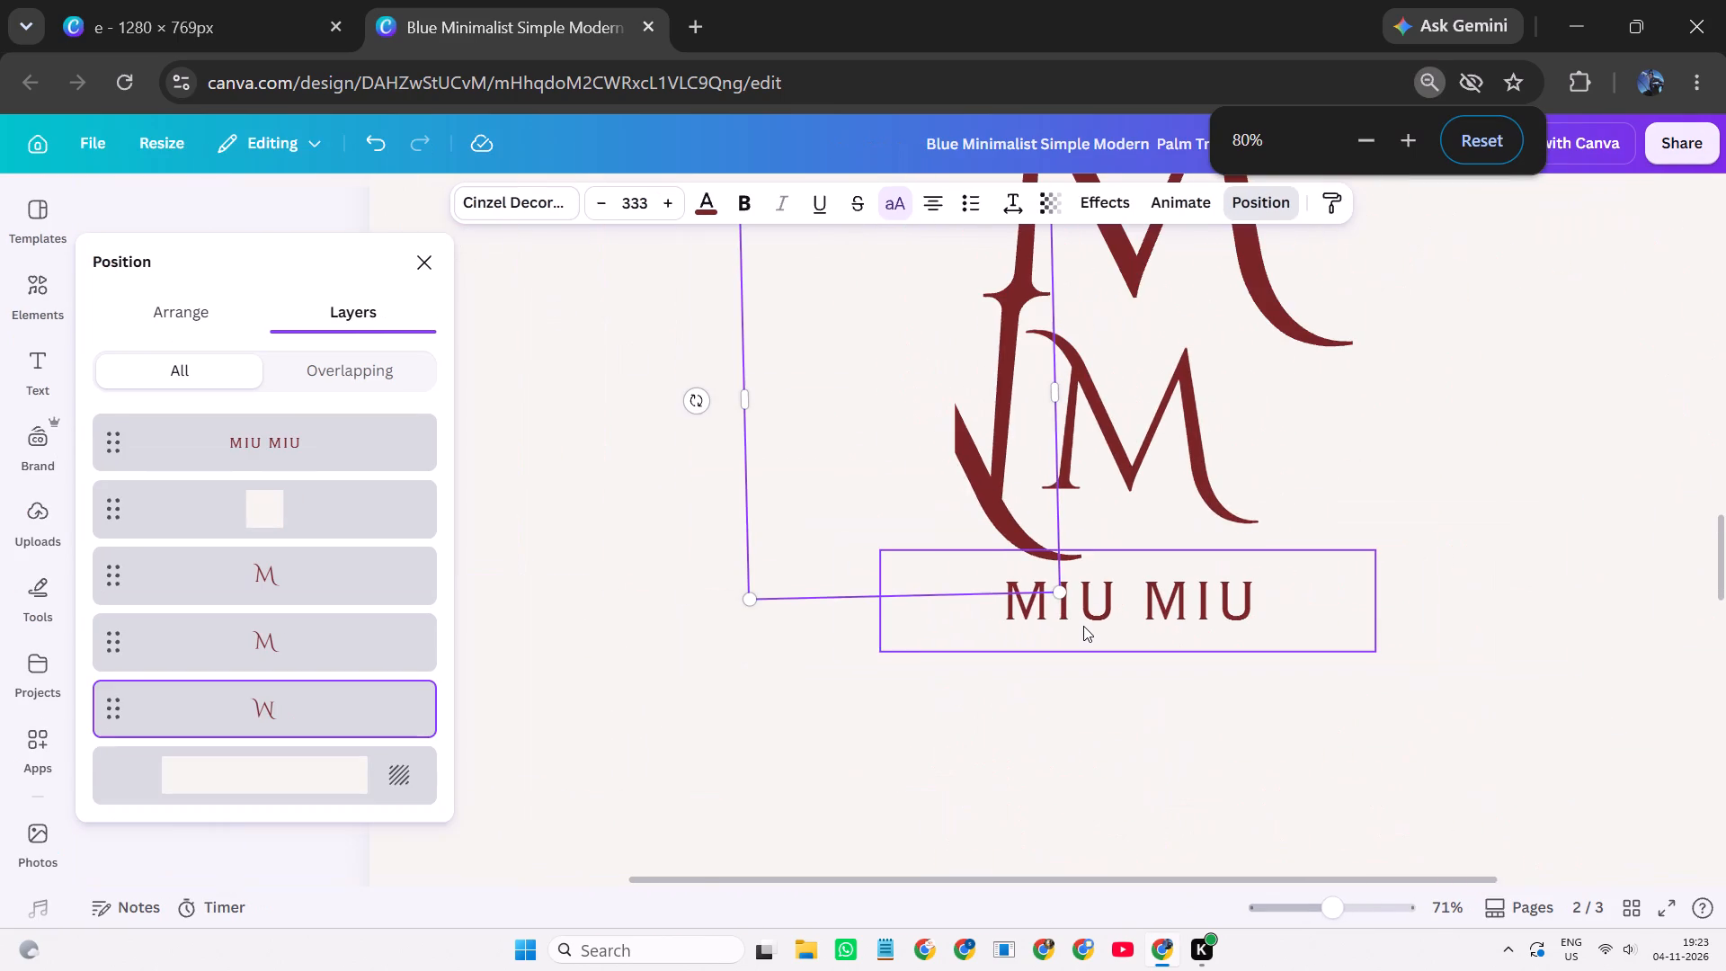
{"action": "left_click", "coordinate": [1379, 600]}
{"action": "scroll", "coordinate": [1379, 600], "scroll_direction": "down", "scroll_amount": 1}
{"action": "scroll", "coordinate": [1379, 600], "scroll_direction": "up", "scroll_amount": 1, "text": "ctrl"}
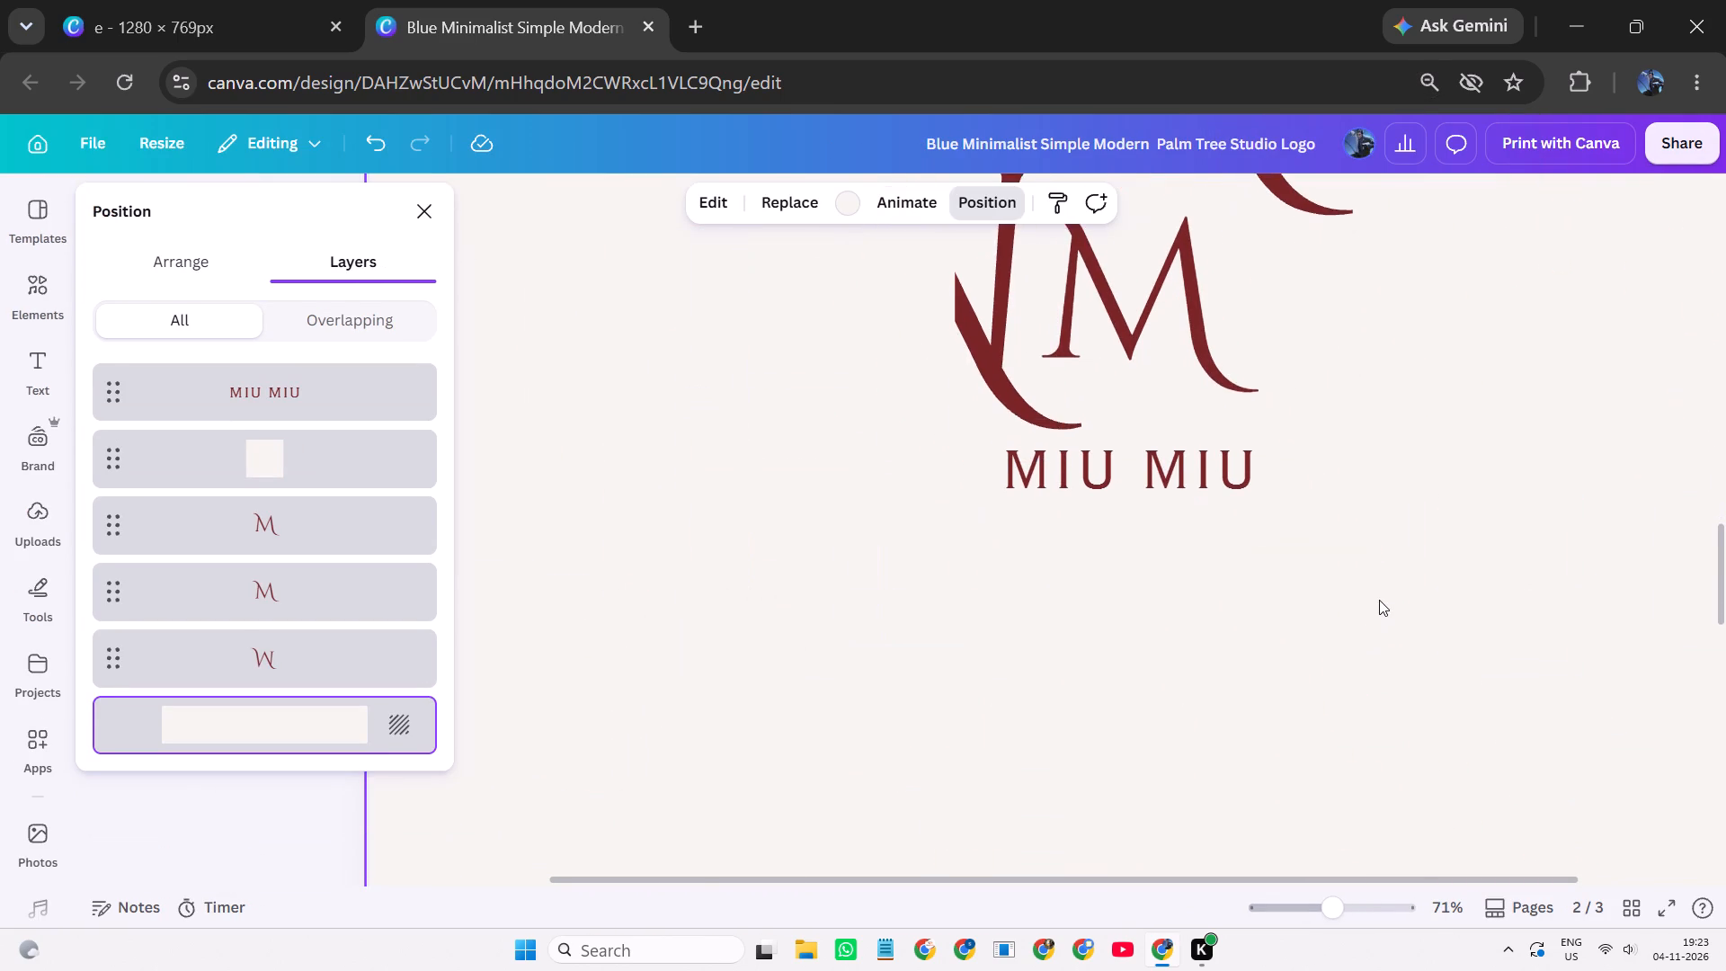
{"action": "scroll", "coordinate": [1379, 600], "scroll_direction": "down", "scroll_amount": 3, "text": "ctrl"}
{"action": "scroll", "coordinate": [1379, 600], "scroll_direction": "up", "scroll_amount": 1, "text": "ctrl"}
{"action": "scroll", "coordinate": [1379, 600], "scroll_direction": "down", "scroll_amount": 1}
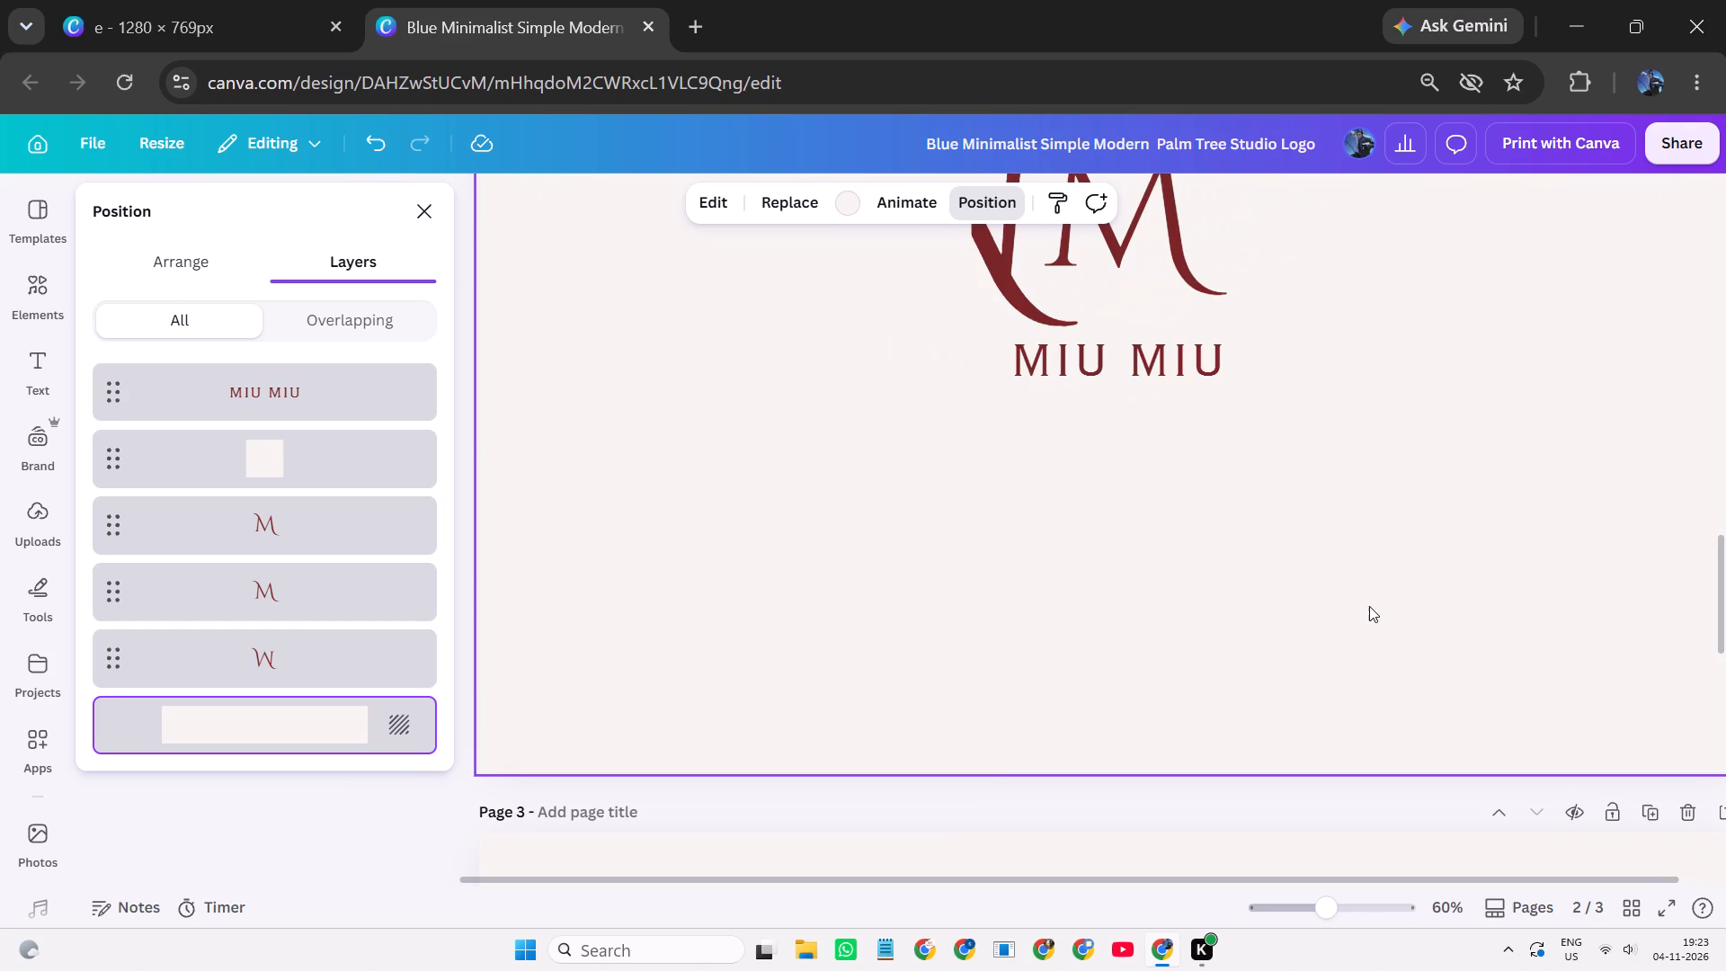
{"action": "scroll", "coordinate": [1369, 606], "scroll_direction": "up", "scroll_amount": 2}
{"action": "scroll", "coordinate": [1369, 606], "scroll_direction": "down", "scroll_amount": 5, "text": "ctrl"}
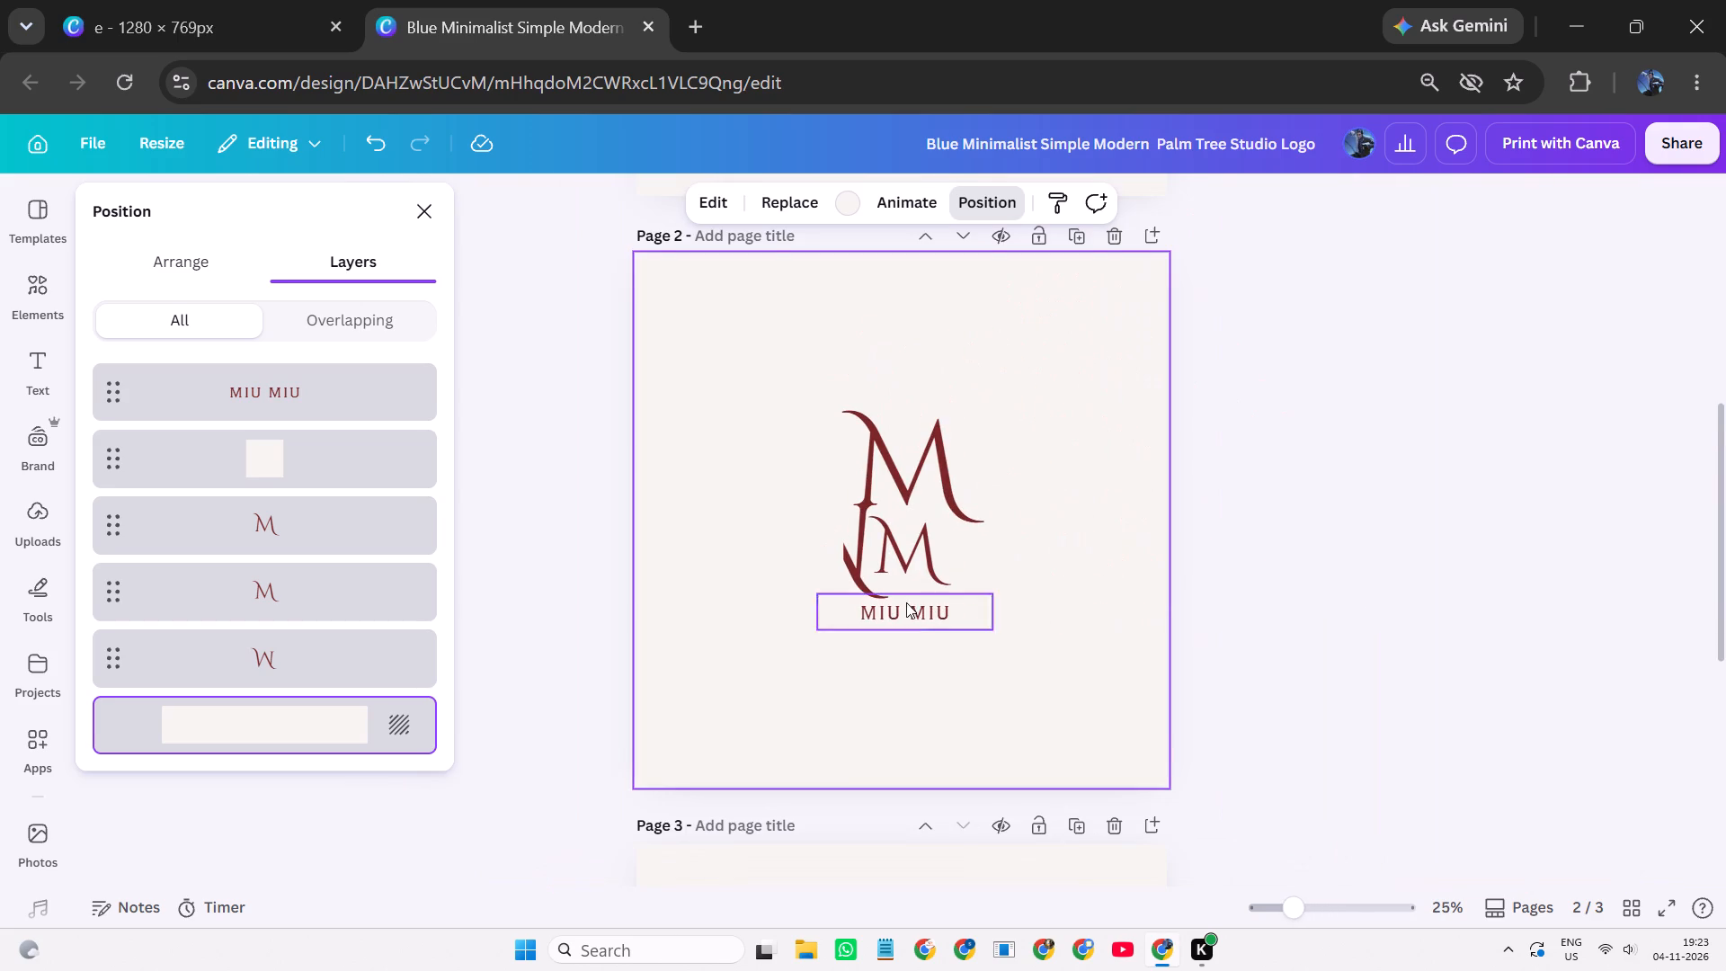
{"action": "left_click", "coordinate": [551, 601]}
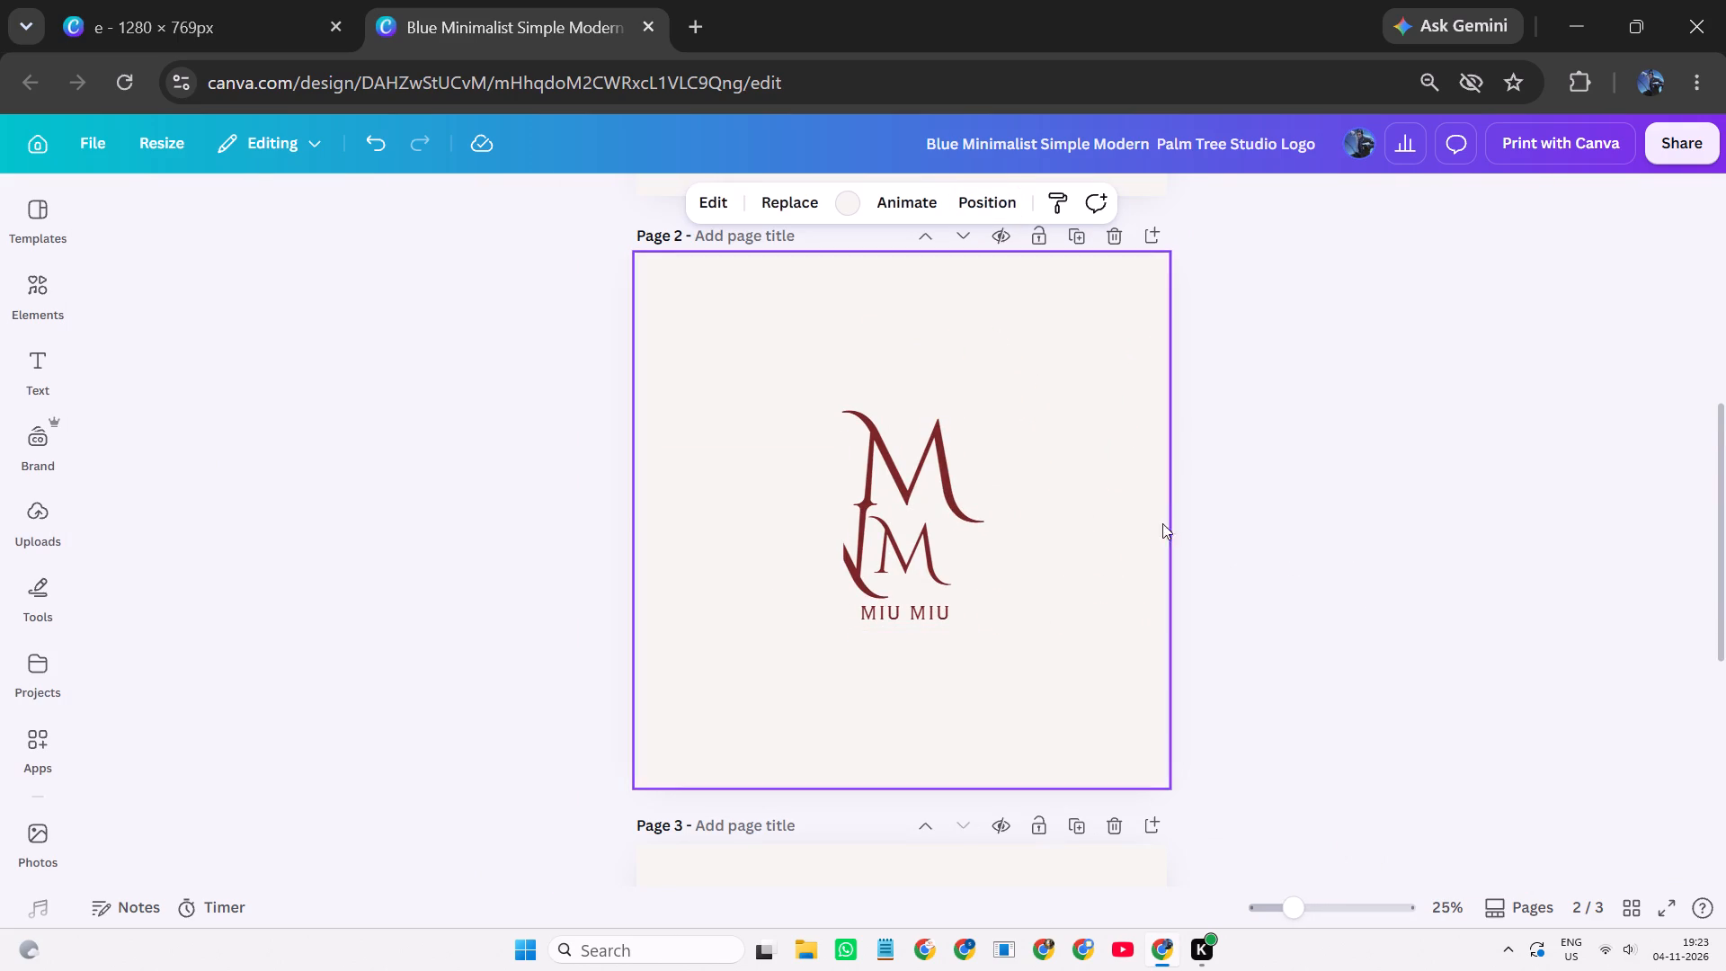
Change the page 2 background to a custom light peach colour.
{"action": "left_click", "coordinate": [1054, 406]}
{"action": "left_click", "coordinate": [891, 293]}
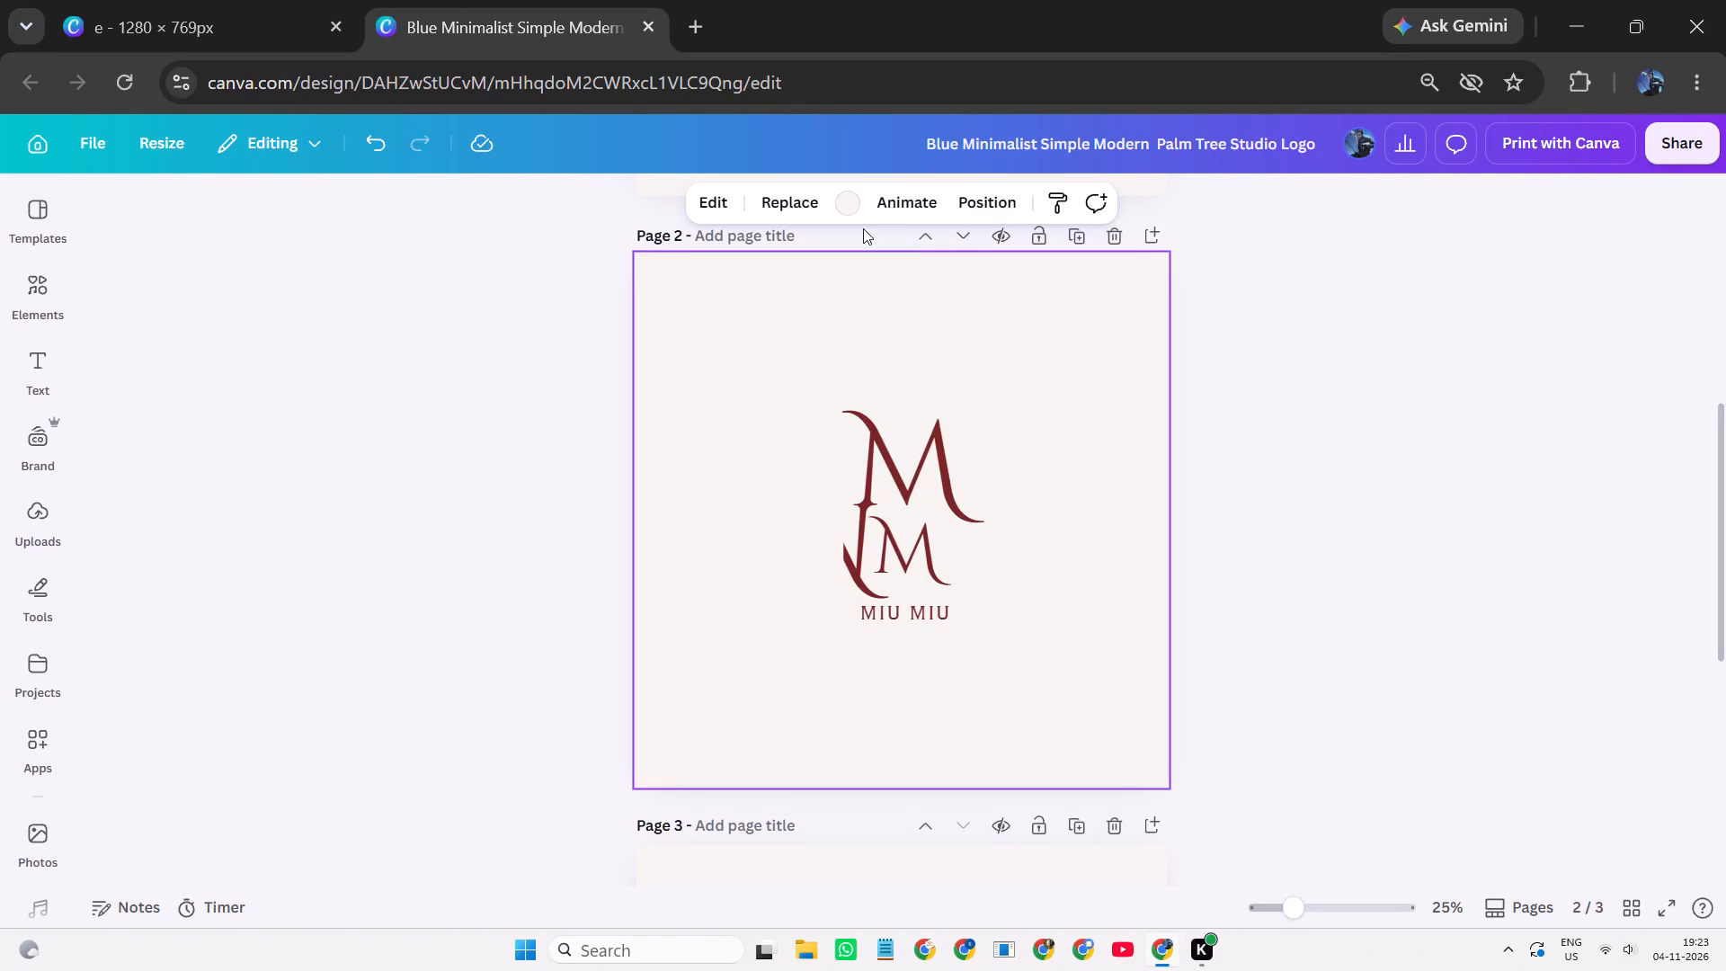
{"action": "left_click", "coordinate": [841, 192]}
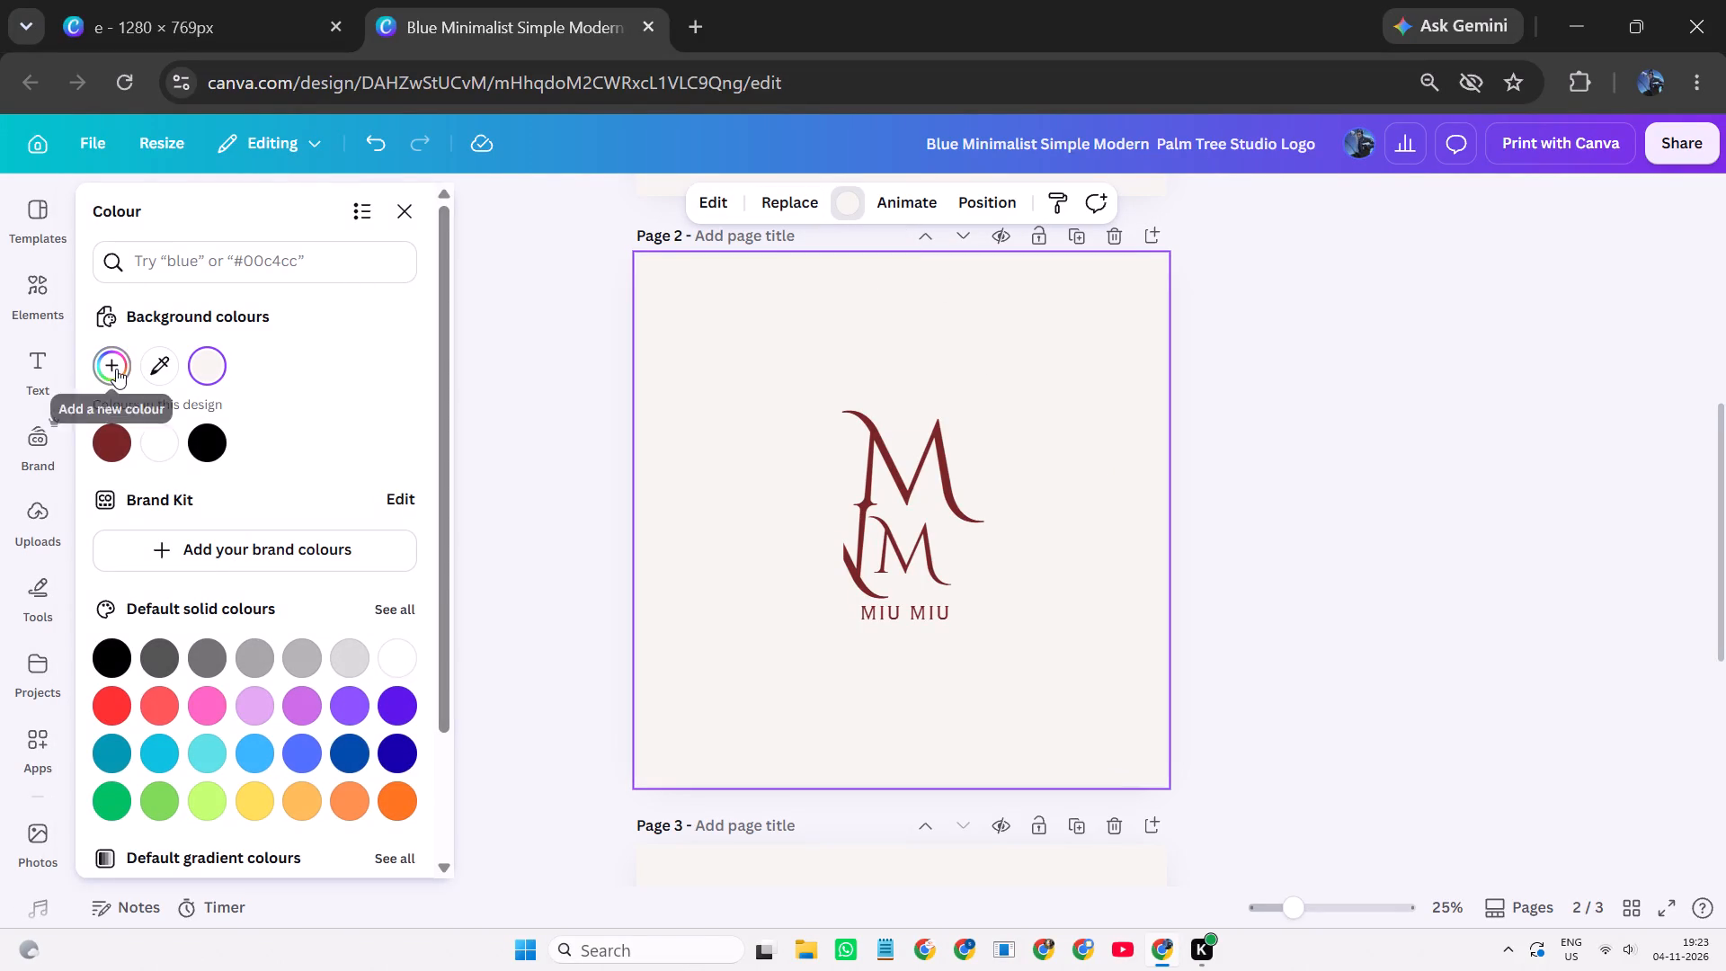
{"action": "left_click", "coordinate": [116, 369]}
{"action": "left_click_drag", "start_coordinate": [193, 467], "coordinate": [355, 545]}
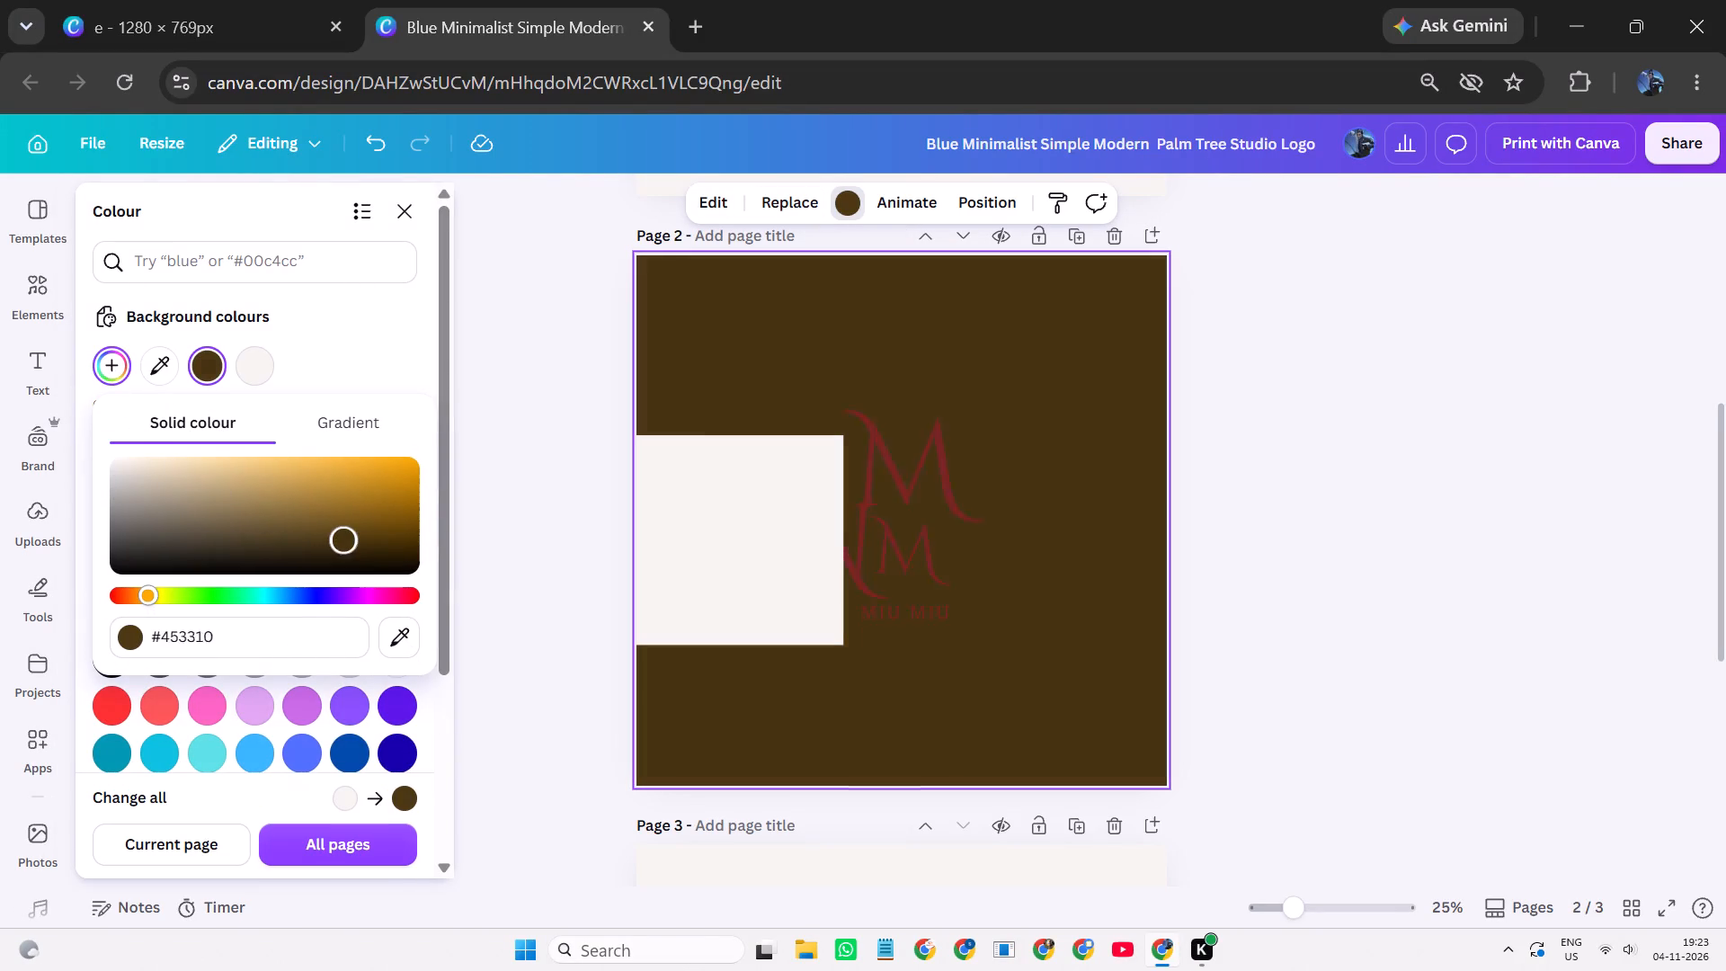
{"action": "left_click_drag", "start_coordinate": [355, 545], "coordinate": [49, 474]}
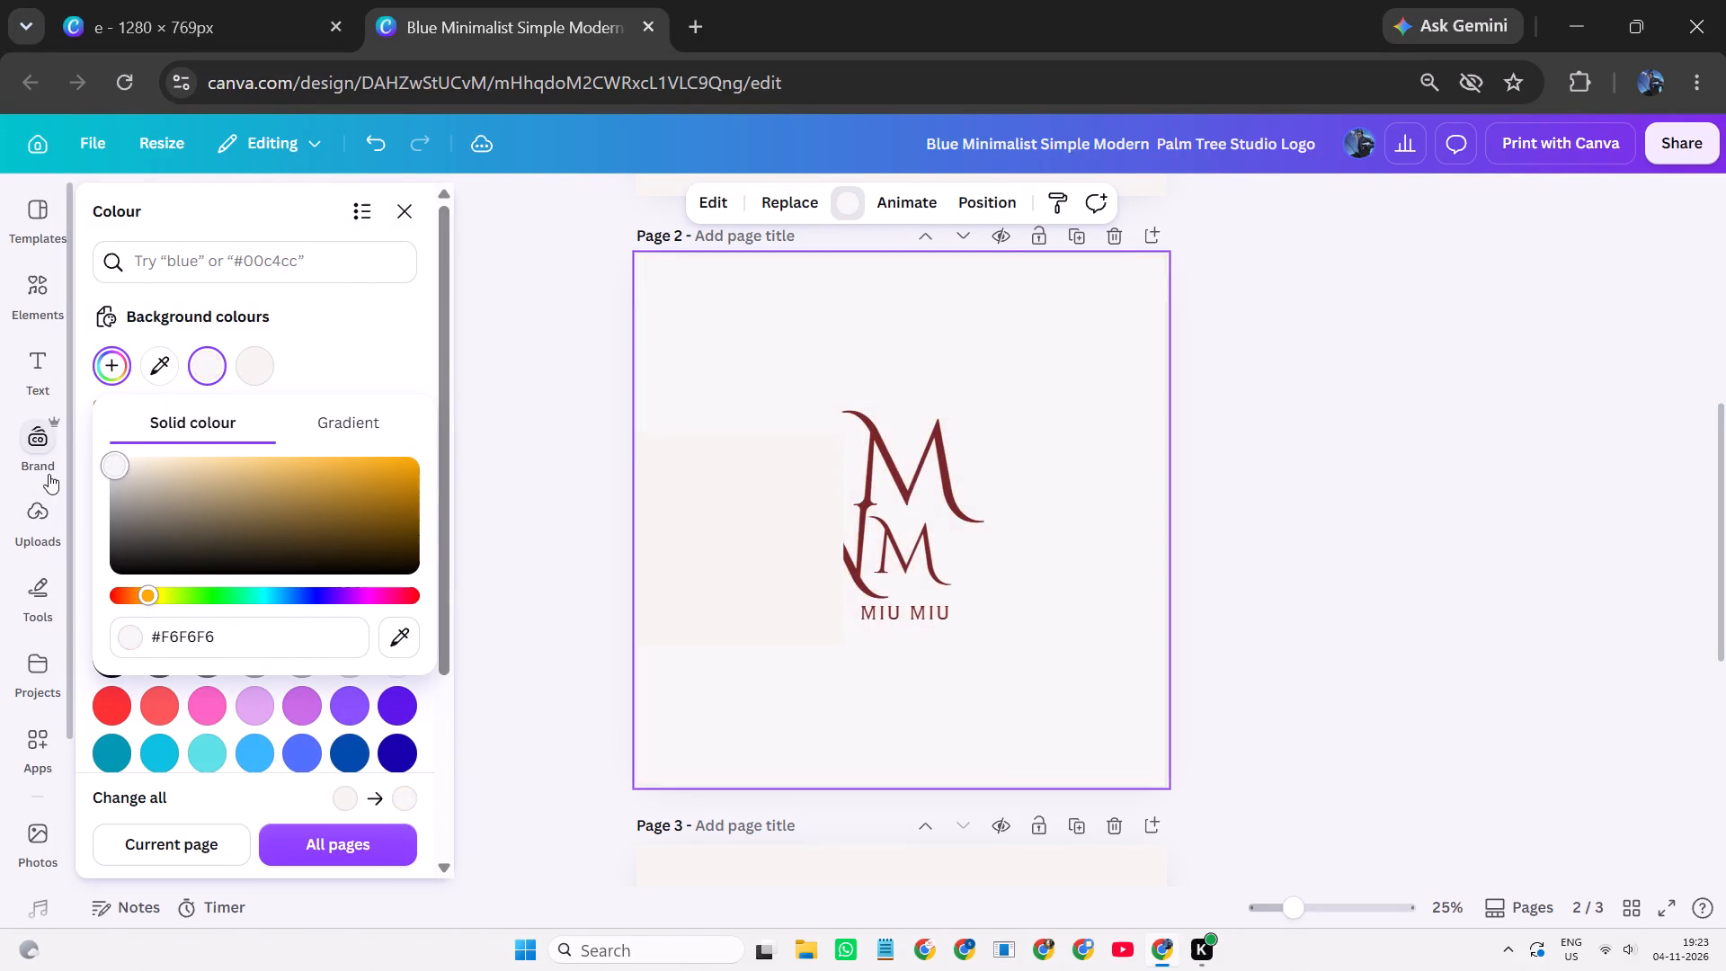
{"action": "left_click_drag", "start_coordinate": [49, 474], "coordinate": [301, 503]}
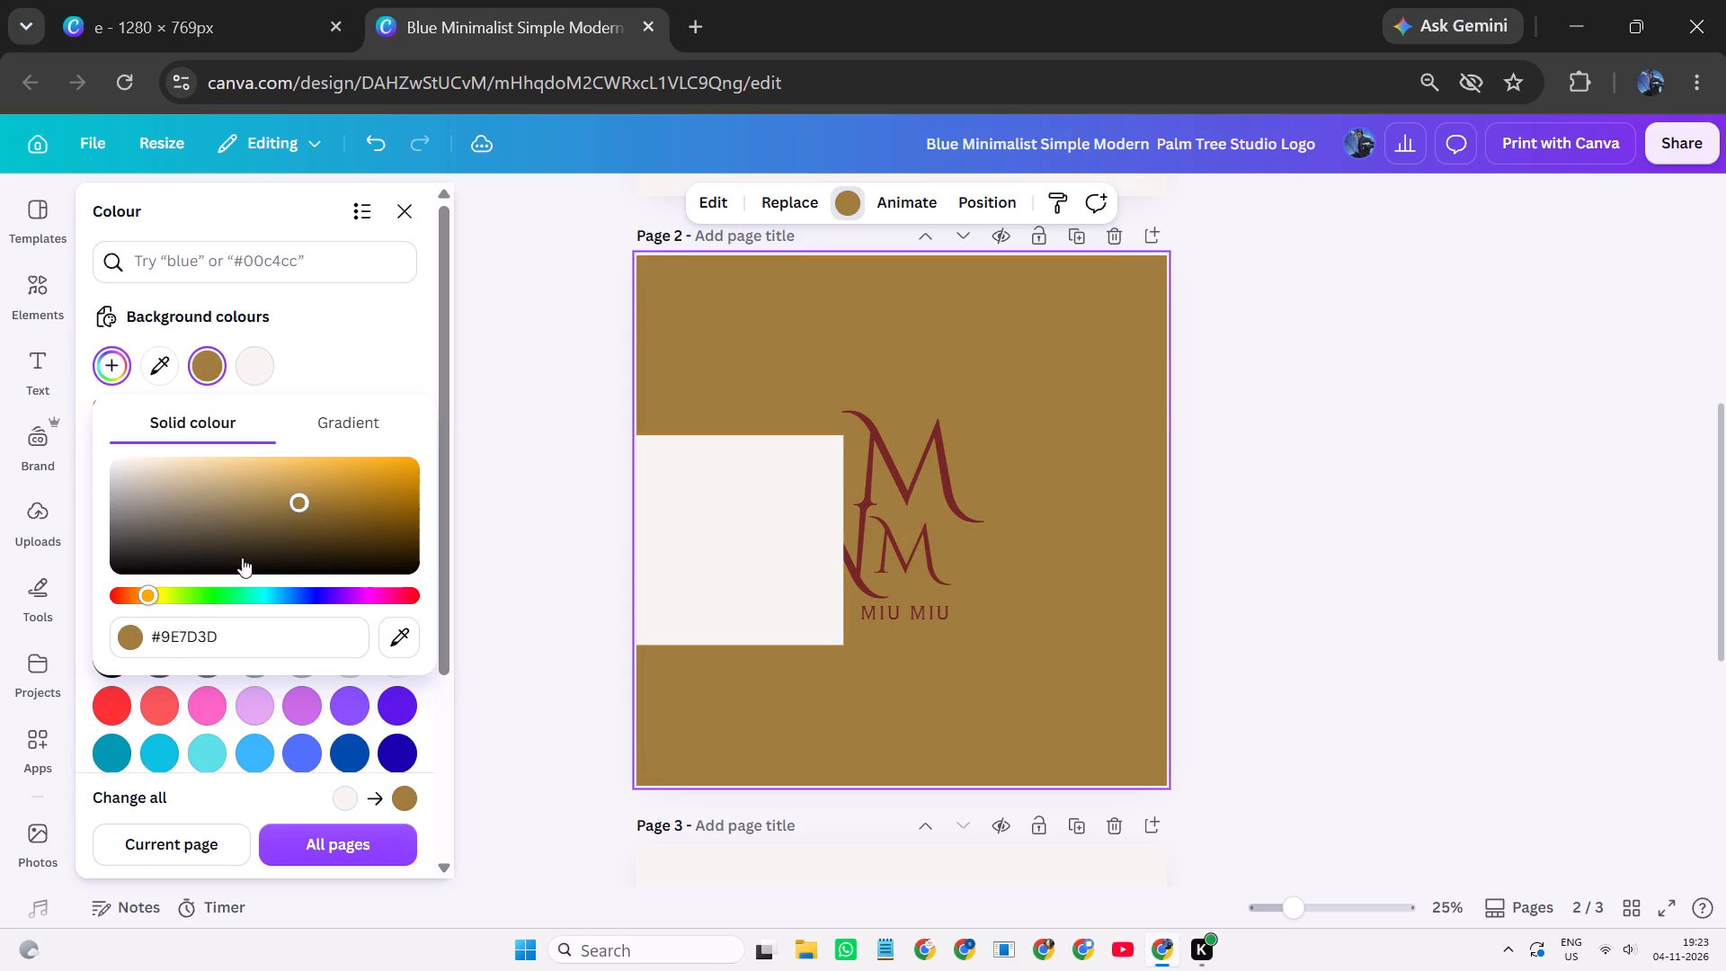
{"action": "left_click", "coordinate": [131, 592]}
{"action": "left_click_drag", "start_coordinate": [360, 477], "coordinate": [312, 455]}
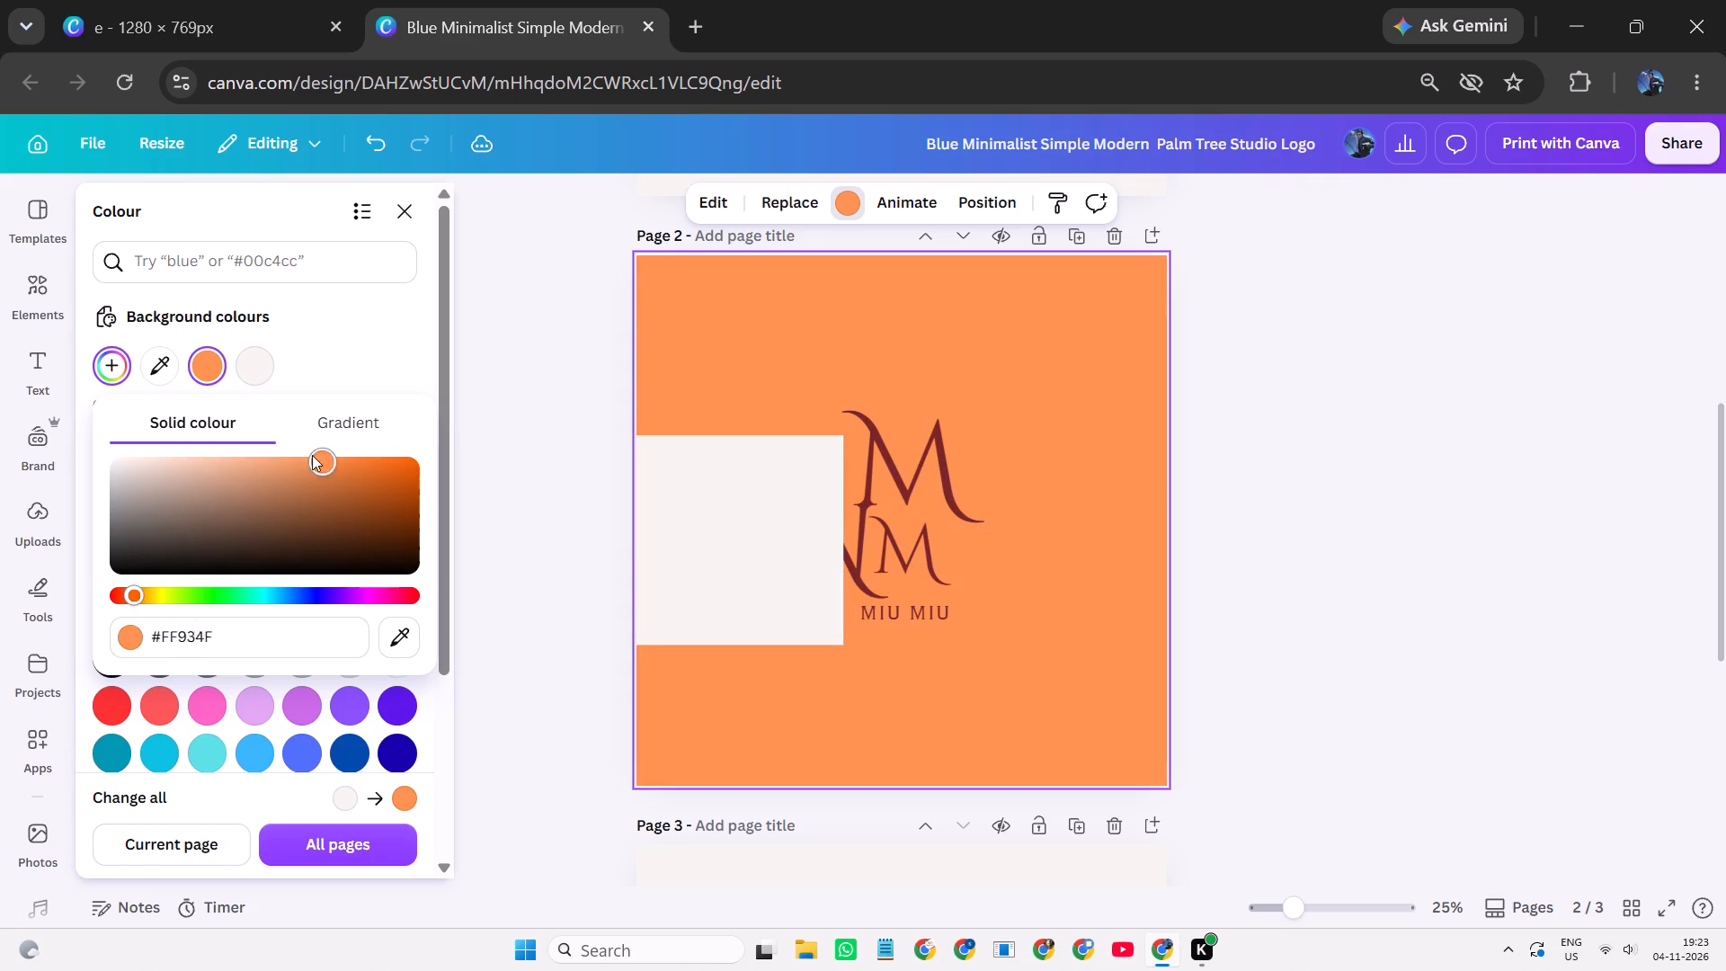
{"action": "left_click_drag", "start_coordinate": [312, 455], "coordinate": [257, 460]}
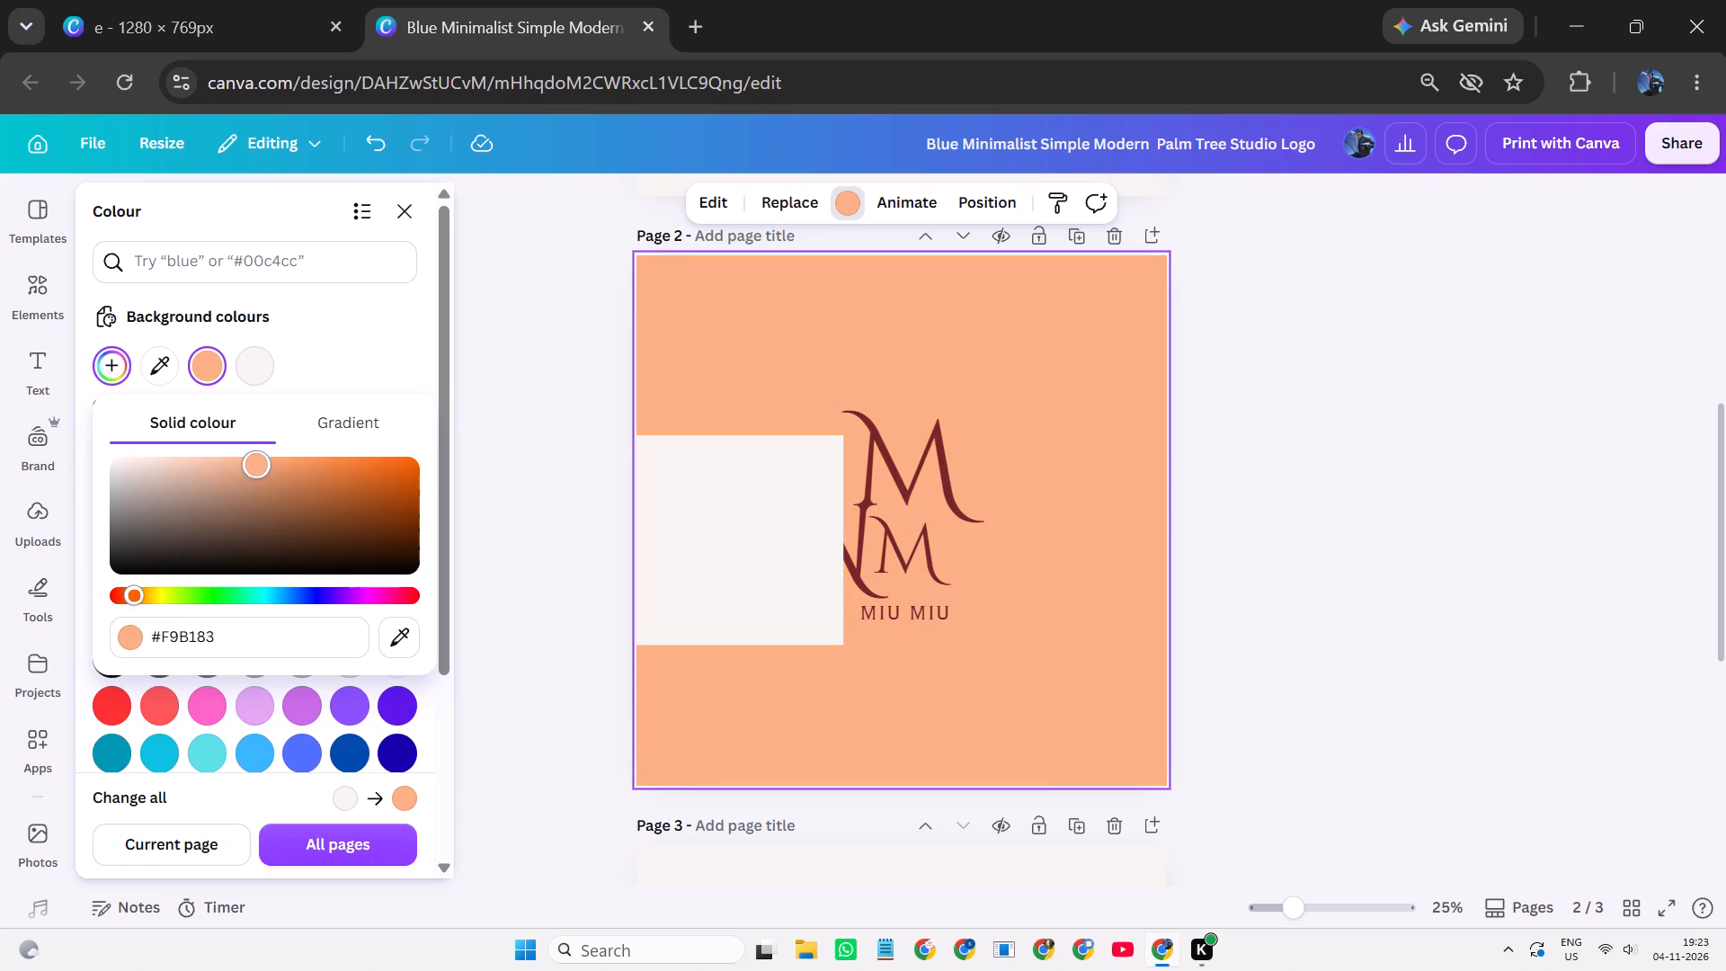
{"action": "left_click_drag", "start_coordinate": [257, 460], "coordinate": [249, 457]}
{"action": "left_click_drag", "start_coordinate": [249, 457], "coordinate": [229, 462]}
Recolour the square masking the W with the peach colour sampled from the page background.
{"action": "left_click", "coordinate": [803, 539]}
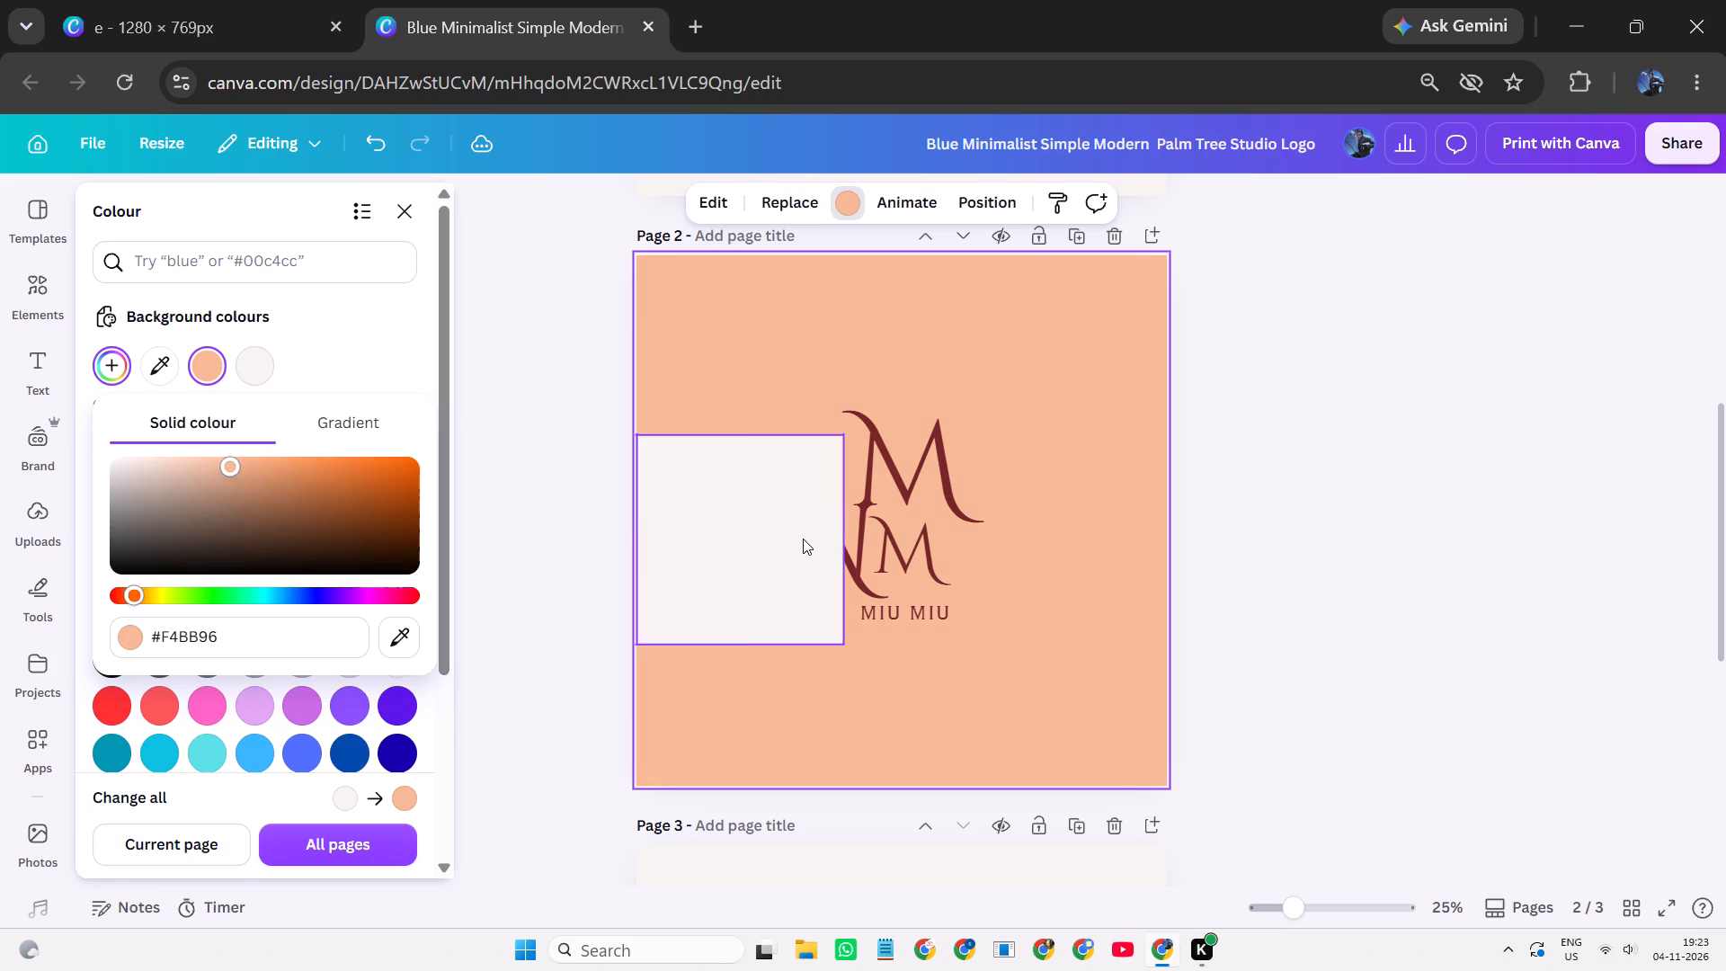
{"action": "left_click", "coordinate": [169, 370]}
{"action": "left_click", "coordinate": [889, 358]}
{"action": "left_click", "coordinate": [1148, 477]}
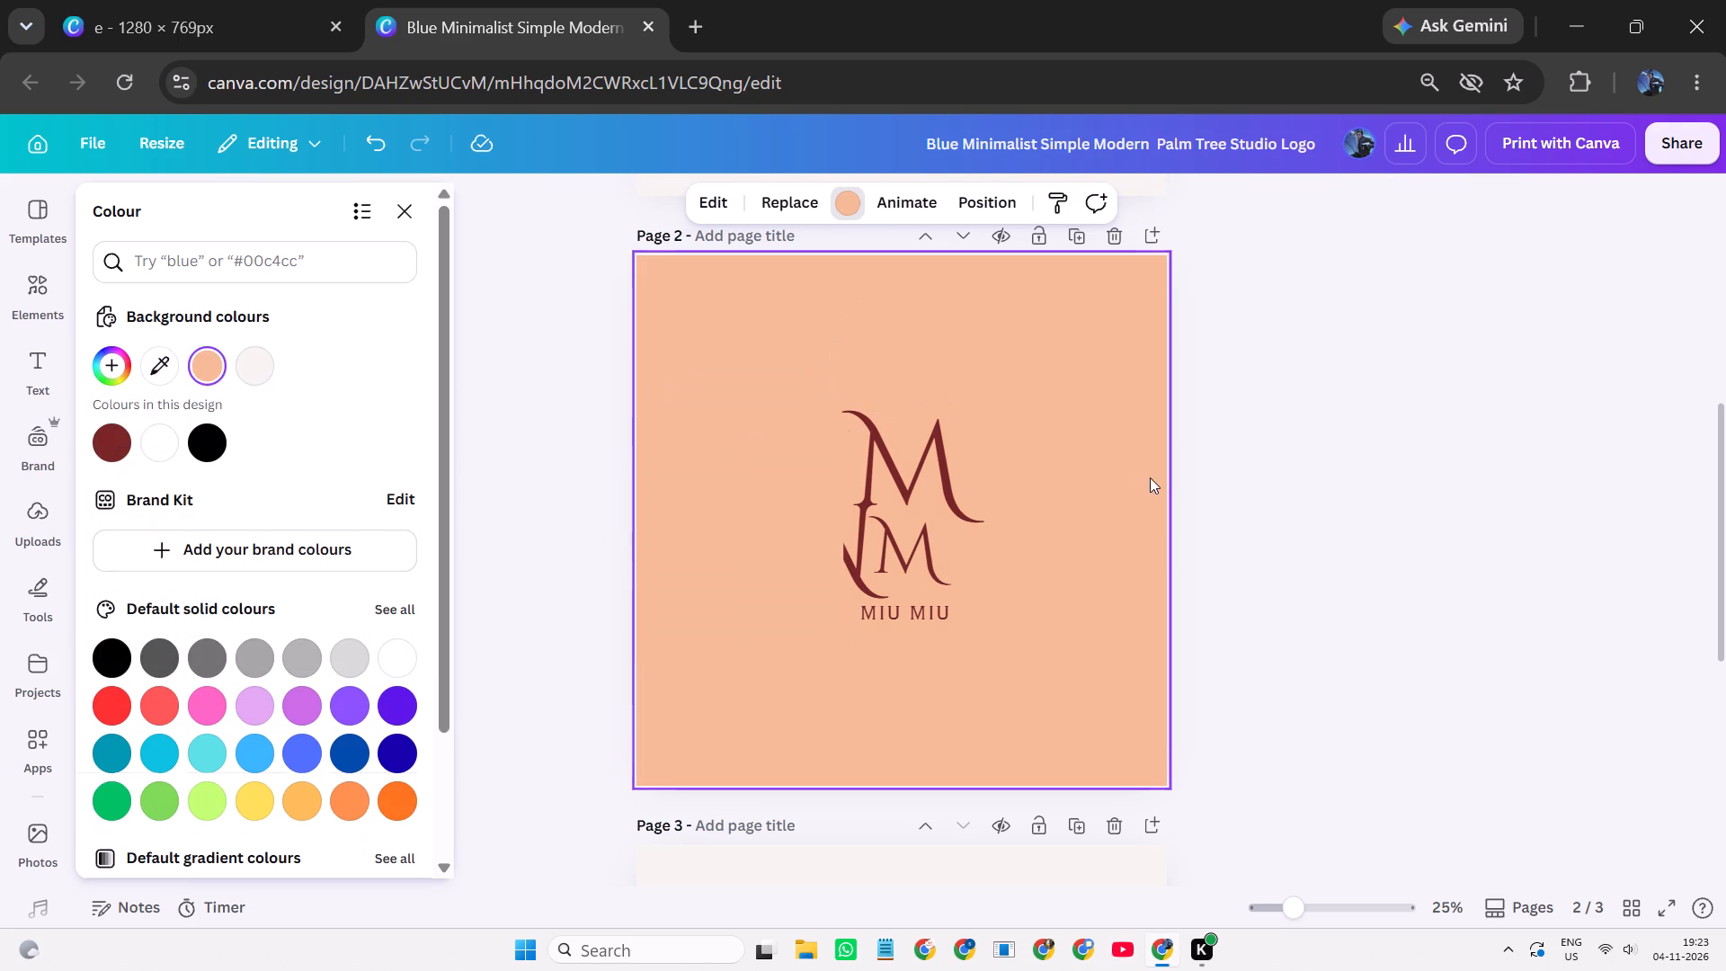
{"action": "left_click", "coordinate": [1320, 454]}
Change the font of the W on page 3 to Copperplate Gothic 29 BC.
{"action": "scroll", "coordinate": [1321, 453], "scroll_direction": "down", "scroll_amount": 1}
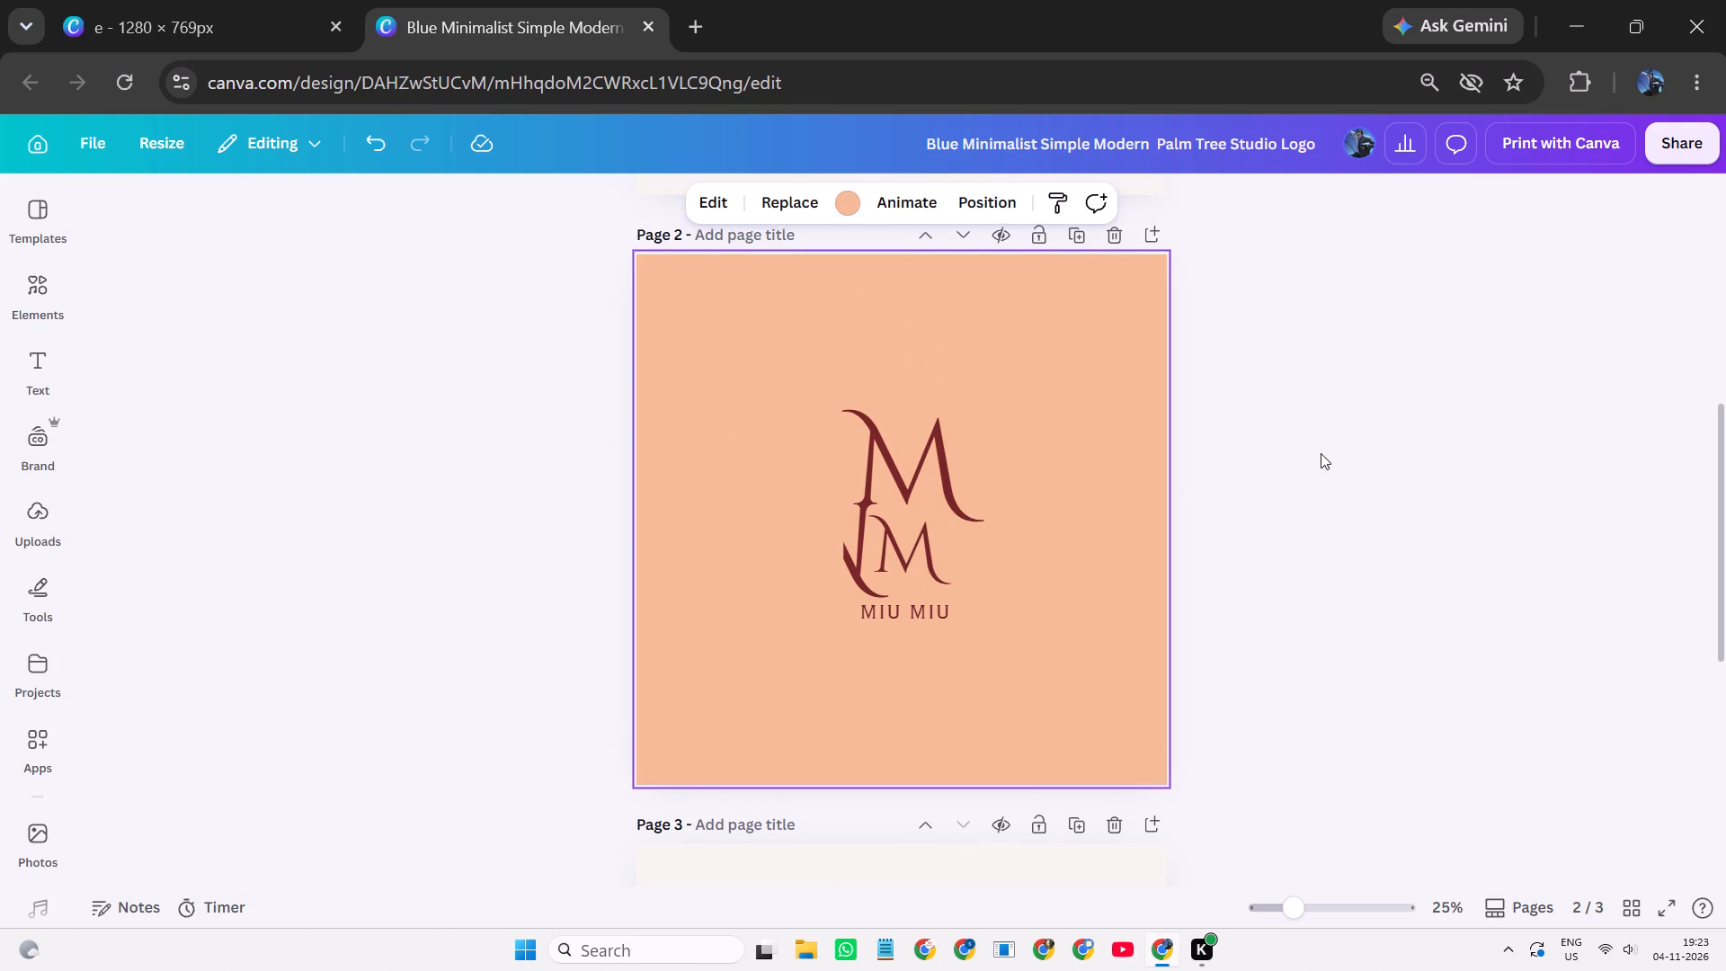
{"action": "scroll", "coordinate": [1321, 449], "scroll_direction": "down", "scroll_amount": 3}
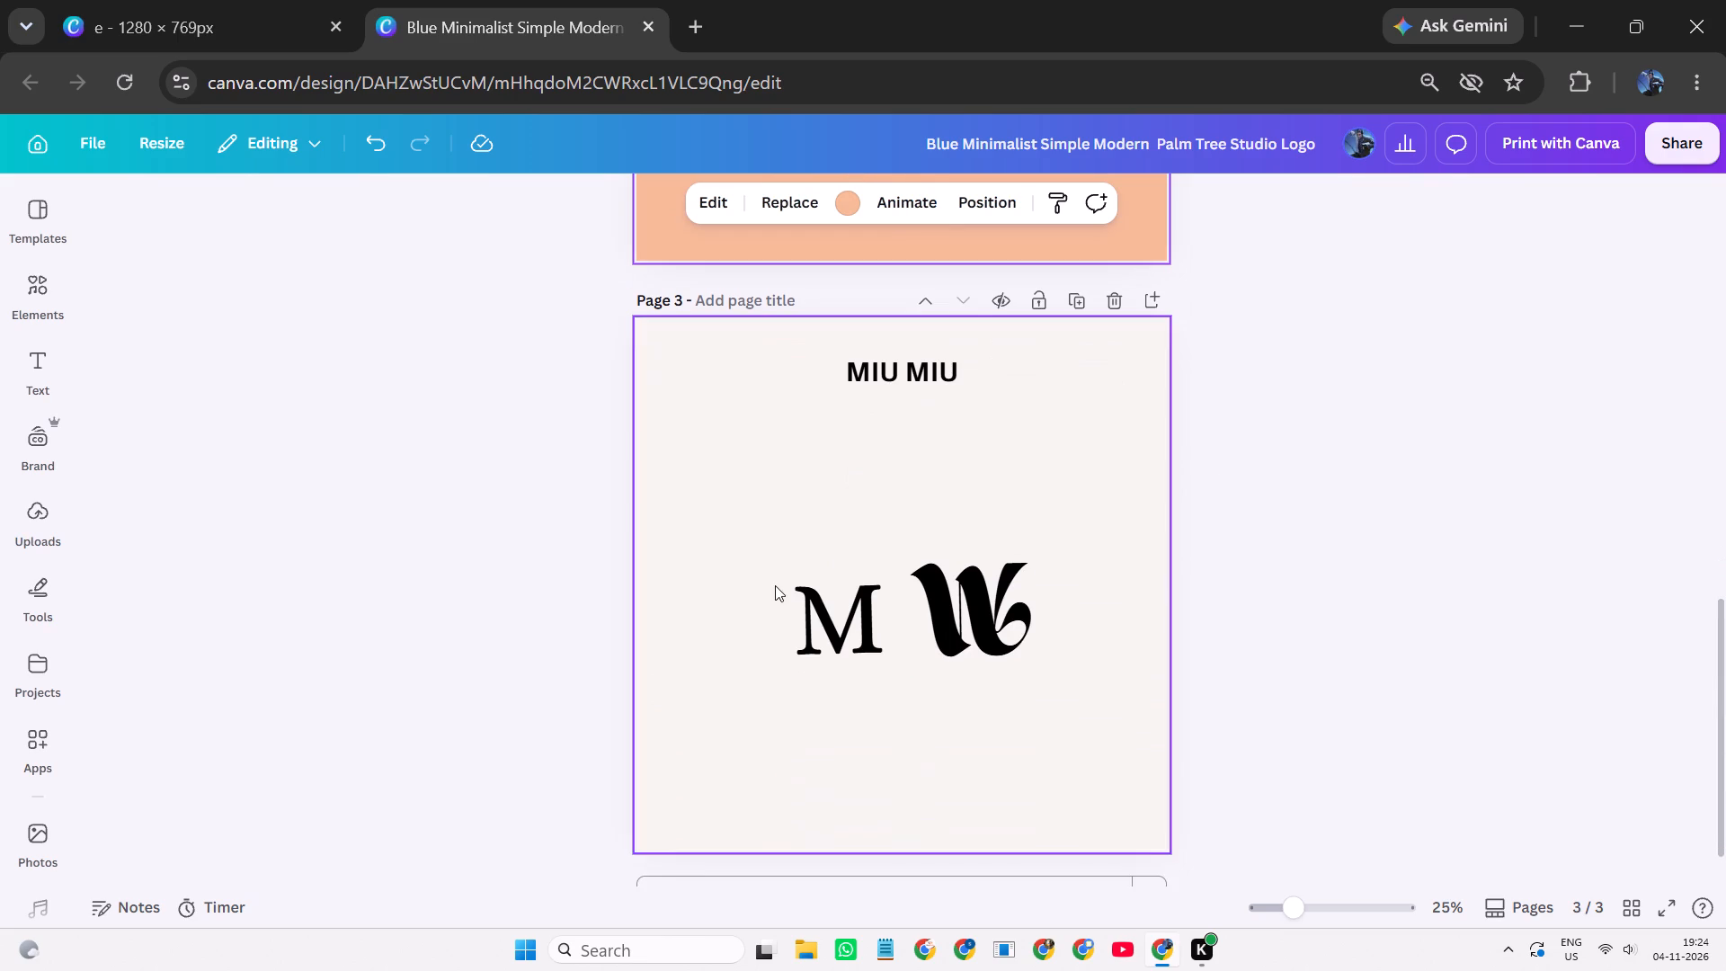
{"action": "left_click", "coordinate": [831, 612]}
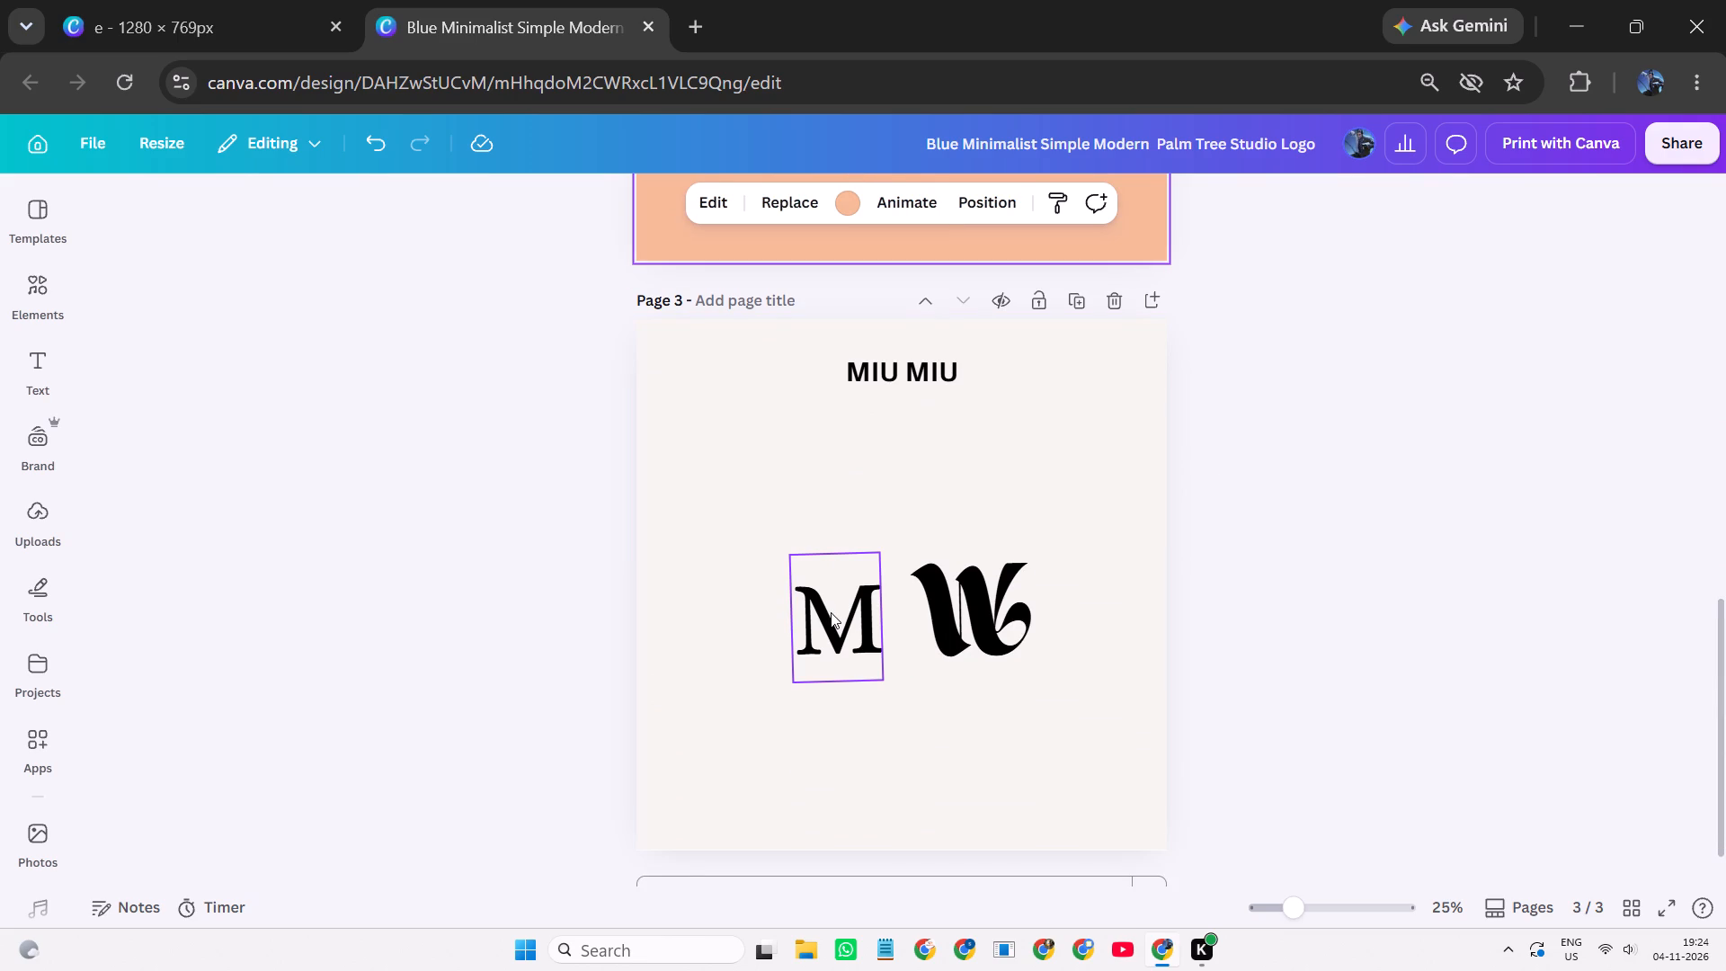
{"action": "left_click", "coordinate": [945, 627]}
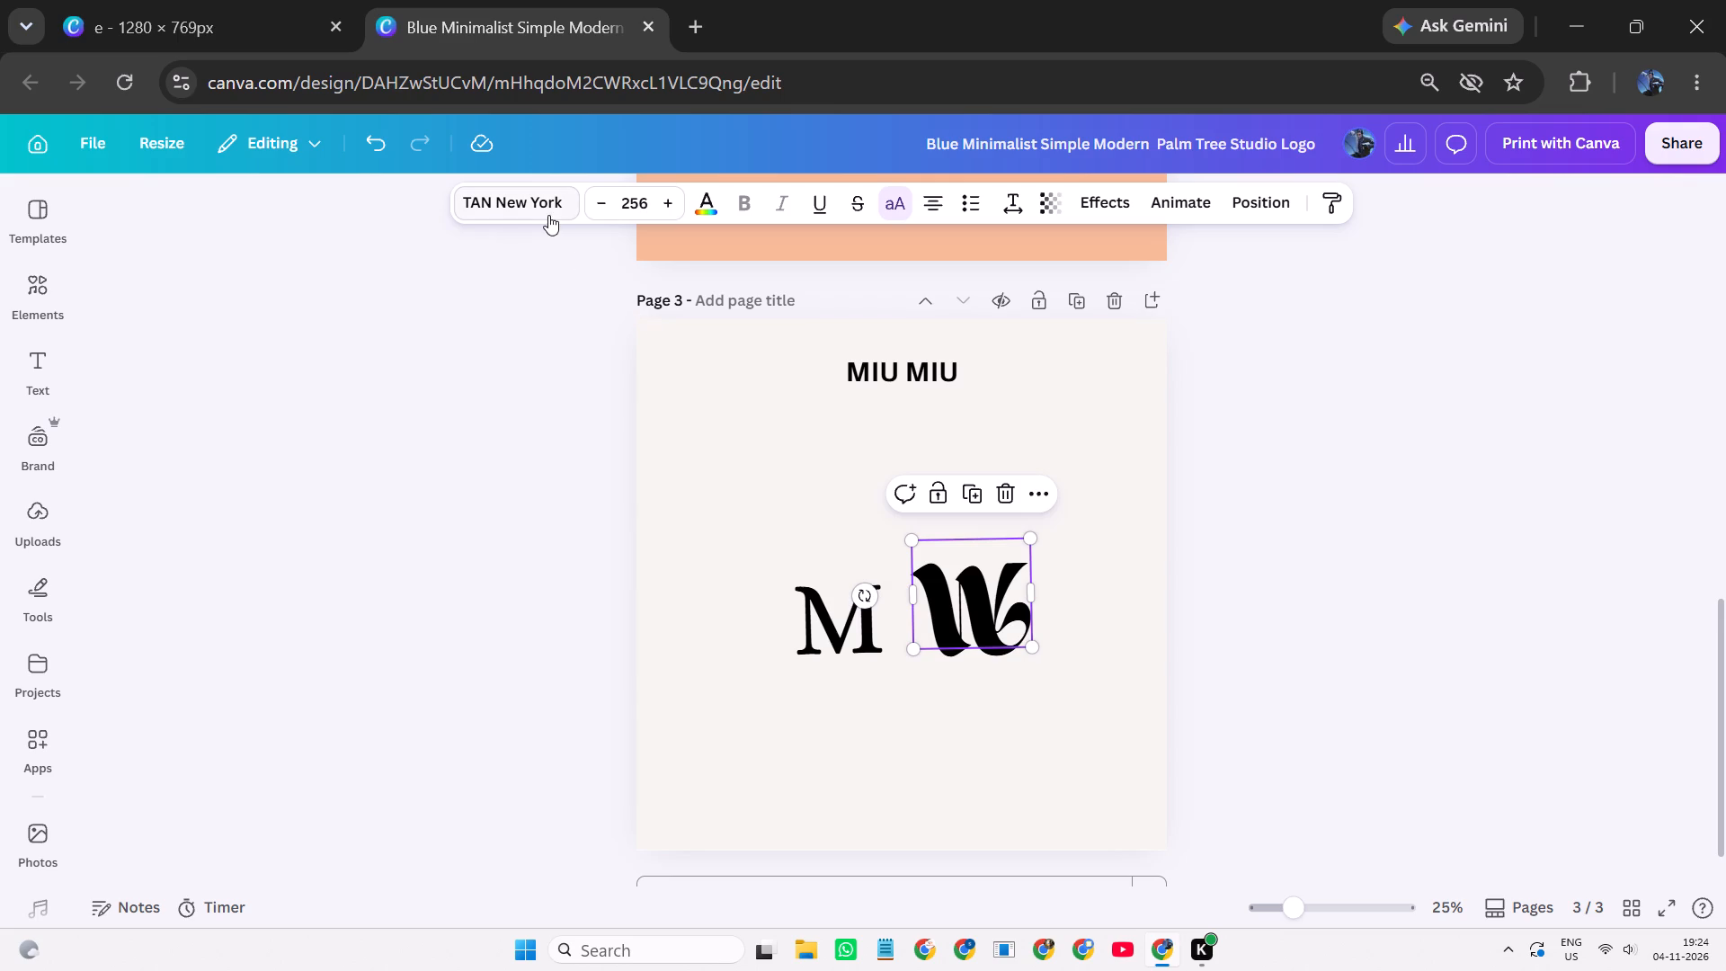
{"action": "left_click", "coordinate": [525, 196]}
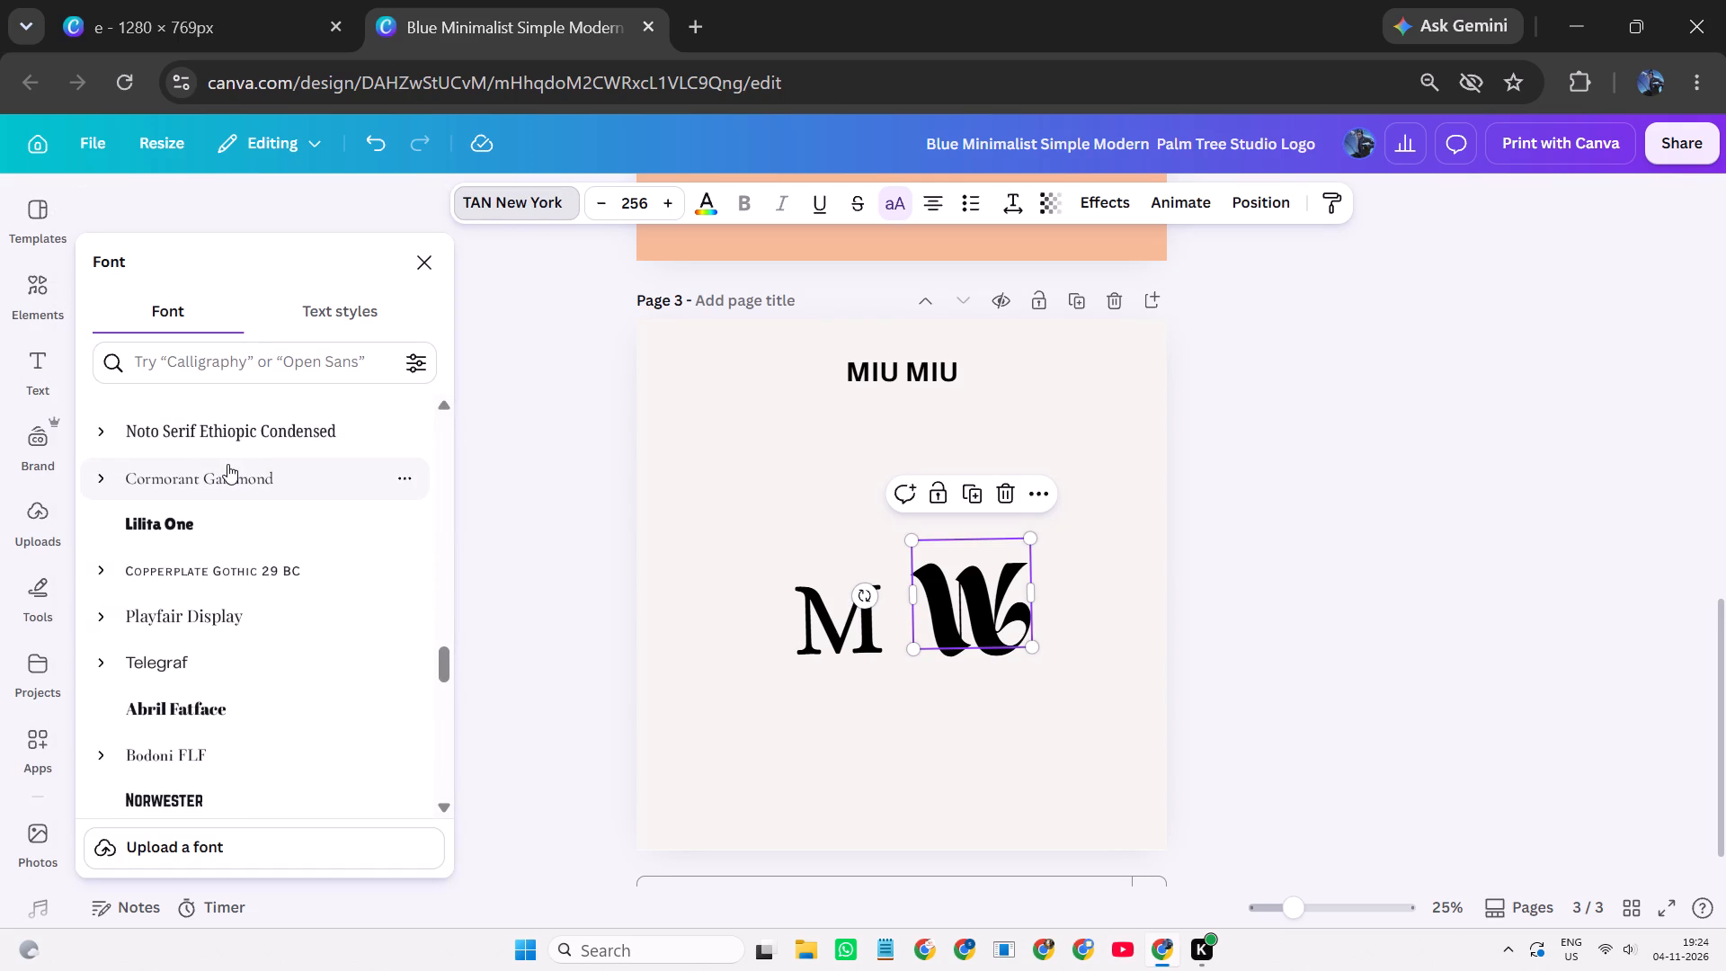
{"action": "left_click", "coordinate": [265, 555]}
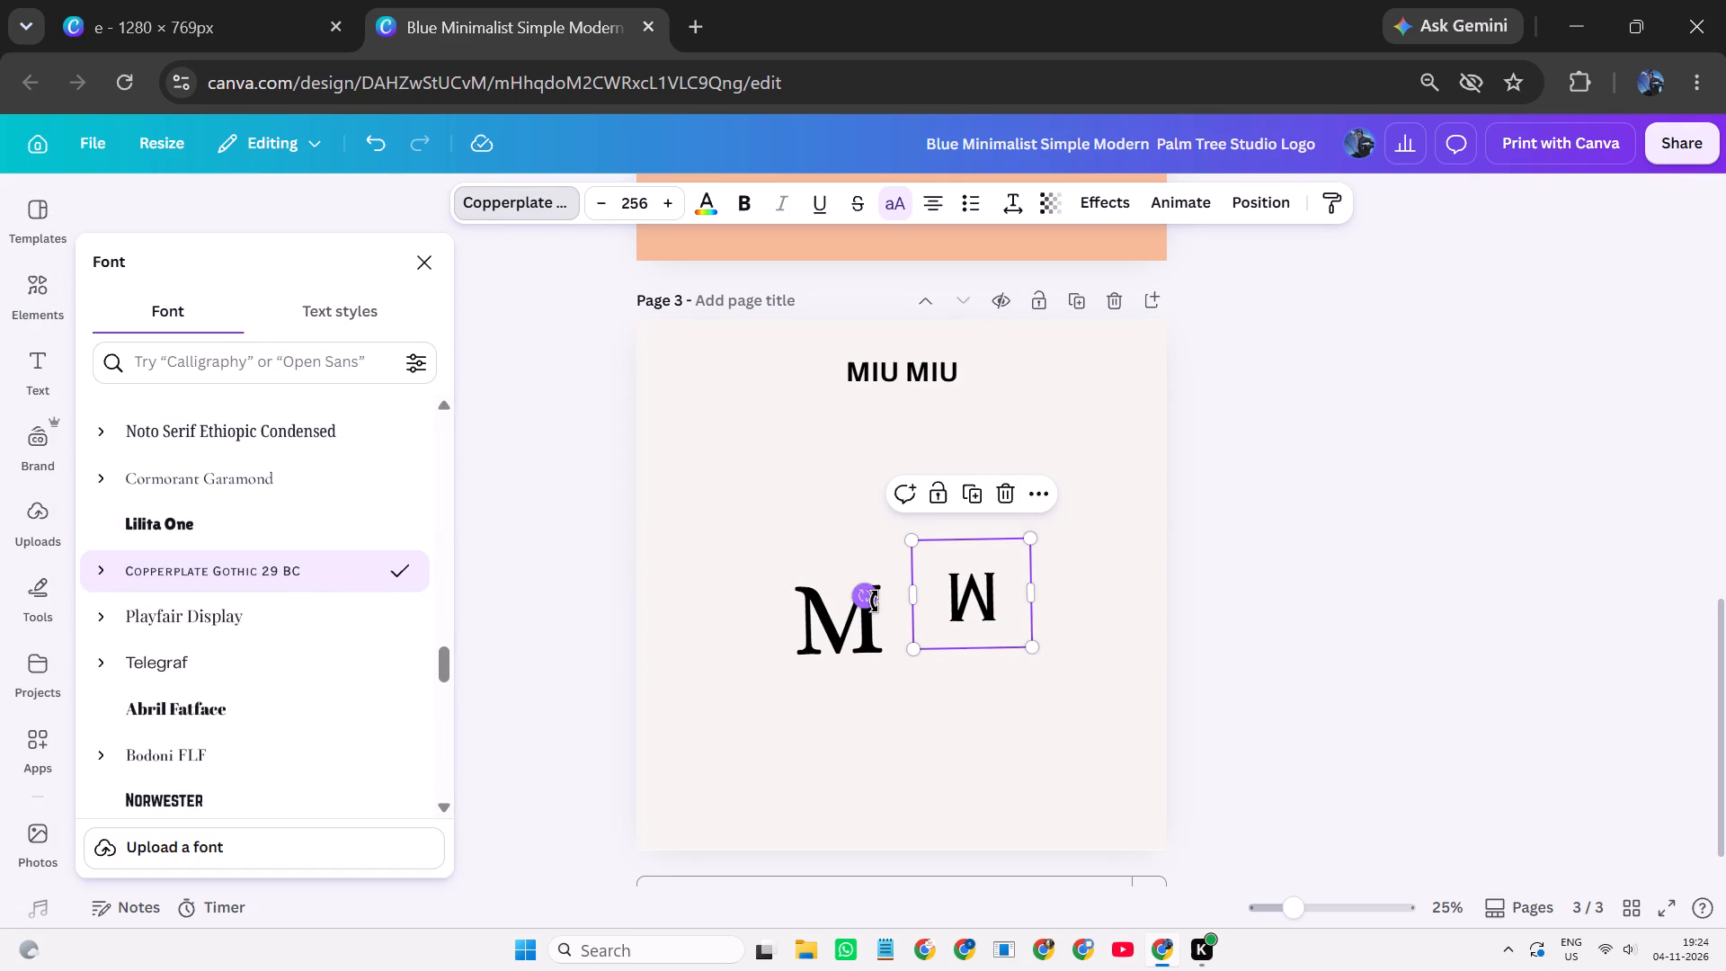
Delete the W beside the M on page 3.
{"action": "left_click", "coordinate": [1004, 498]}
{"action": "left_click", "coordinate": [921, 604]}
Try Copperplate Gothic 29 BC, Playfair Display and Abril Fatface on page 3's M, and set it in Canva Student Font.
{"action": "left_click", "coordinate": [796, 628]}
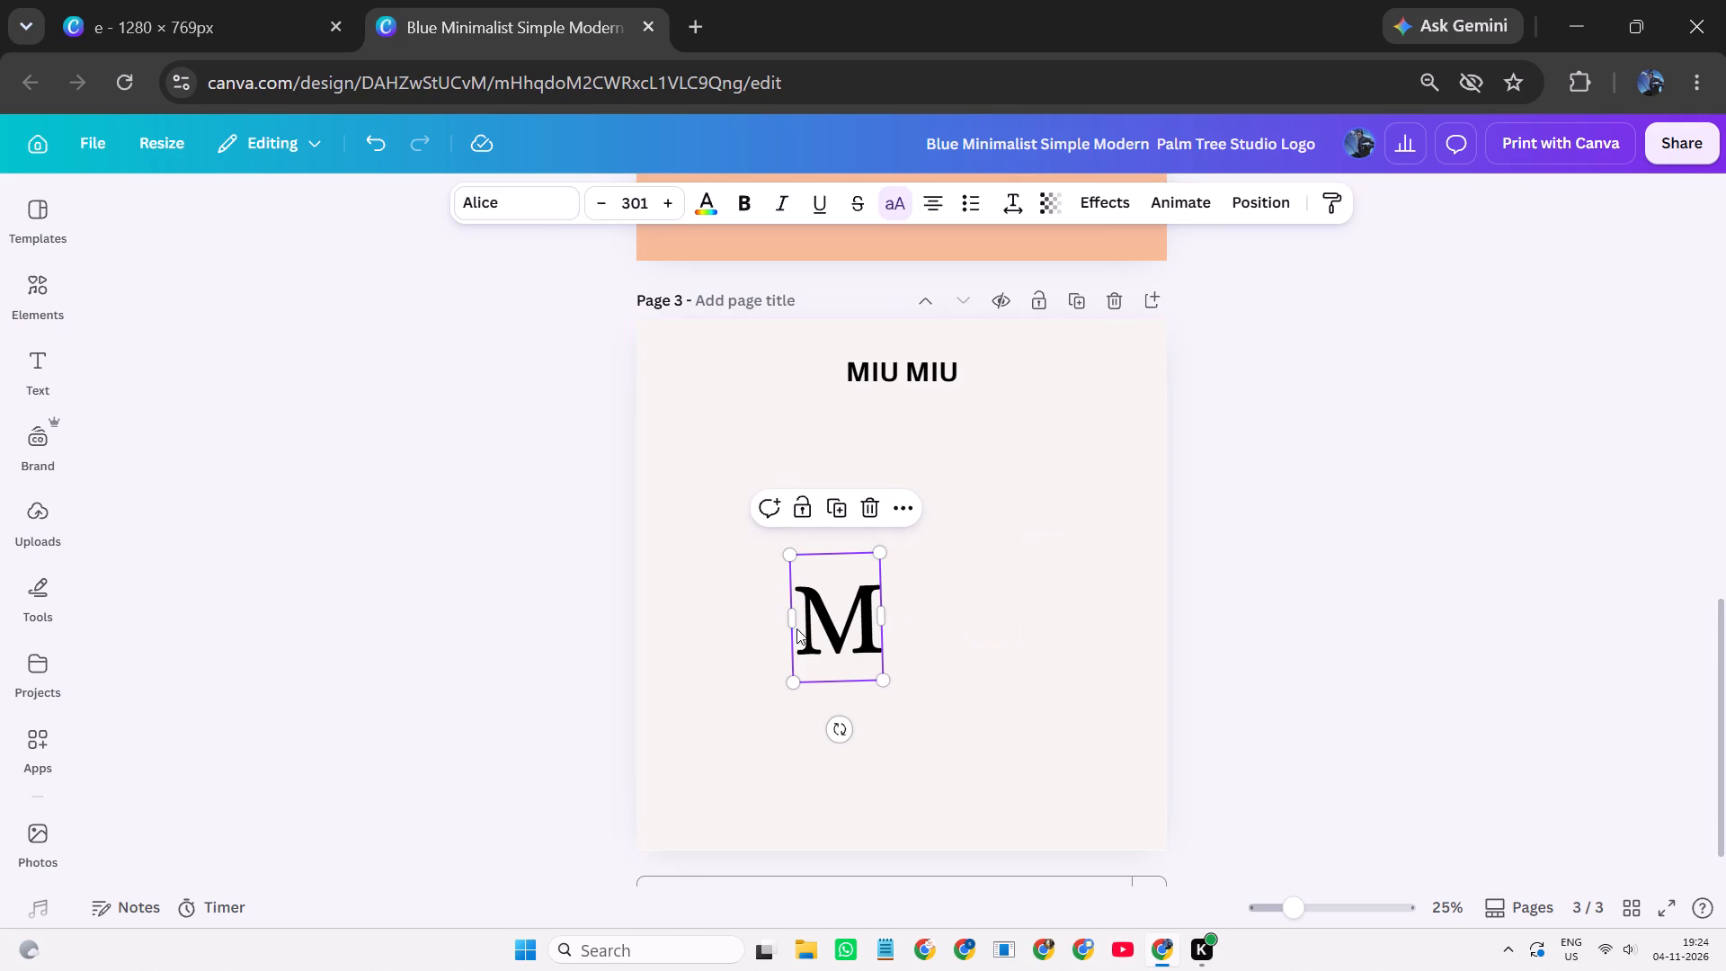
{"action": "left_click", "coordinate": [516, 200]}
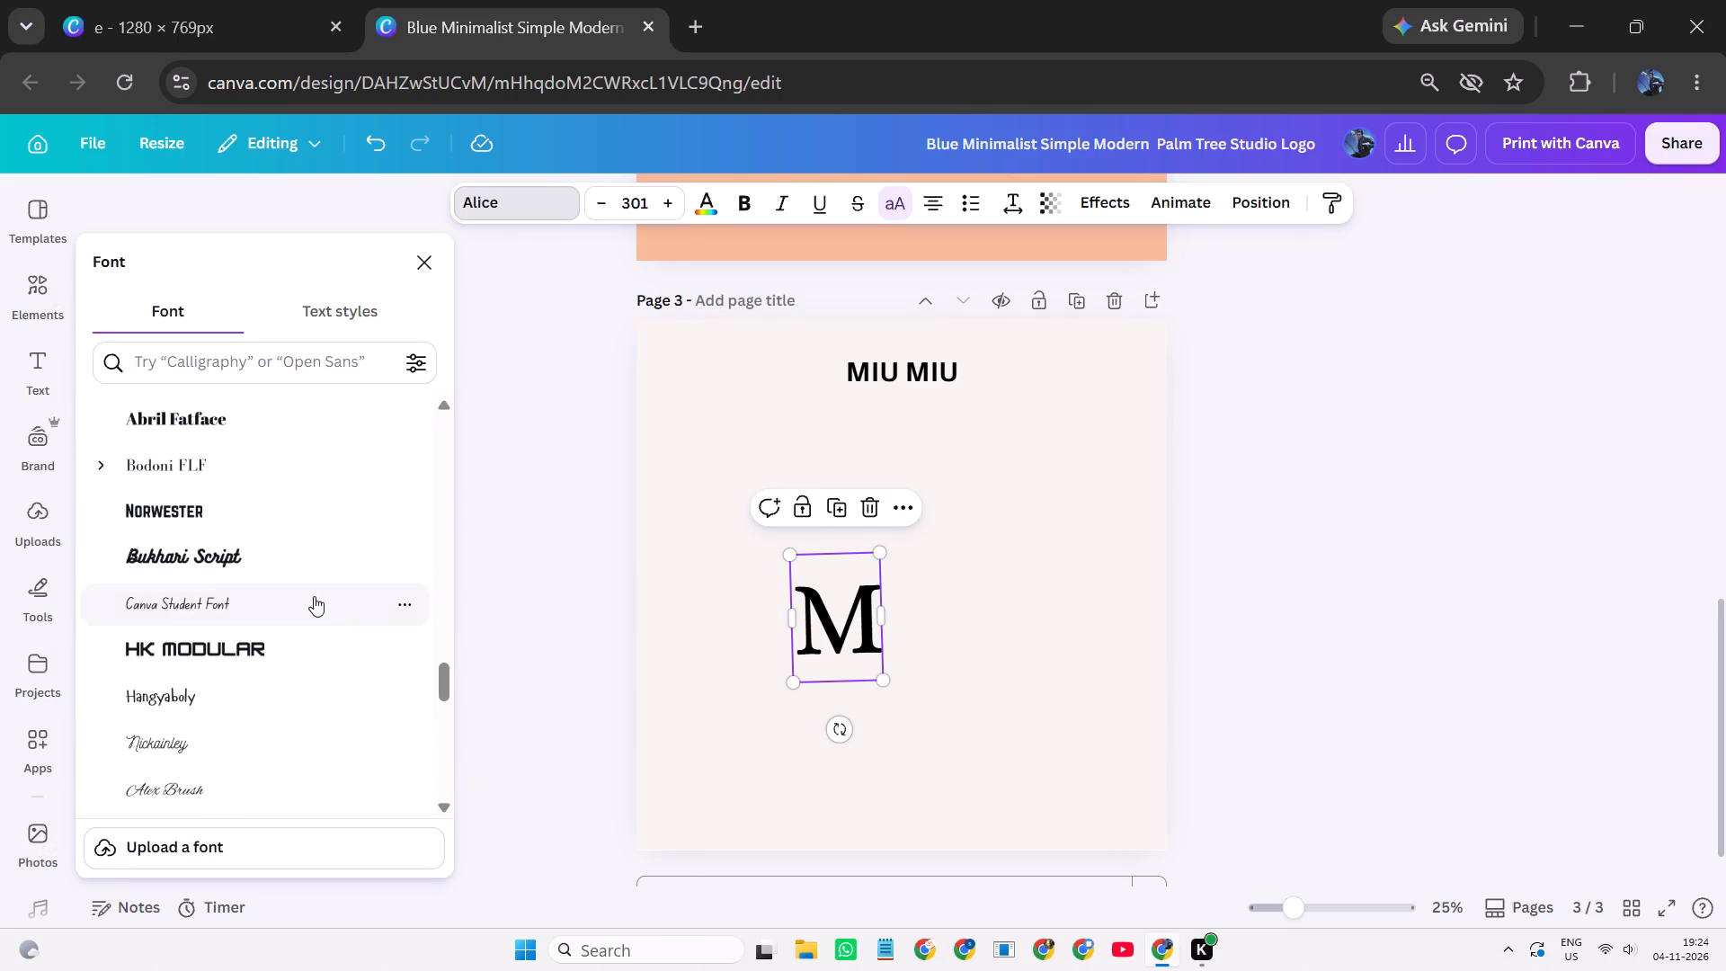
{"action": "left_click", "coordinate": [305, 594]}
{"action": "left_click", "coordinate": [262, 503]}
{"action": "left_click", "coordinate": [251, 536]}
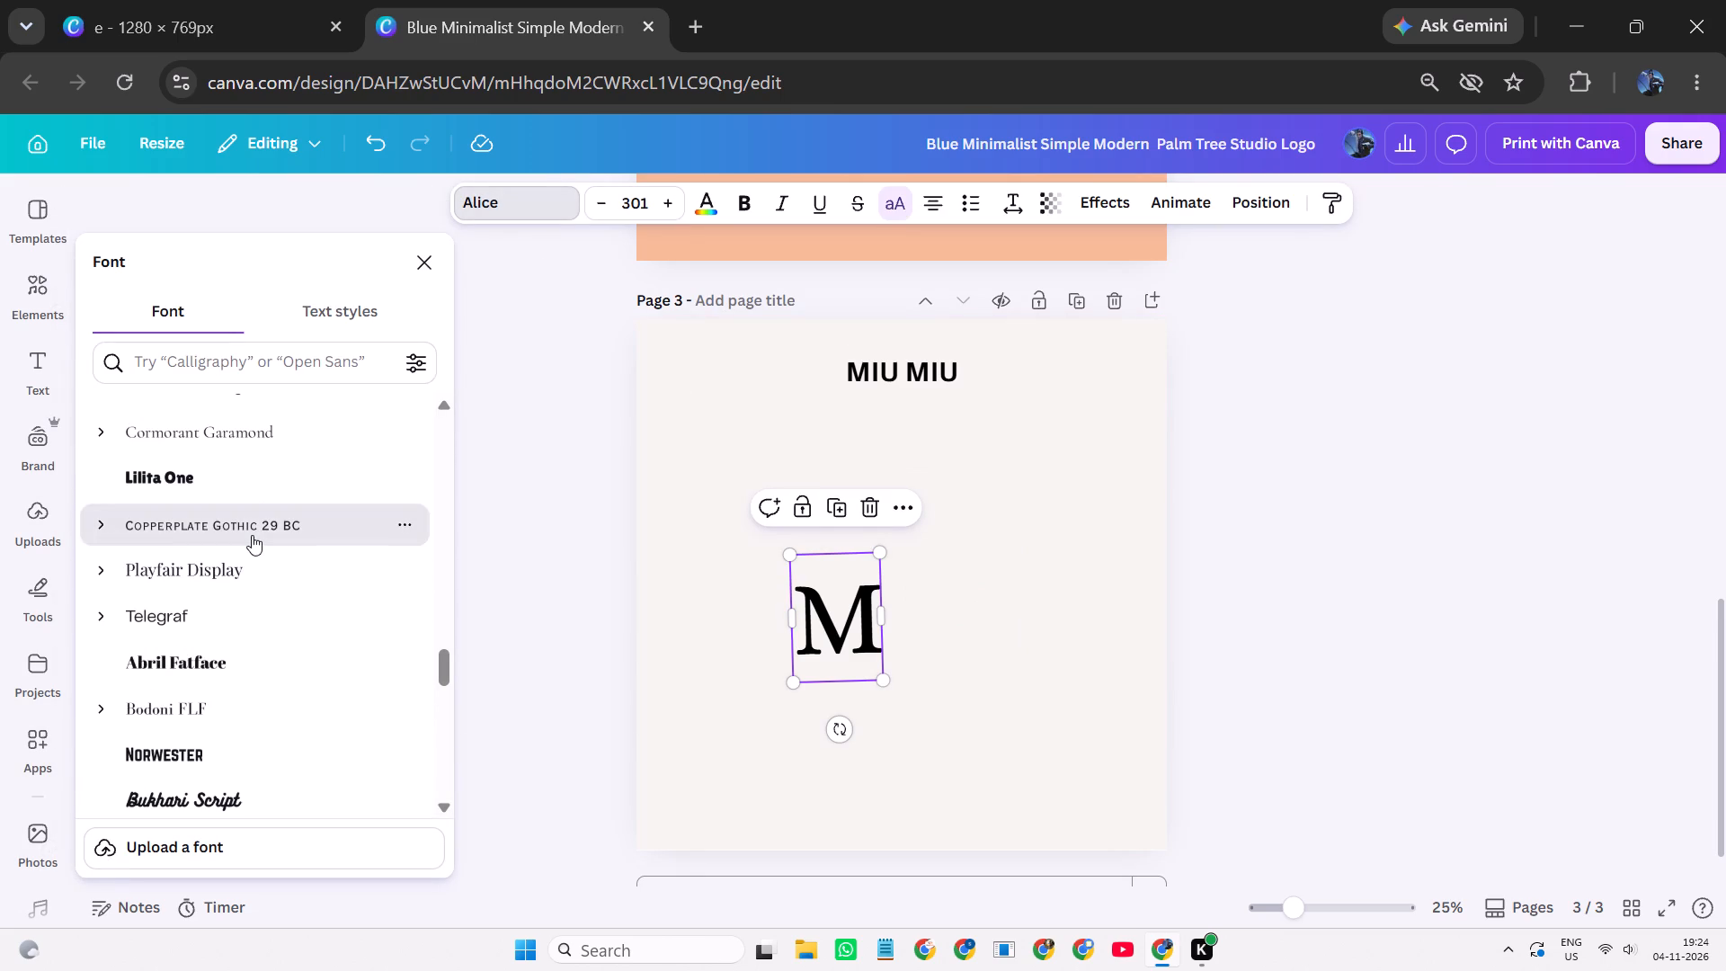
{"action": "left_click", "coordinate": [230, 558]}
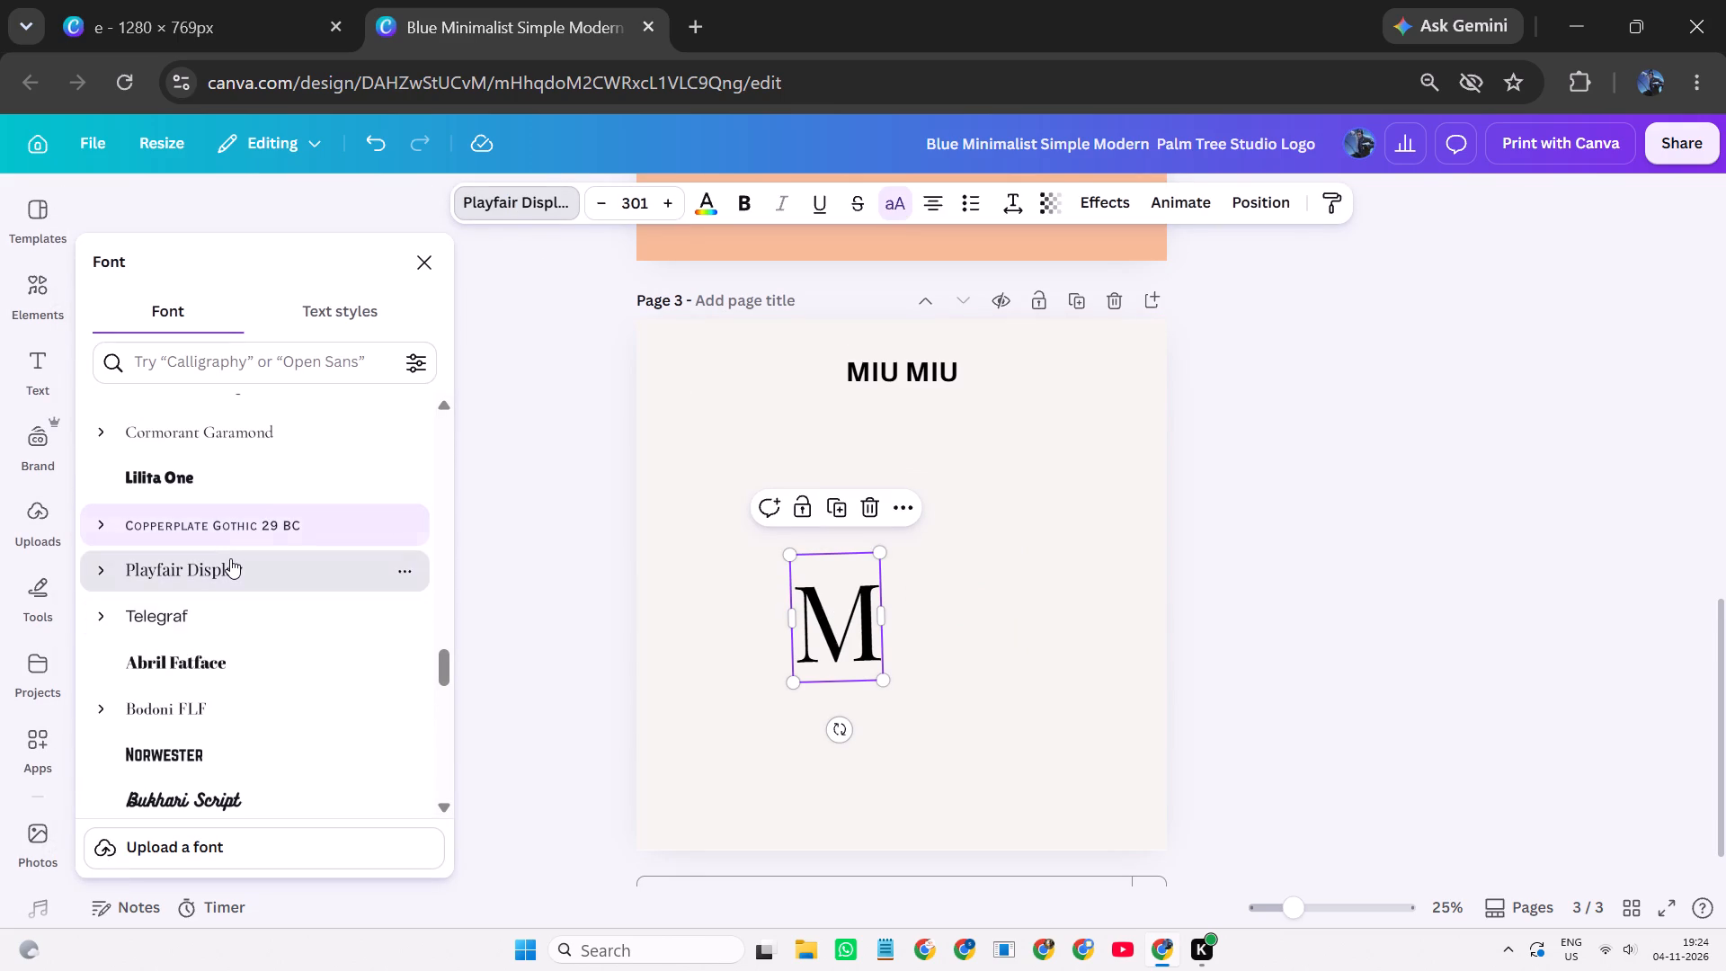
{"action": "left_click", "coordinate": [209, 647]}
{"action": "scroll", "coordinate": [204, 648], "scroll_direction": "down", "scroll_amount": 2}
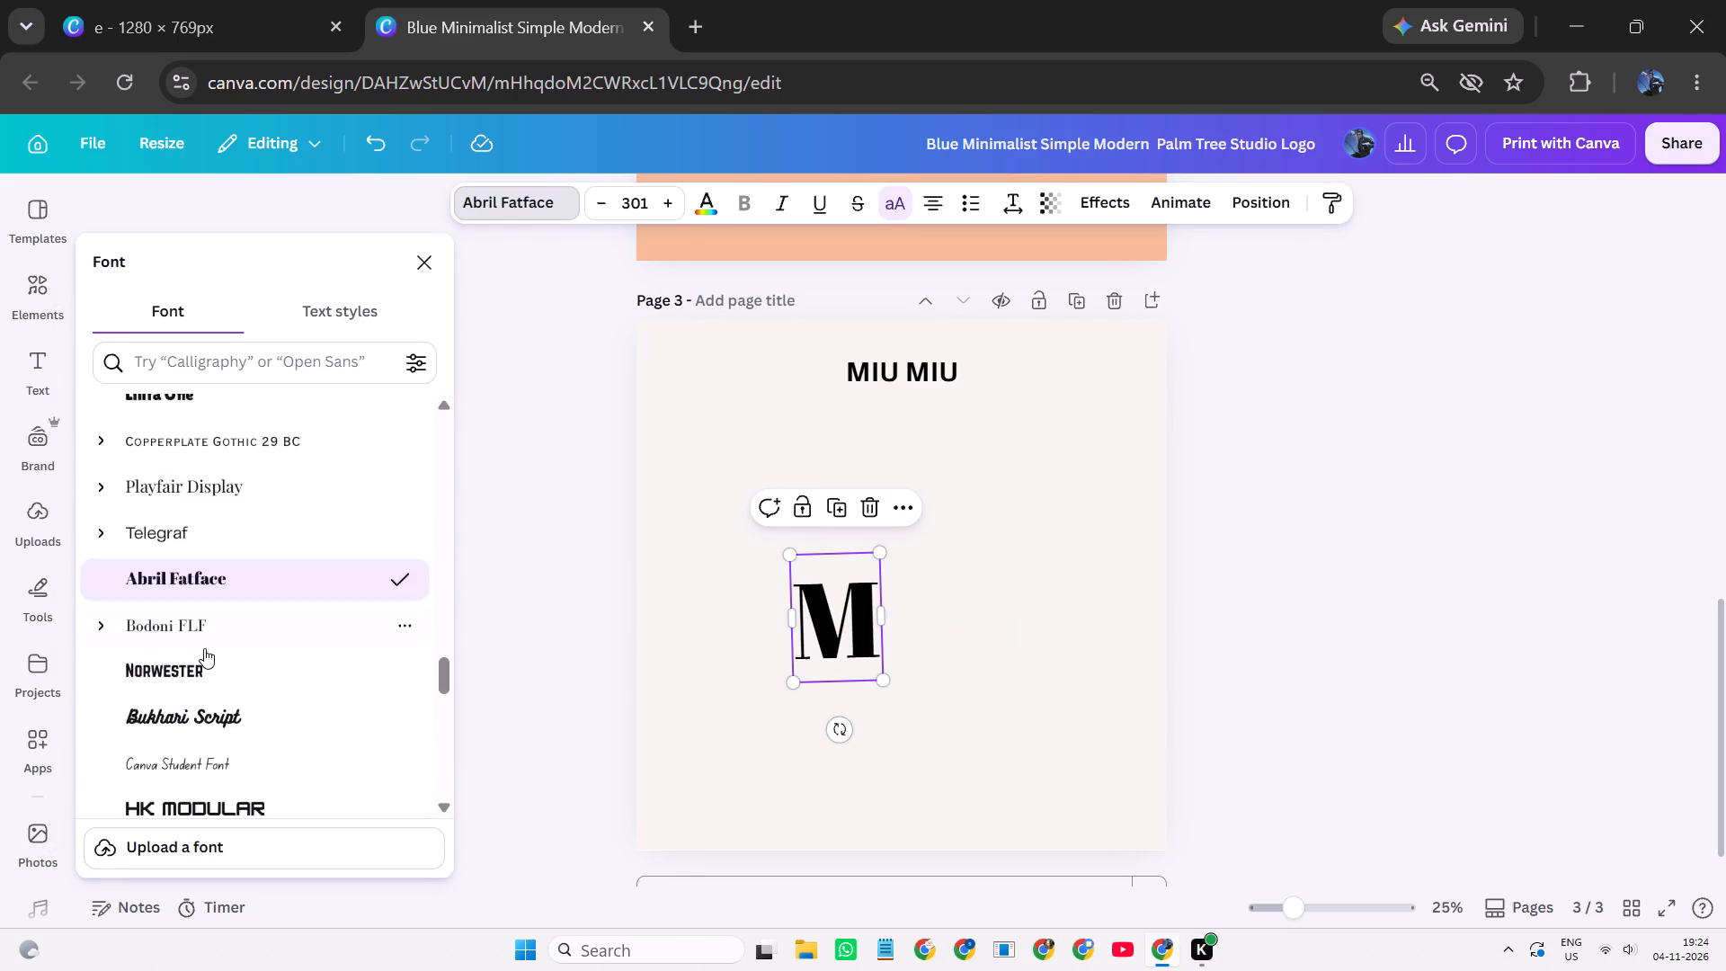
{"action": "left_click", "coordinate": [194, 582]}
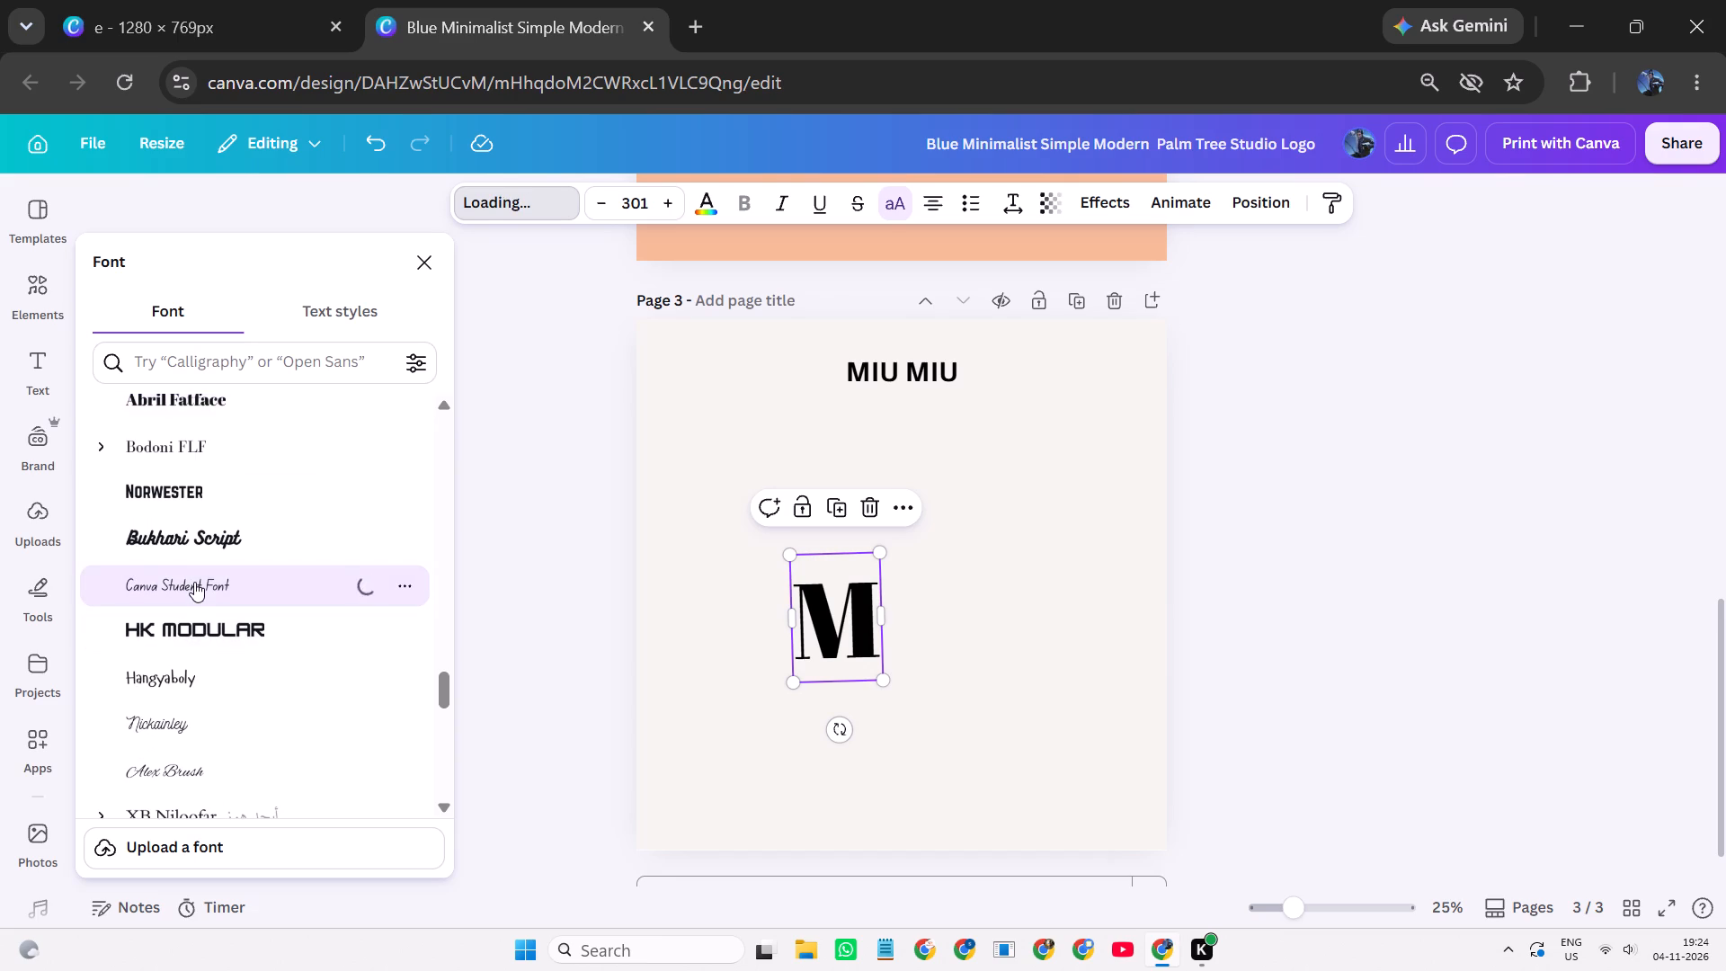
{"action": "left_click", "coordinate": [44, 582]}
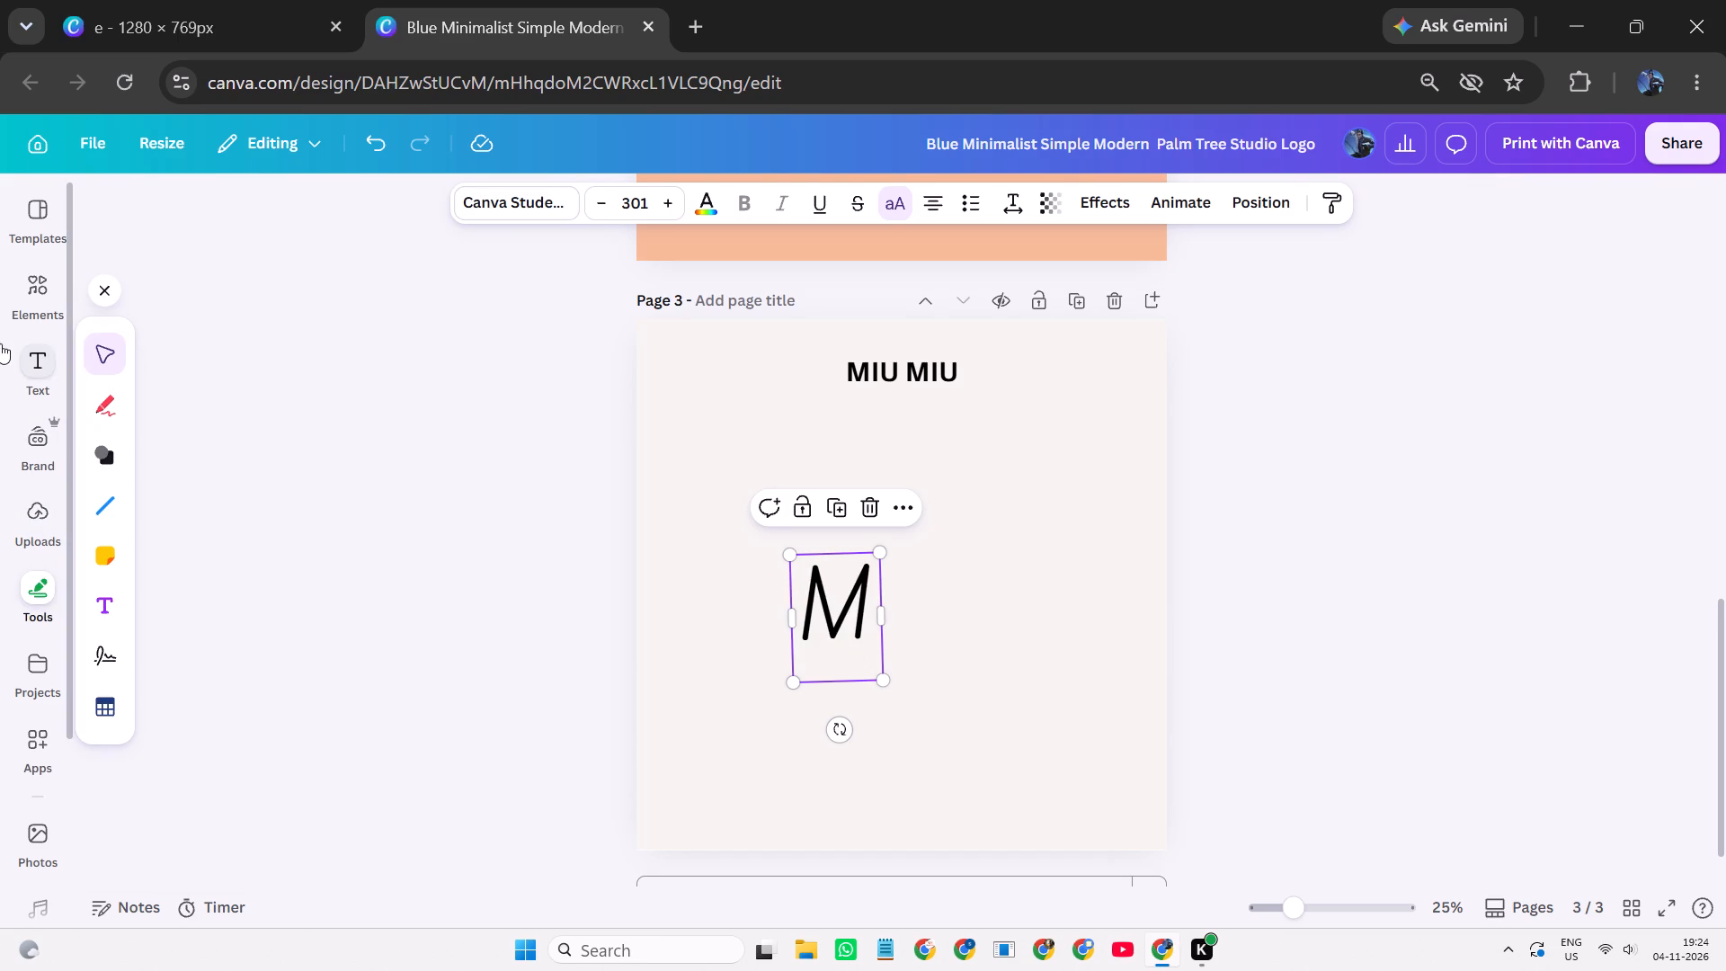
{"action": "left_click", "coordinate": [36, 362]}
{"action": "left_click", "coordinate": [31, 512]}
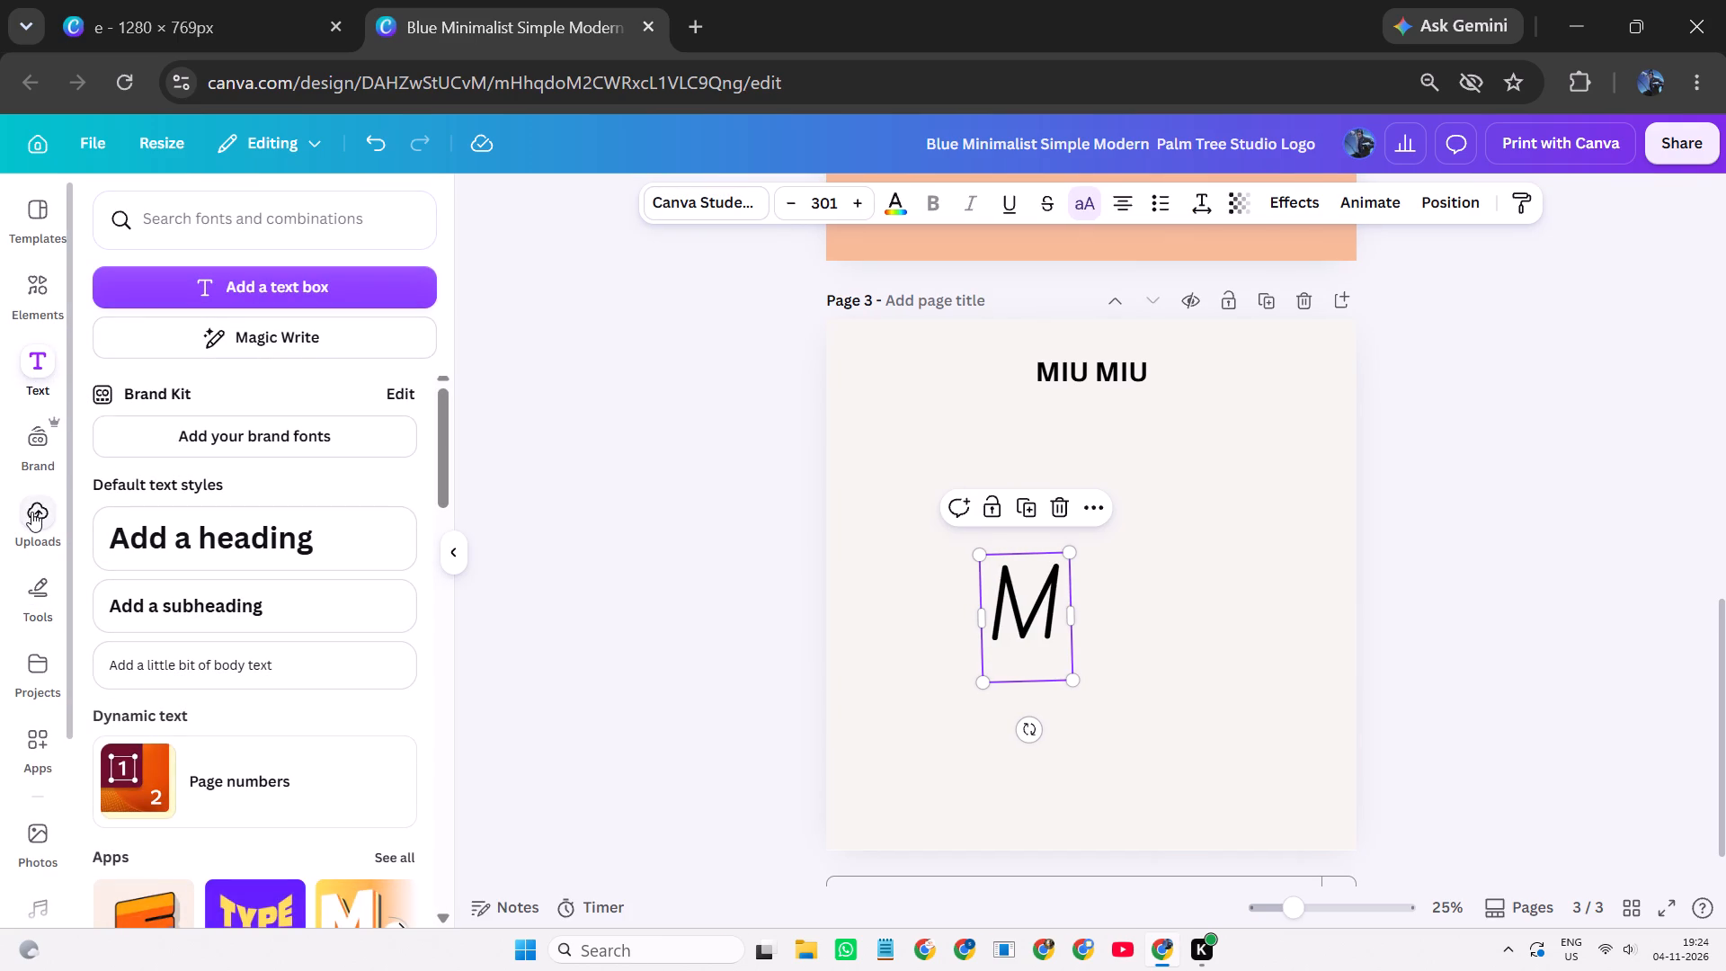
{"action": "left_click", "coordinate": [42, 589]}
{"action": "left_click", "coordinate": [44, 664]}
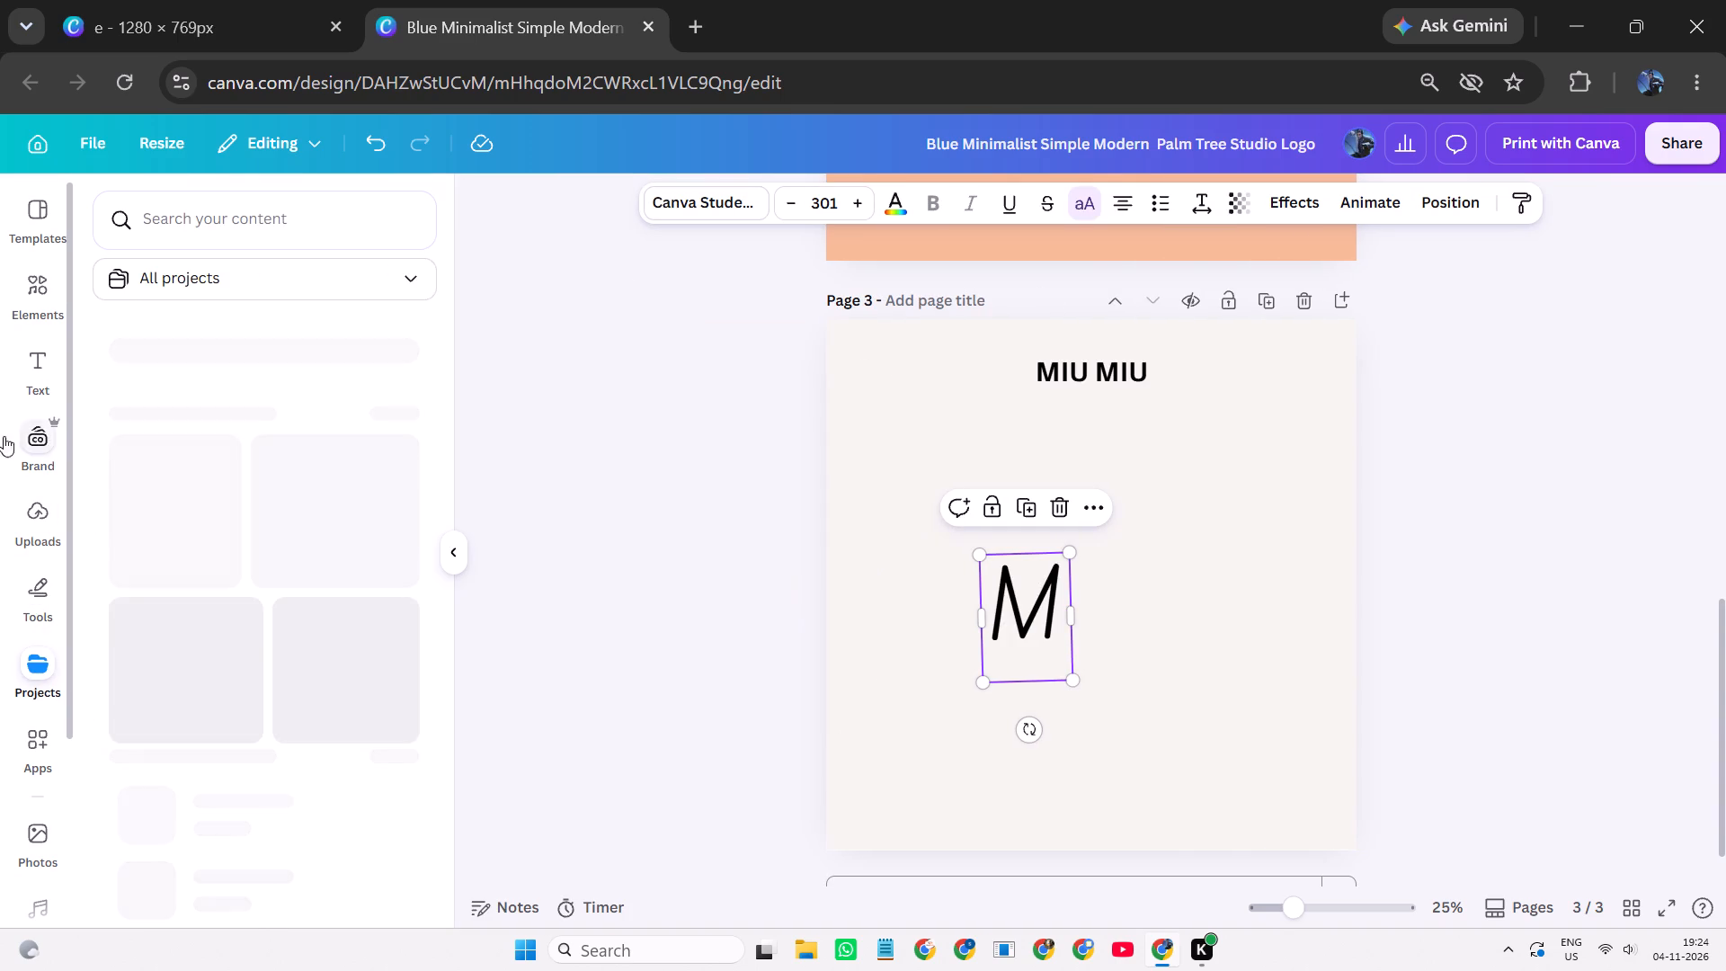
Search the elements library for "m" and look through the graphics for a suitable letter M design.
{"action": "left_click", "coordinate": [33, 290]}
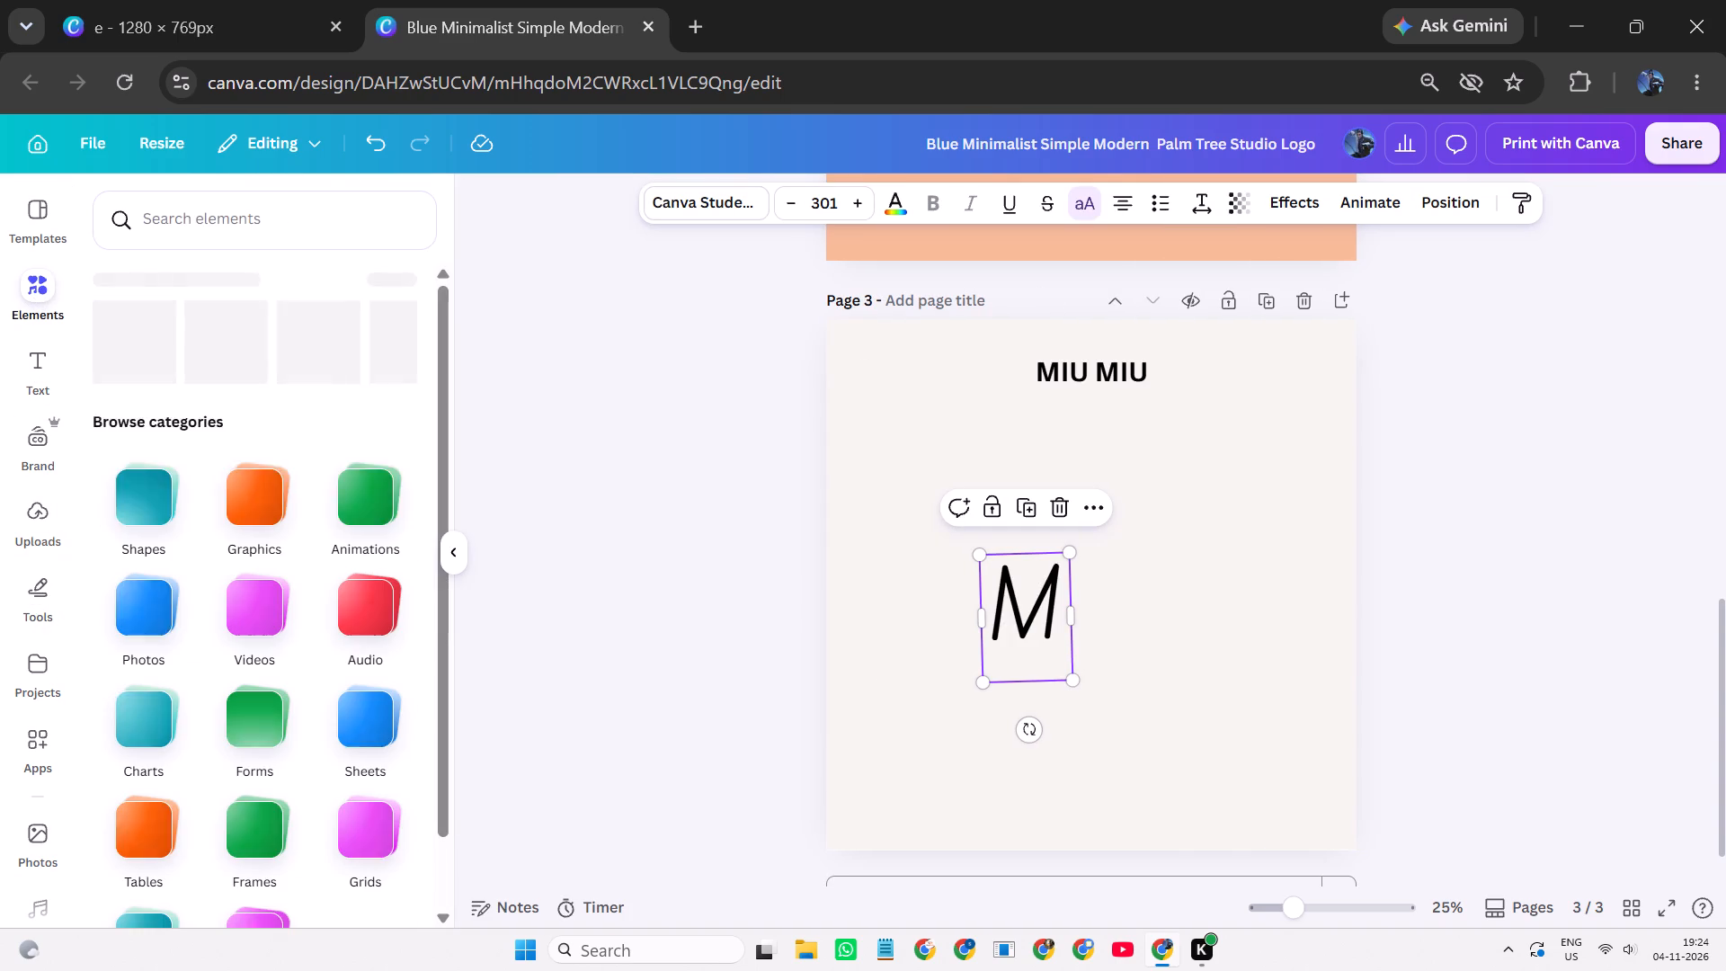
{"action": "left_click", "coordinate": [226, 218]}
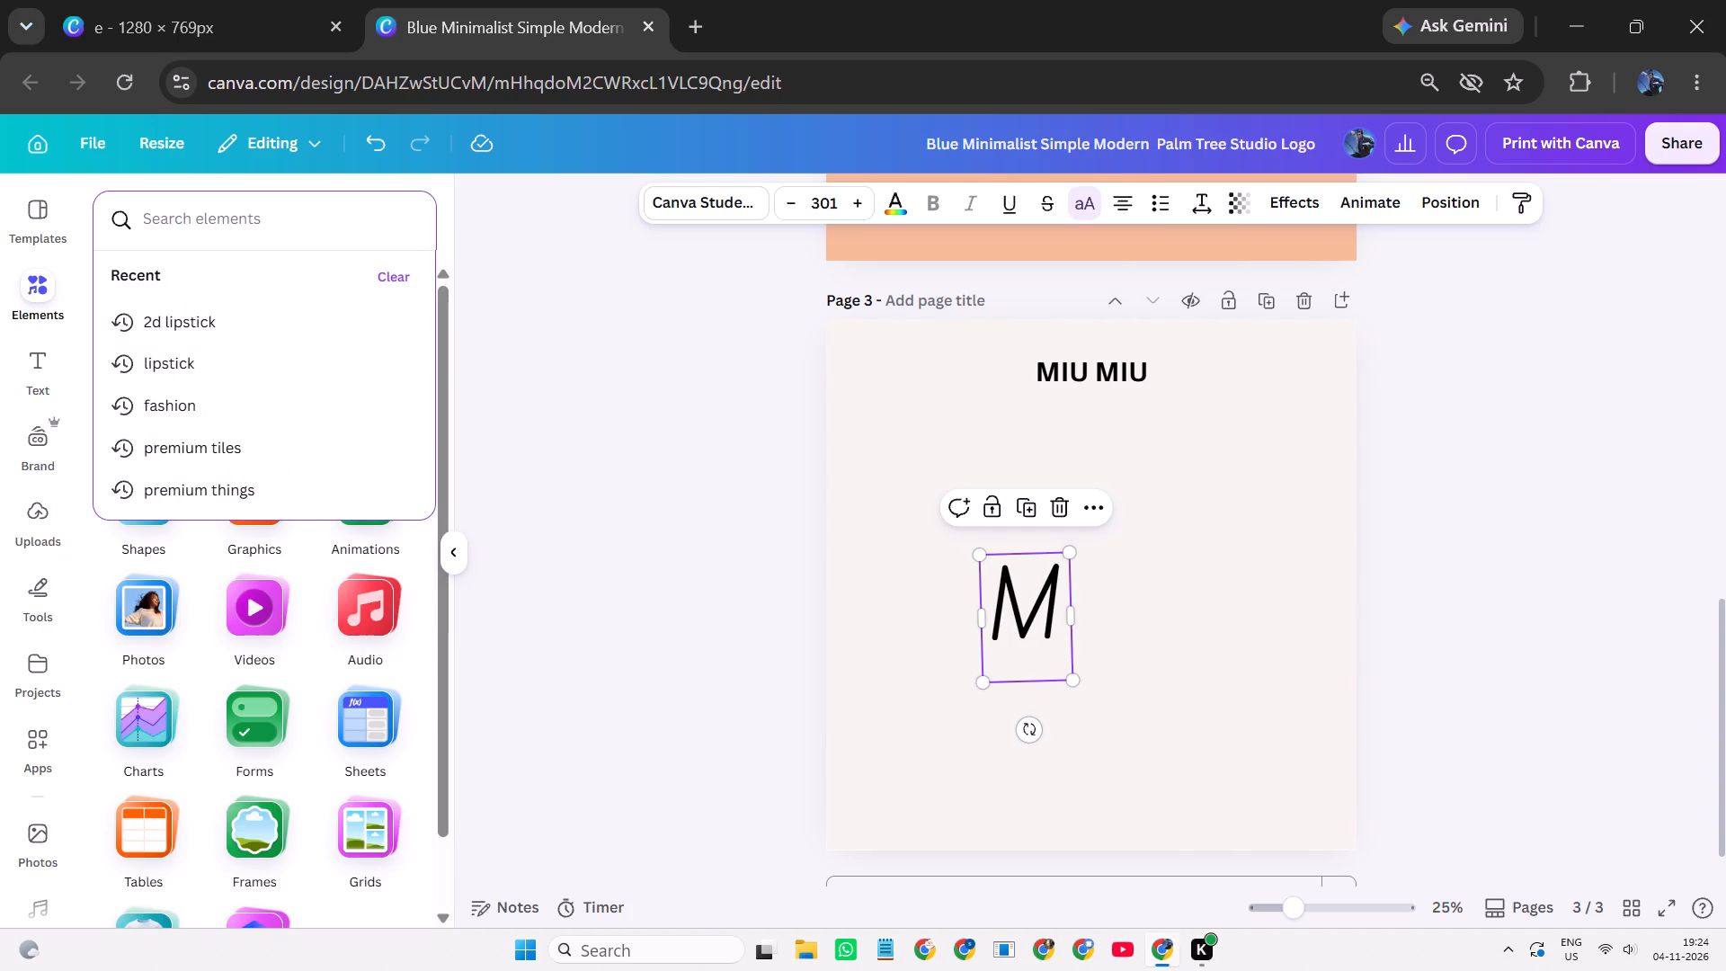
{"action": "key", "text": "m"}
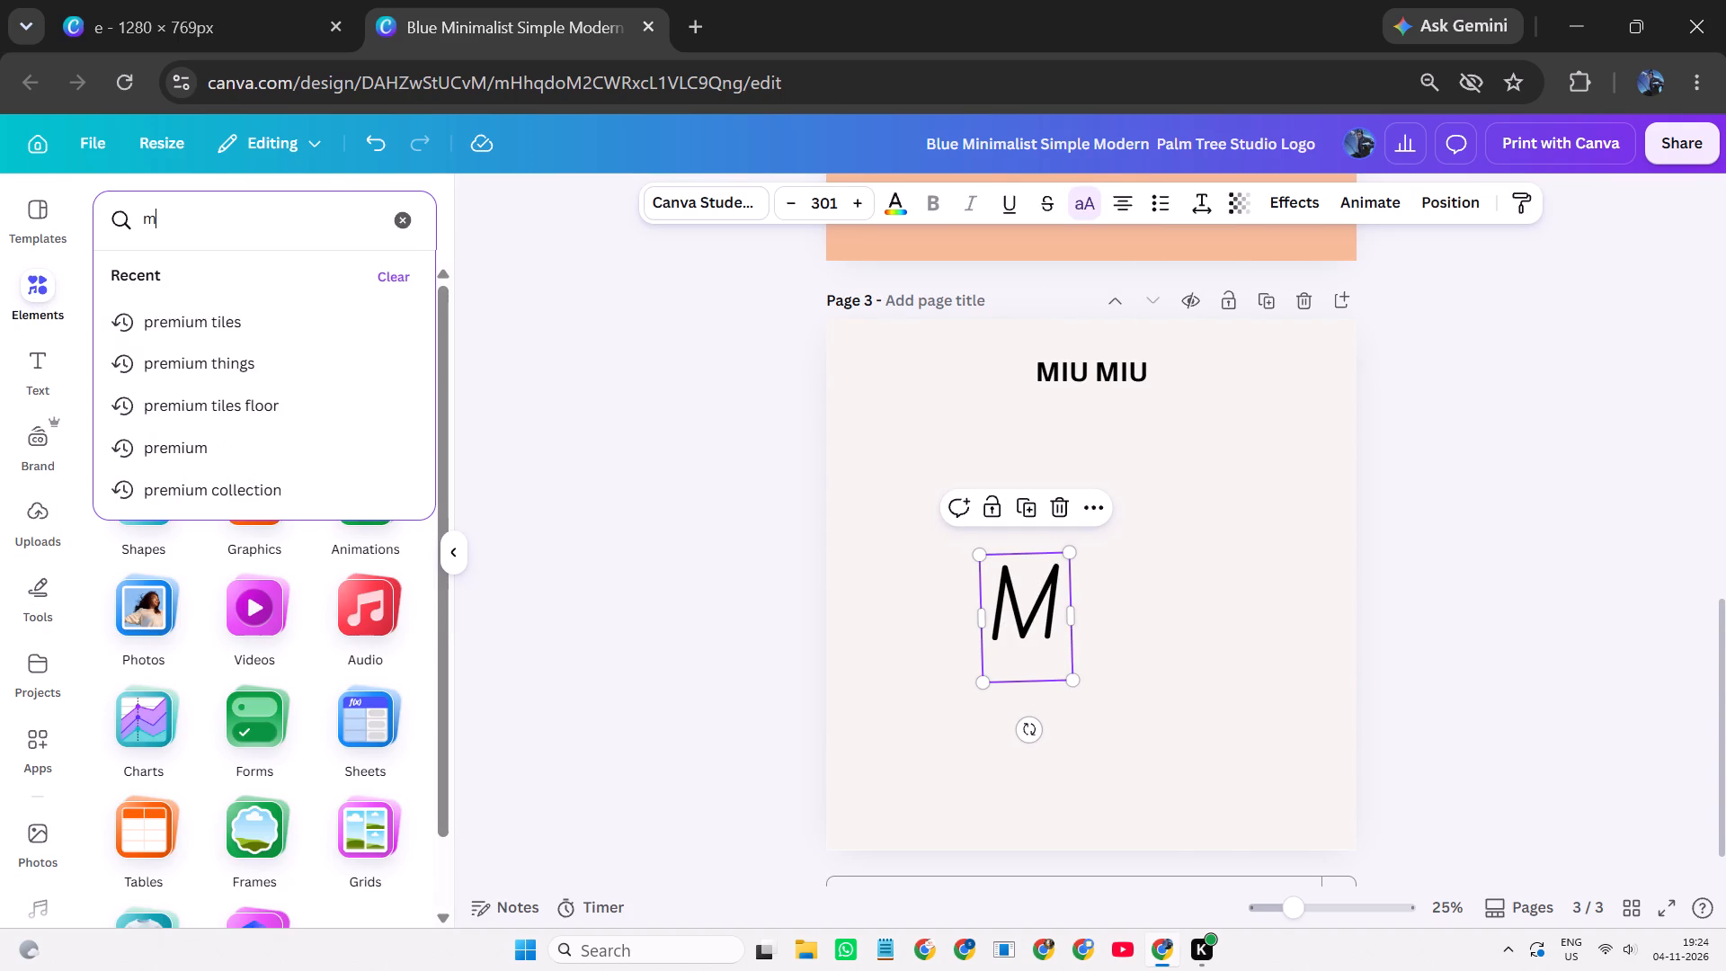
{"action": "key", "text": "Return"}
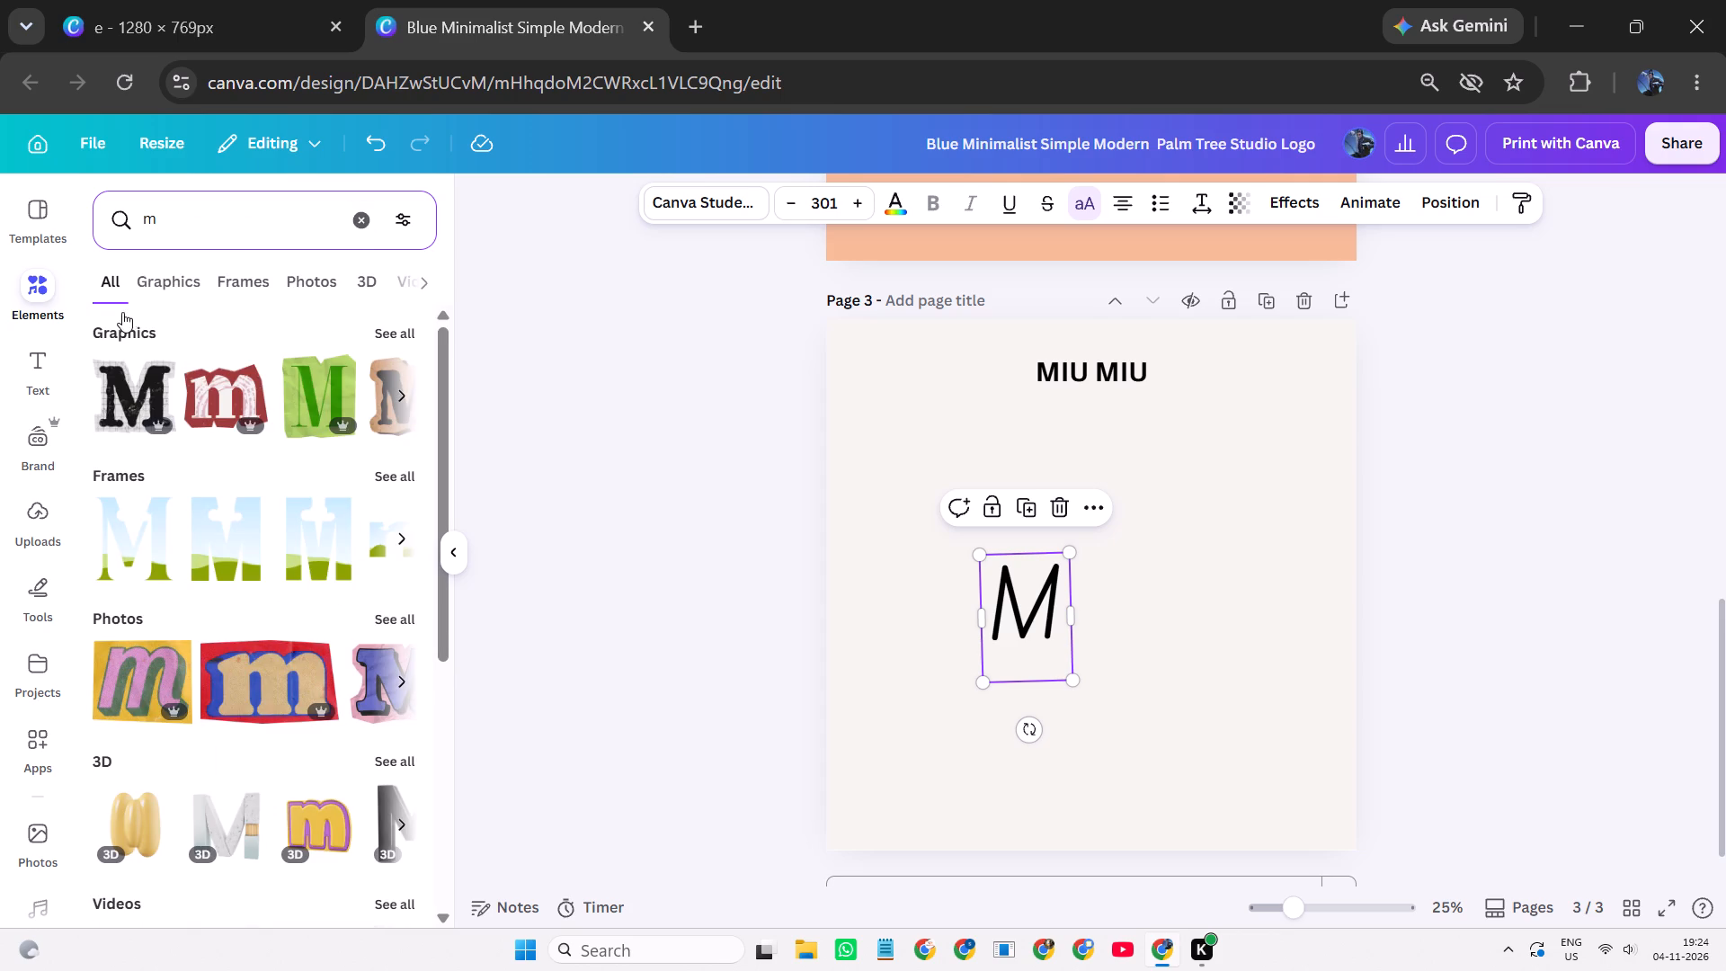
{"action": "left_click", "coordinate": [142, 278]}
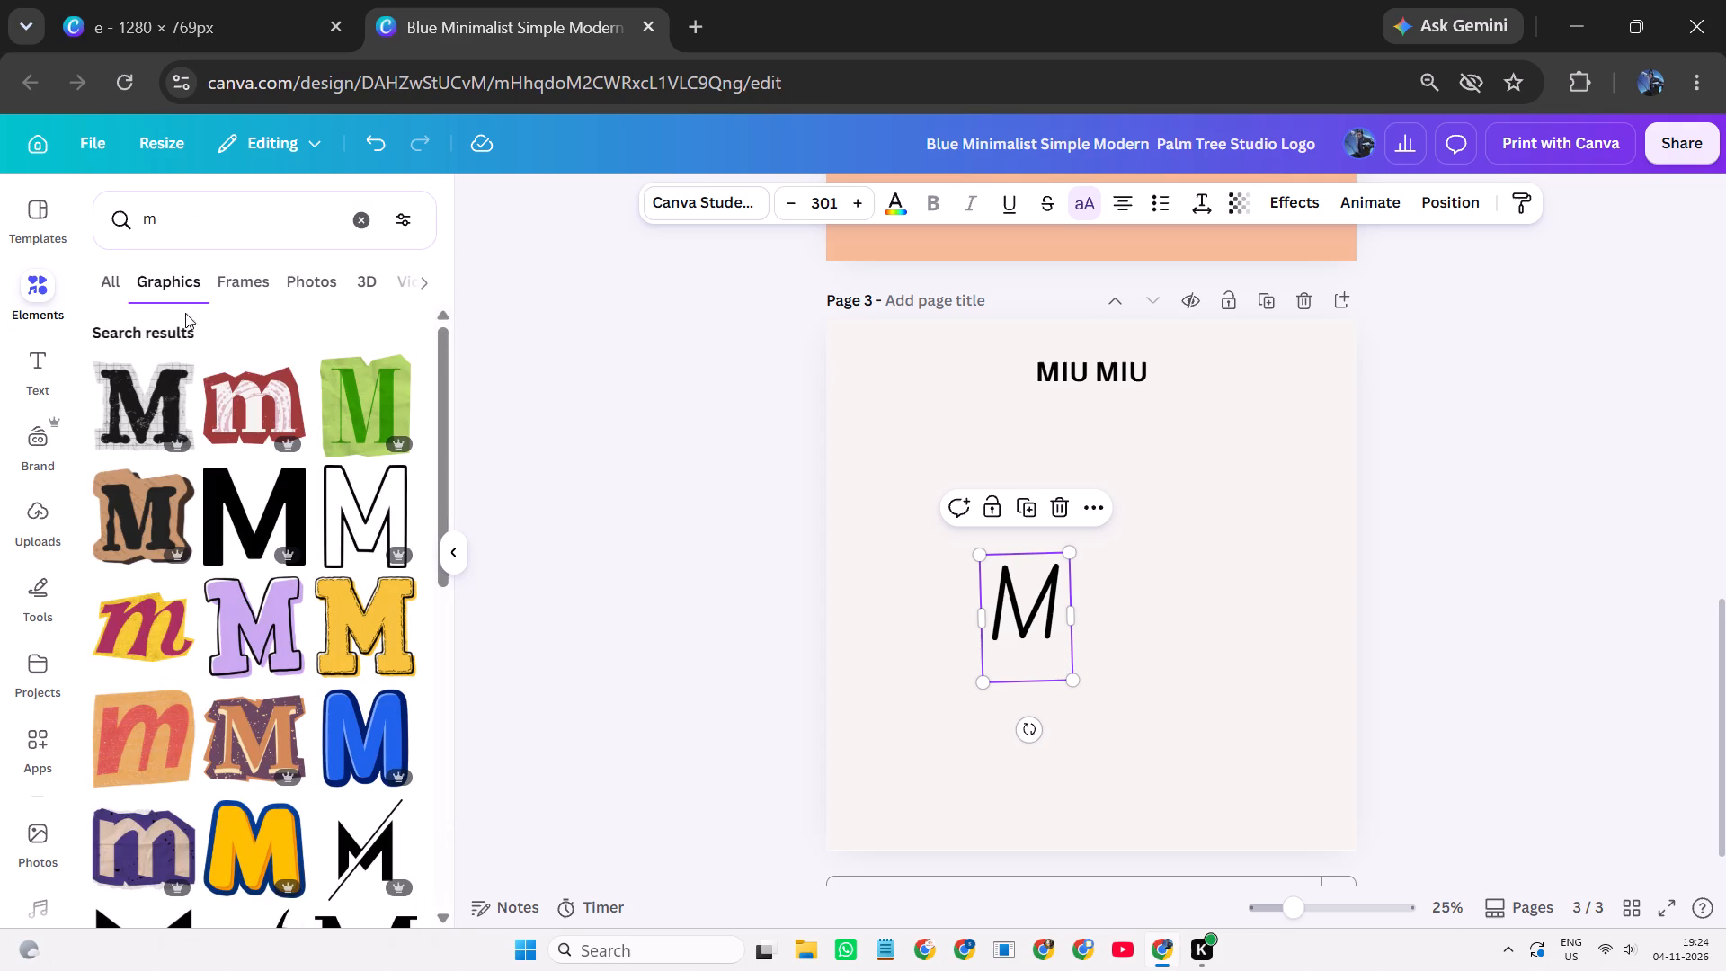
{"action": "scroll", "coordinate": [281, 521], "scroll_direction": "down", "scroll_amount": 2}
{"action": "scroll", "coordinate": [281, 520], "scroll_direction": "up", "scroll_amount": 2}
{"action": "scroll", "coordinate": [296, 513], "scroll_direction": "down", "scroll_amount": 3}
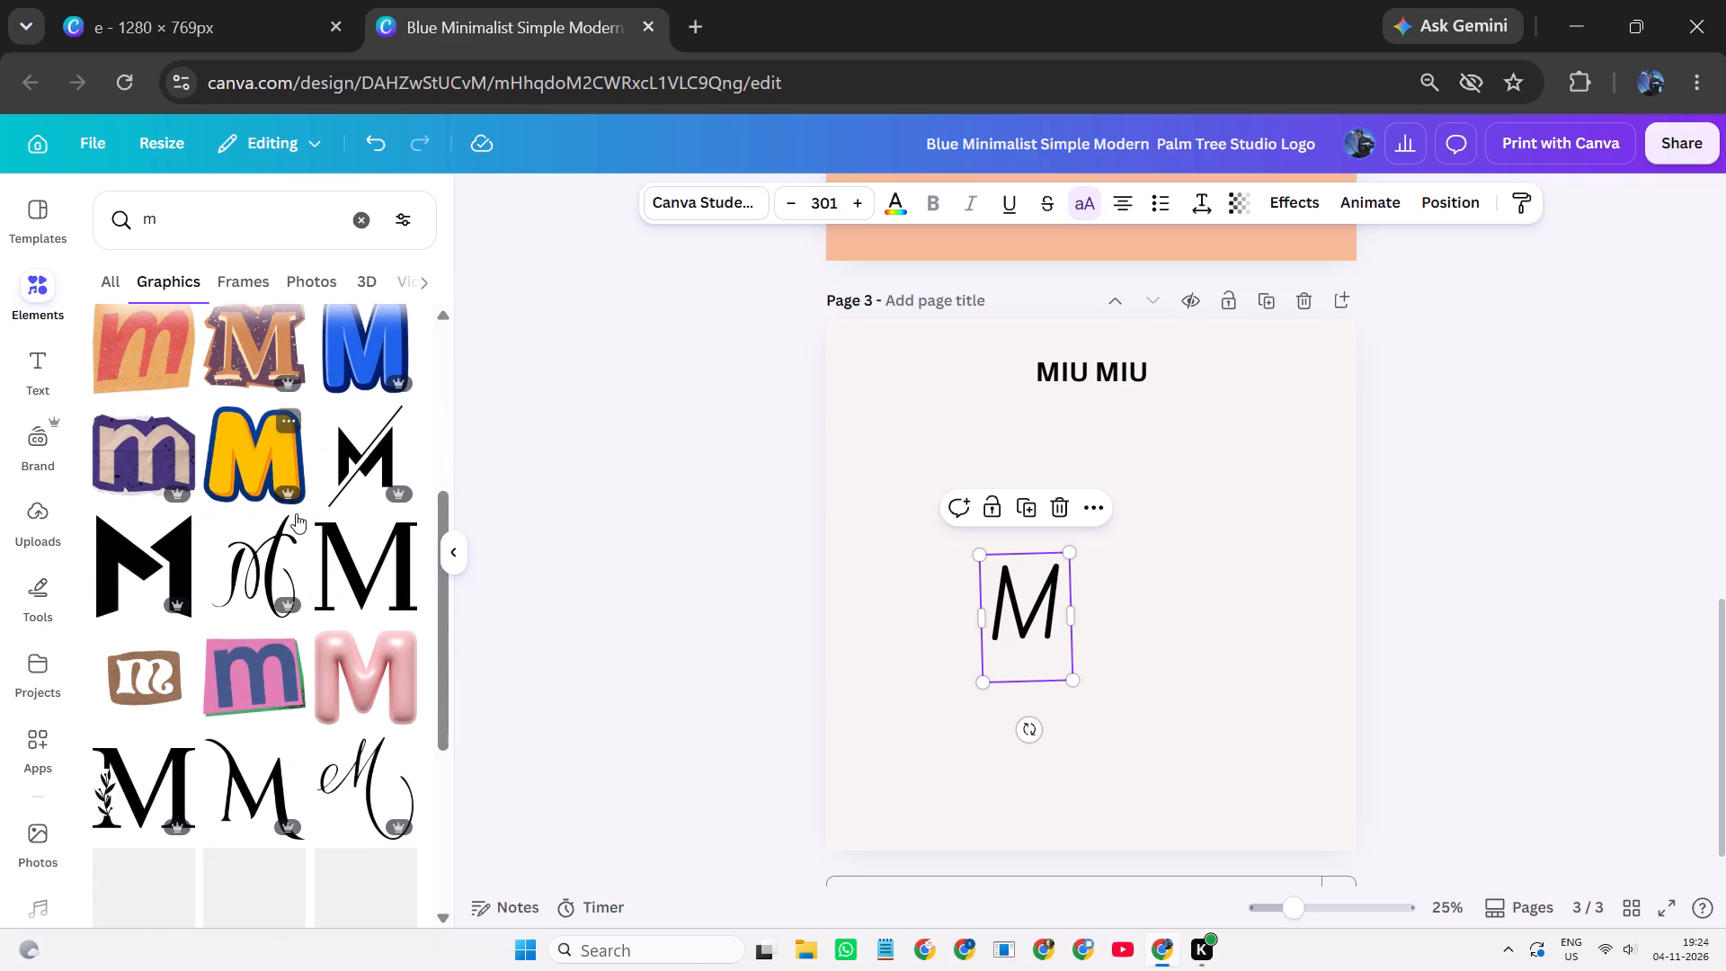
{"action": "scroll", "coordinate": [296, 513], "scroll_direction": "down", "scroll_amount": 4}
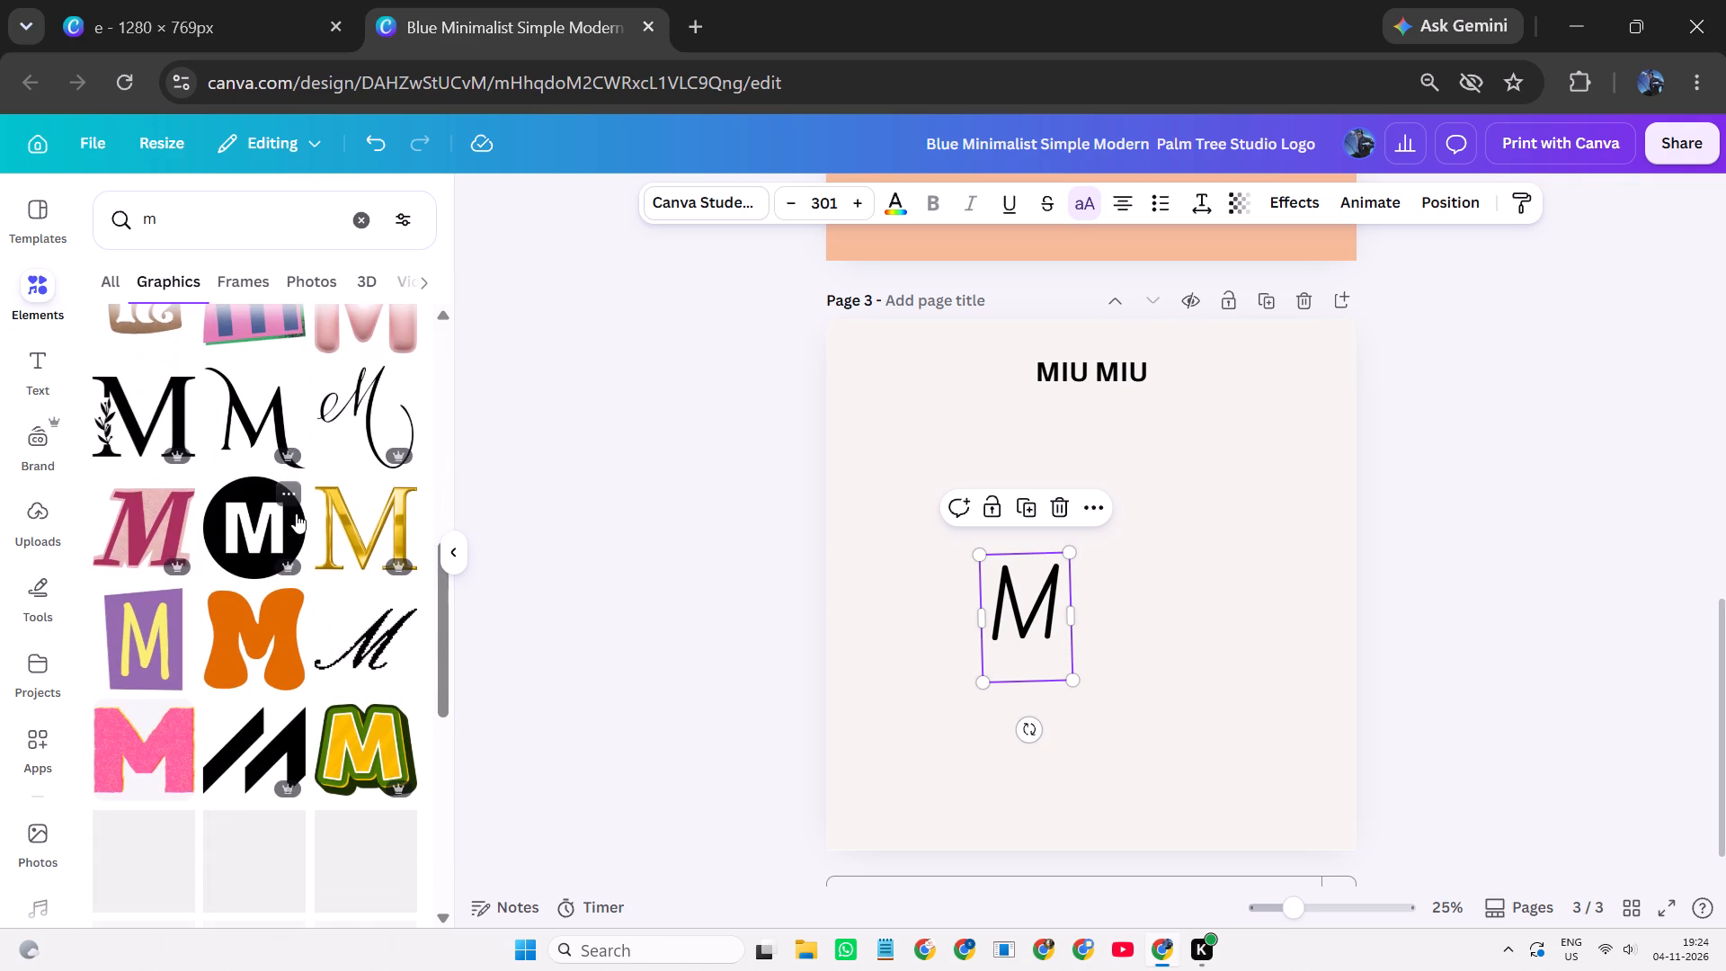
{"action": "scroll", "coordinate": [296, 513], "scroll_direction": "down", "scroll_amount": 1}
{"action": "scroll", "coordinate": [296, 513], "scroll_direction": "up", "scroll_amount": 1}
{"action": "scroll", "coordinate": [296, 513], "scroll_direction": "down", "scroll_amount": 1}
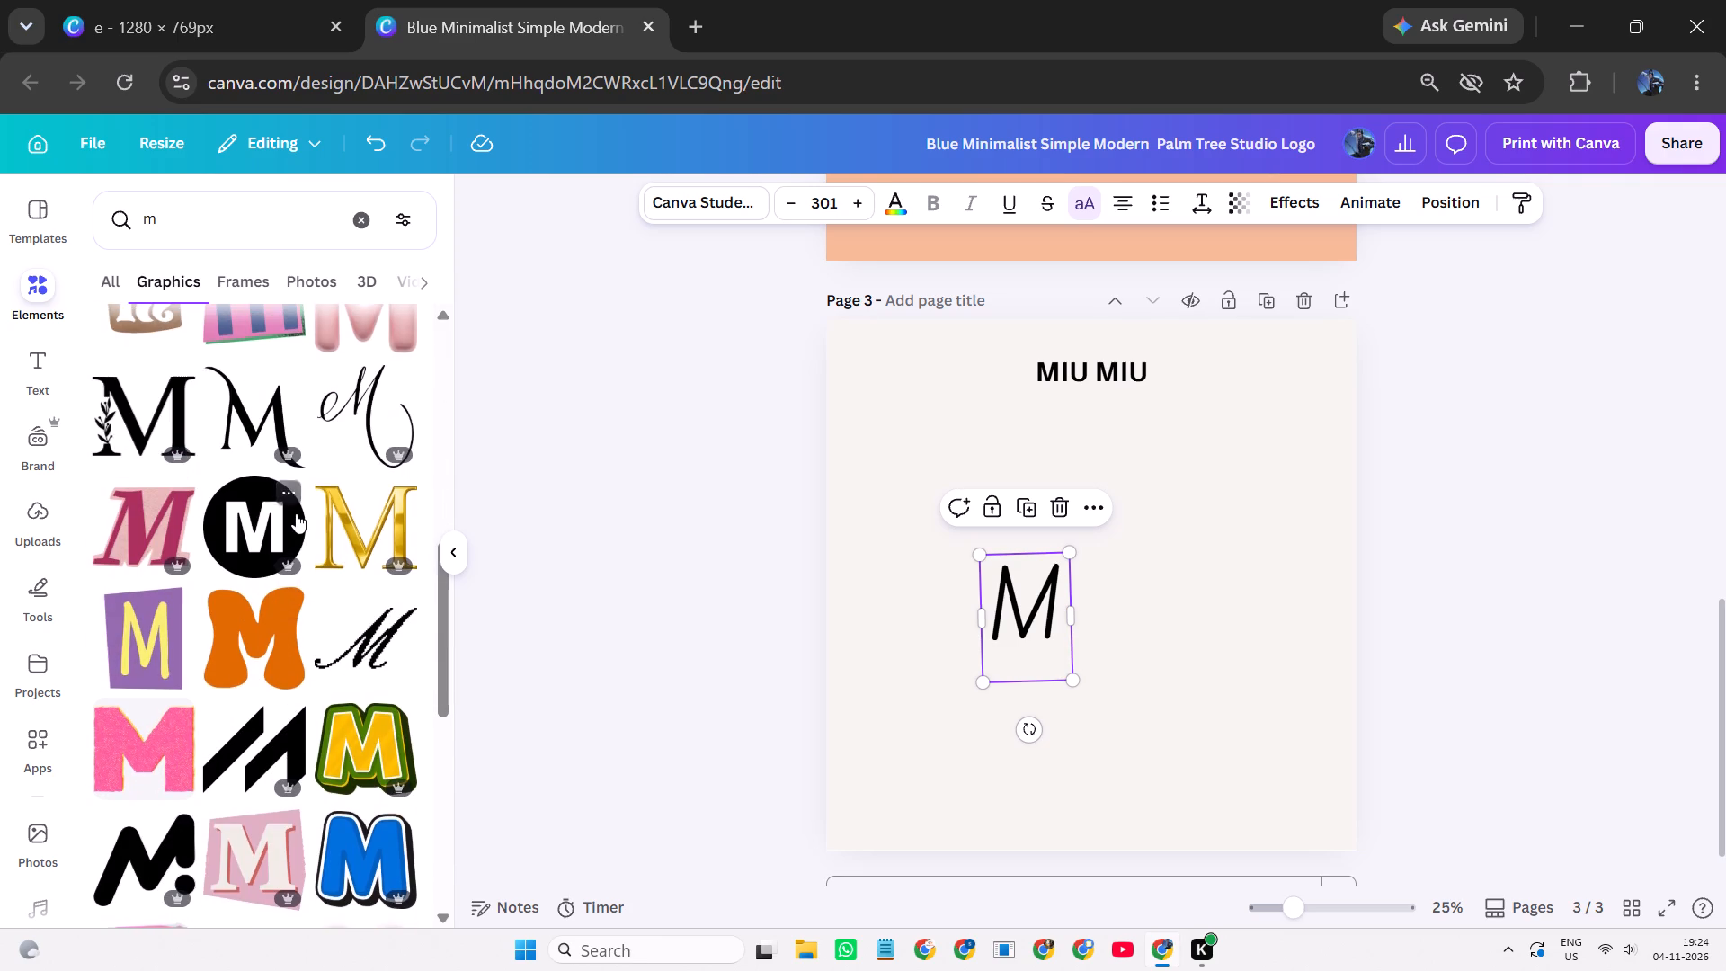
{"action": "scroll", "coordinate": [296, 513], "scroll_direction": "up", "scroll_amount": 3}
{"action": "scroll", "coordinate": [296, 513], "scroll_direction": "down", "scroll_amount": 10}
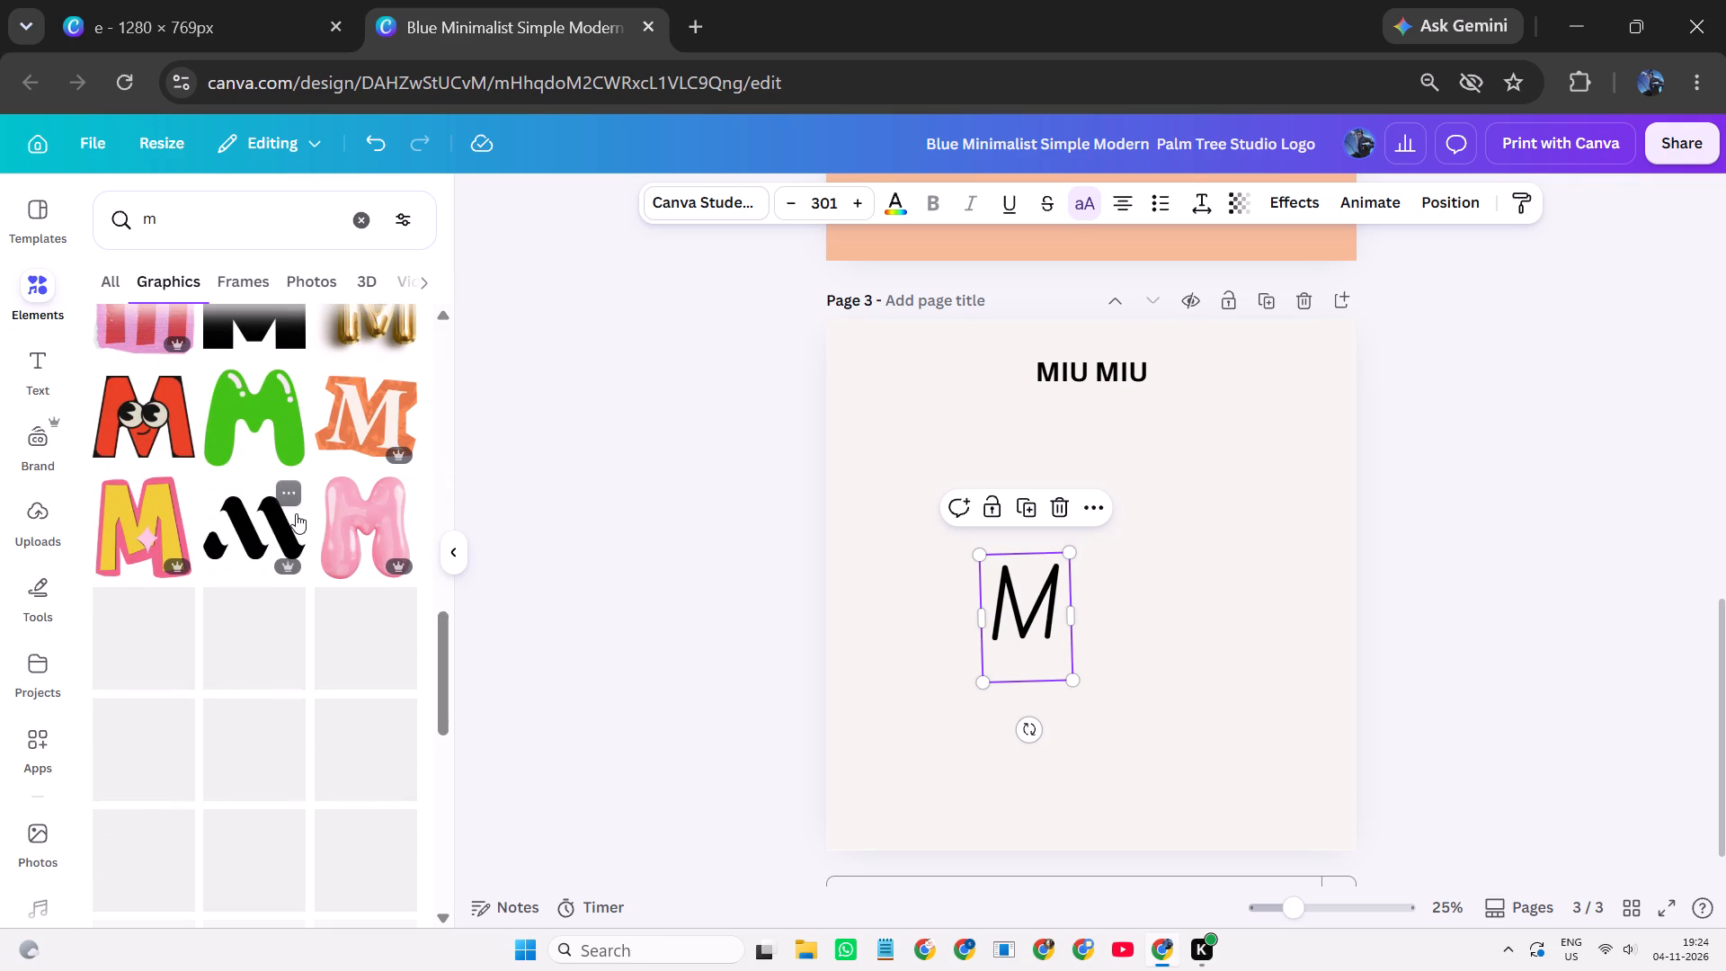
{"action": "scroll", "coordinate": [296, 513], "scroll_direction": "down", "scroll_amount": 3}
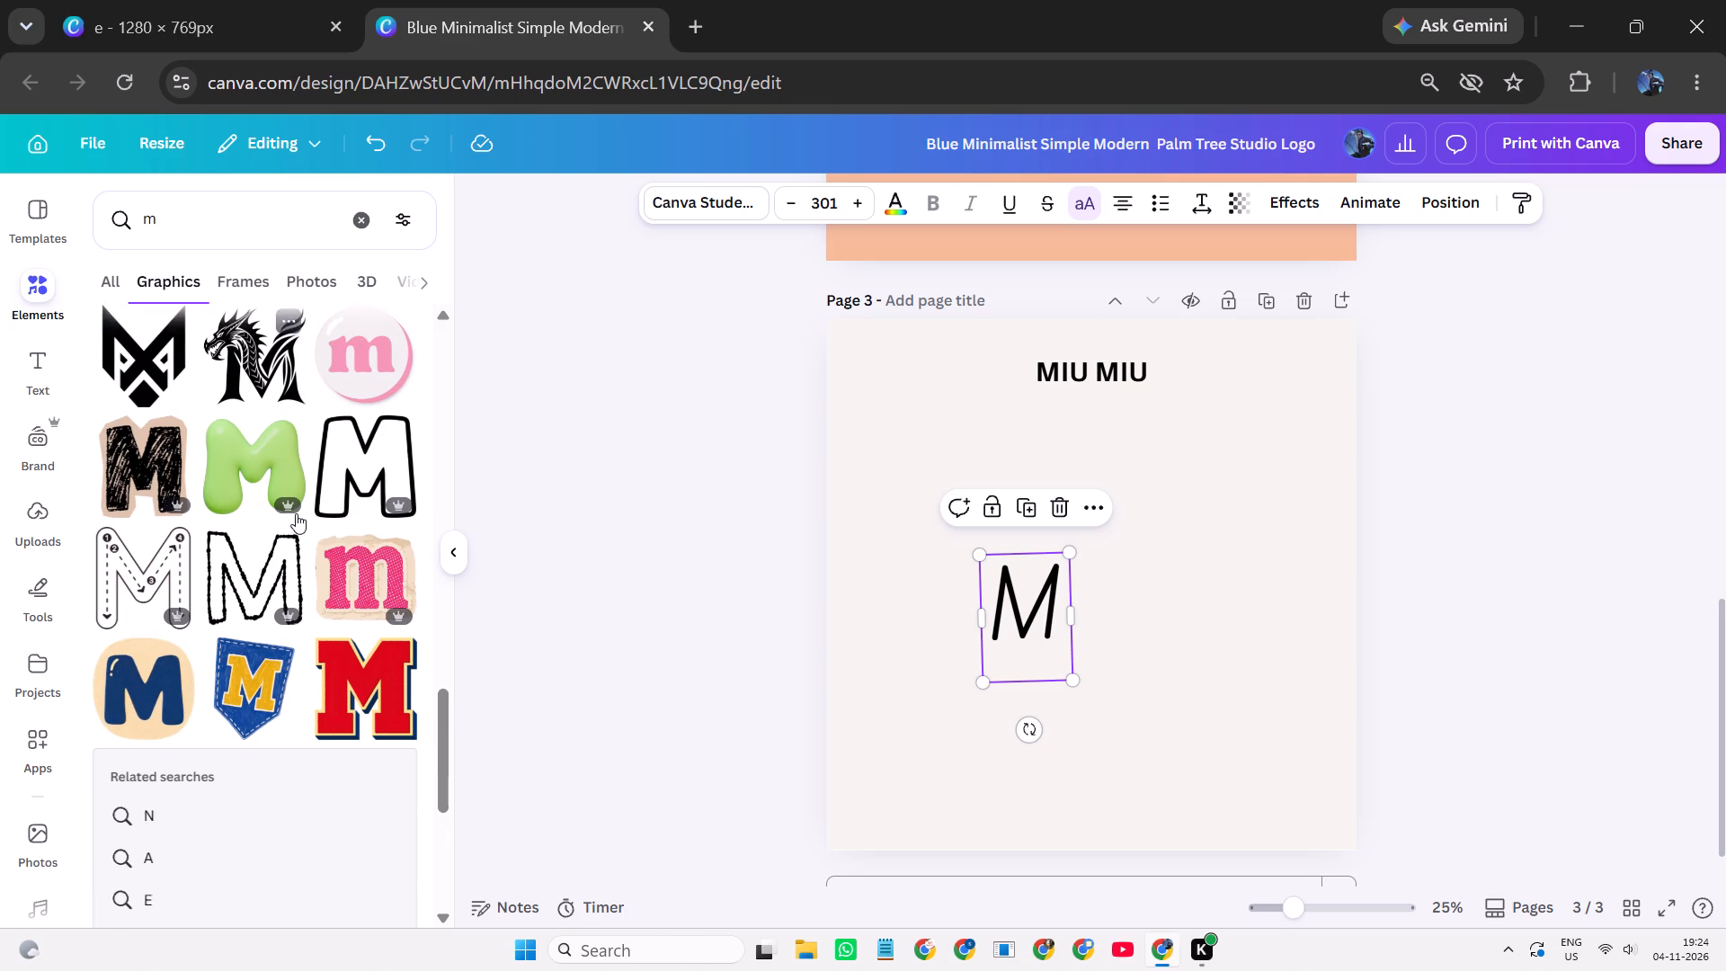
{"action": "scroll", "coordinate": [296, 513], "scroll_direction": "down", "scroll_amount": 8}
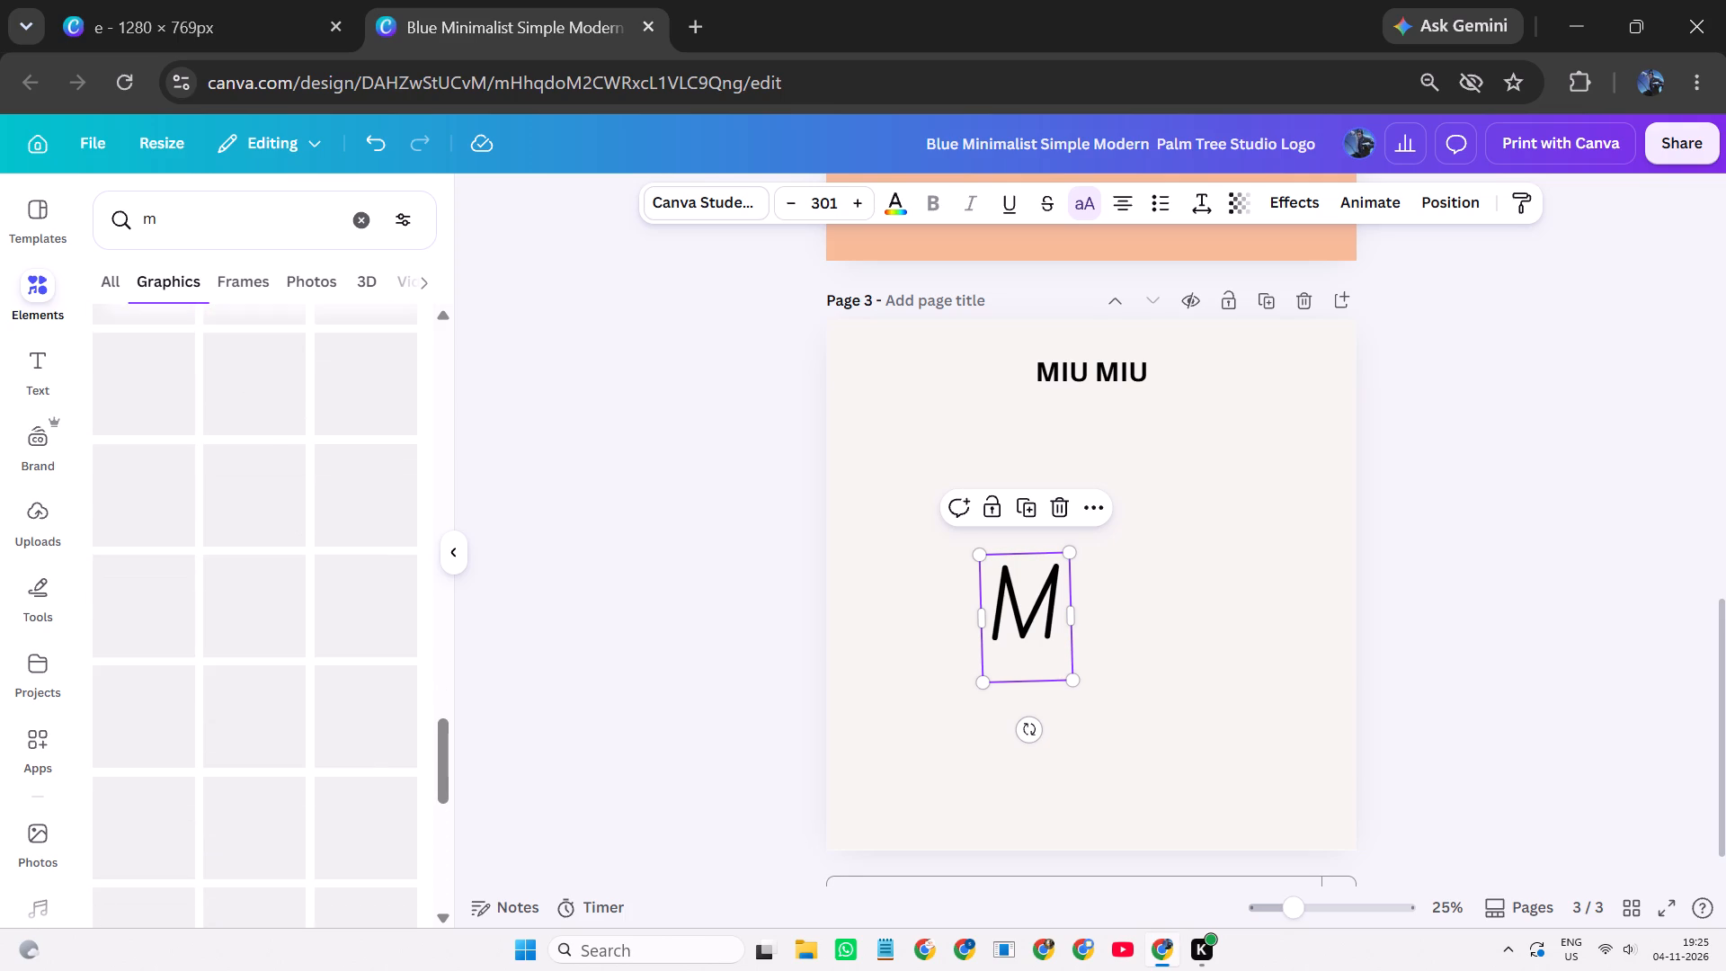
Look through the frame, photo and audio results for "m", and close the element search.
{"action": "left_click", "coordinate": [237, 280]}
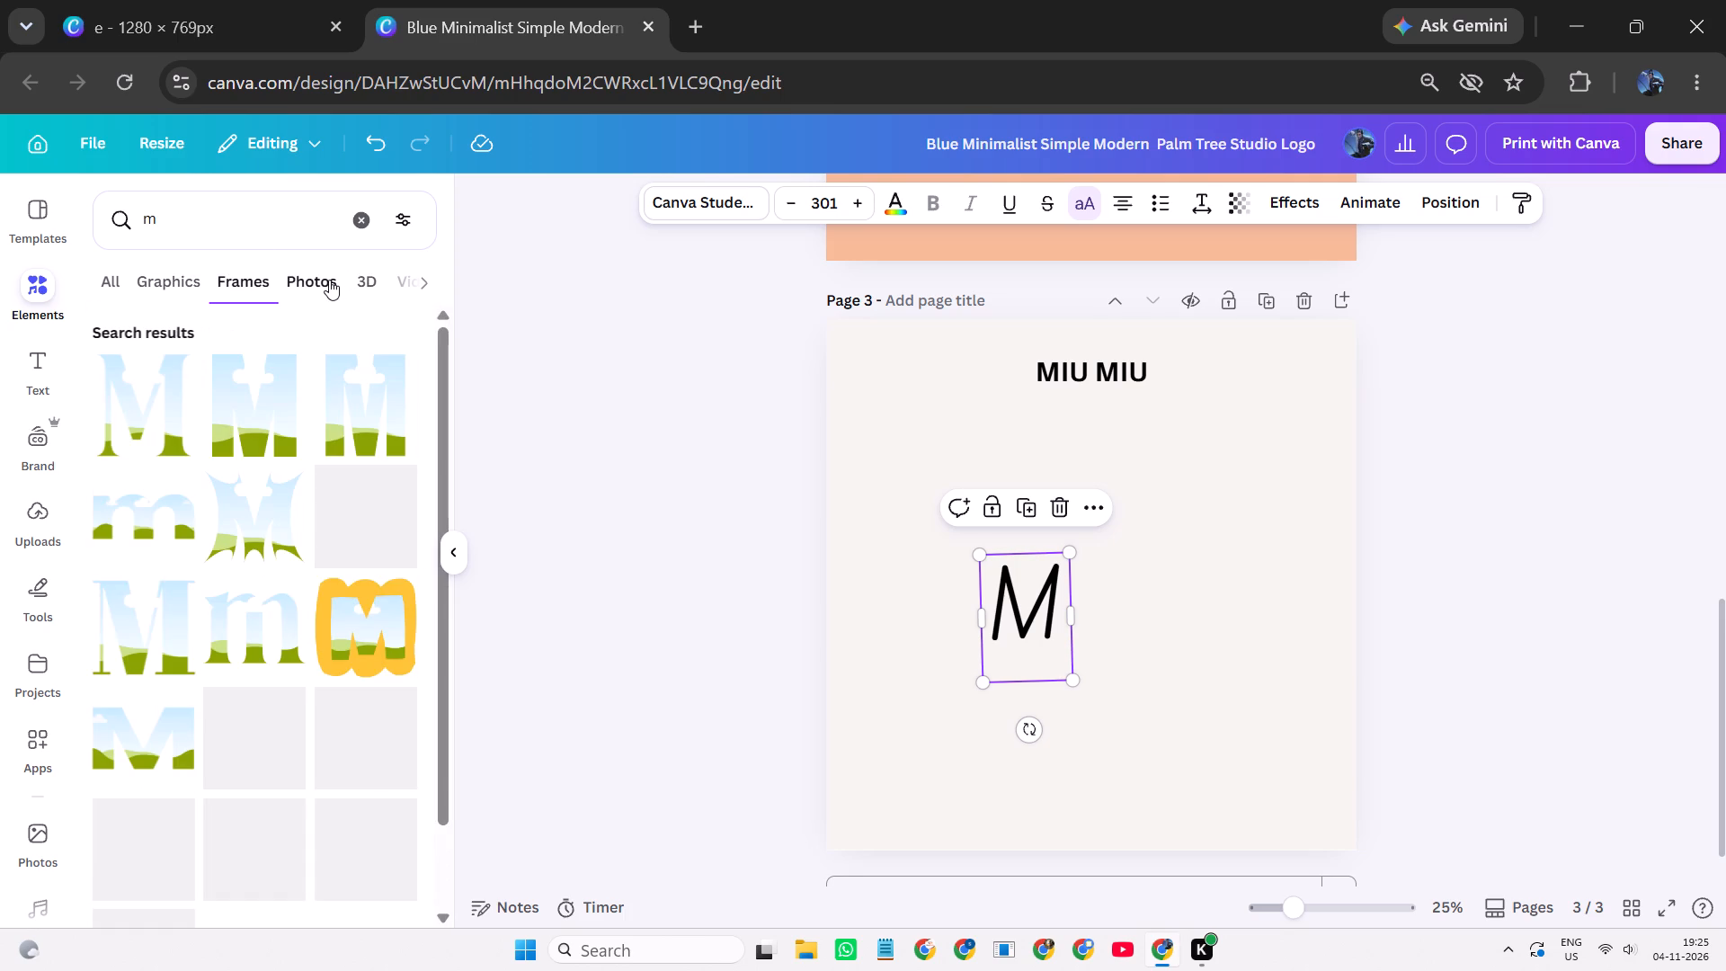
{"action": "left_click", "coordinate": [329, 280]}
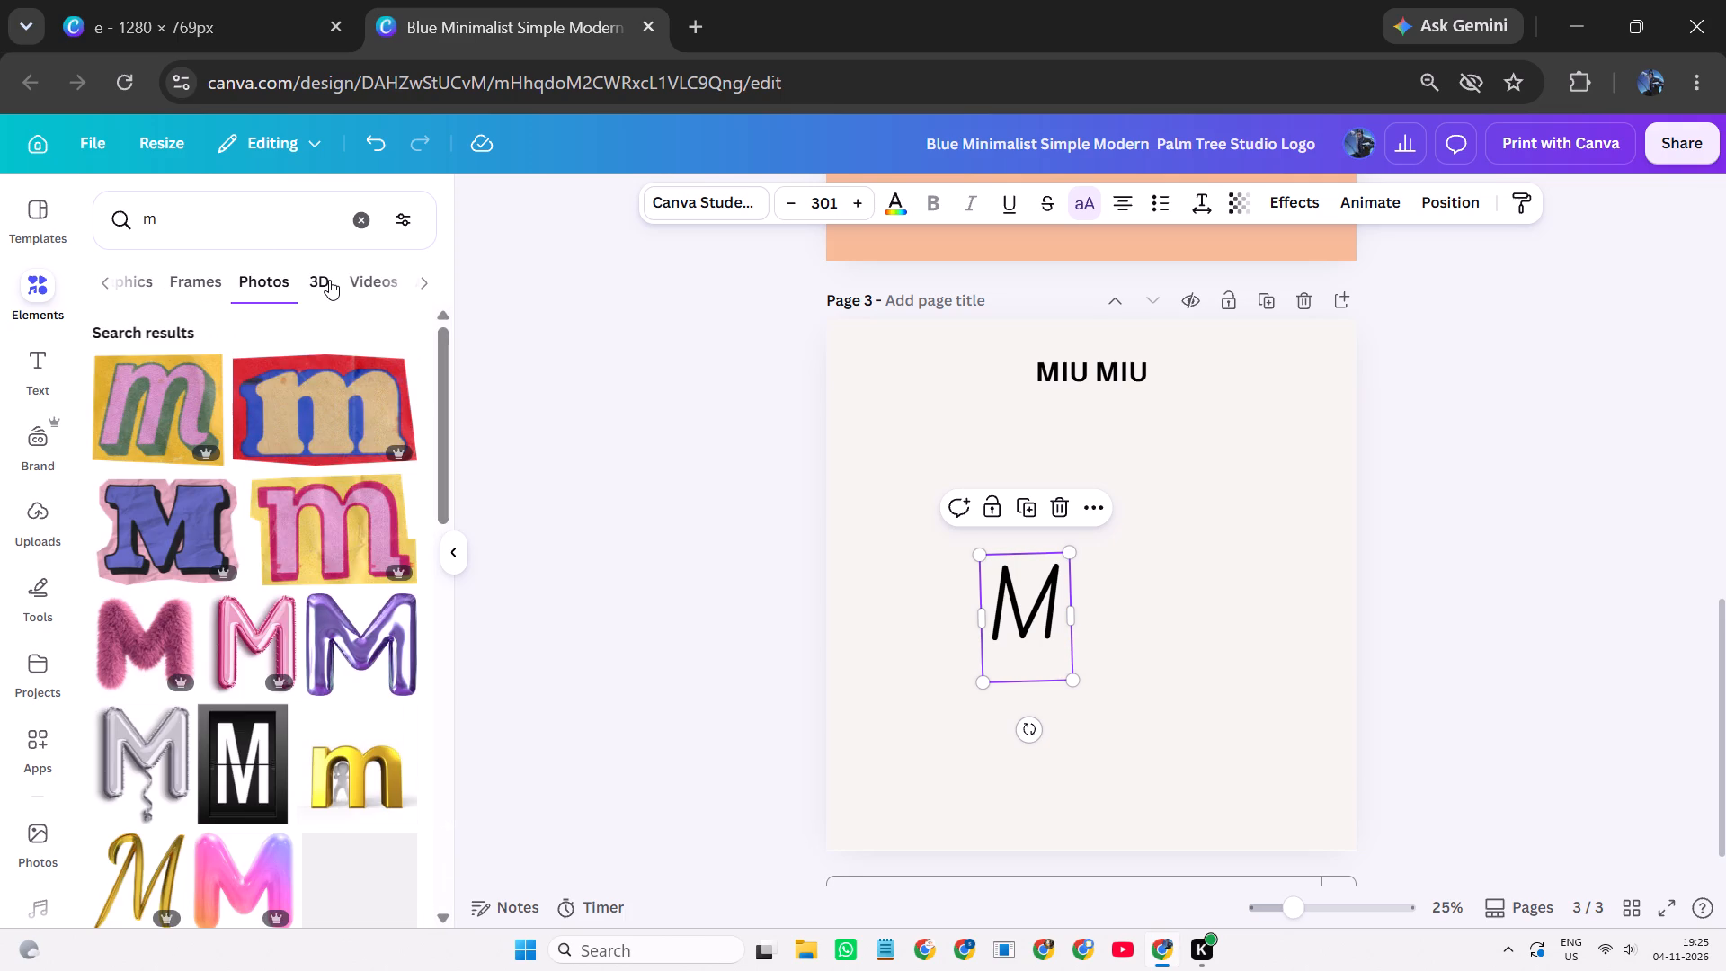
{"action": "scroll", "coordinate": [303, 565], "scroll_direction": "down", "scroll_amount": 3}
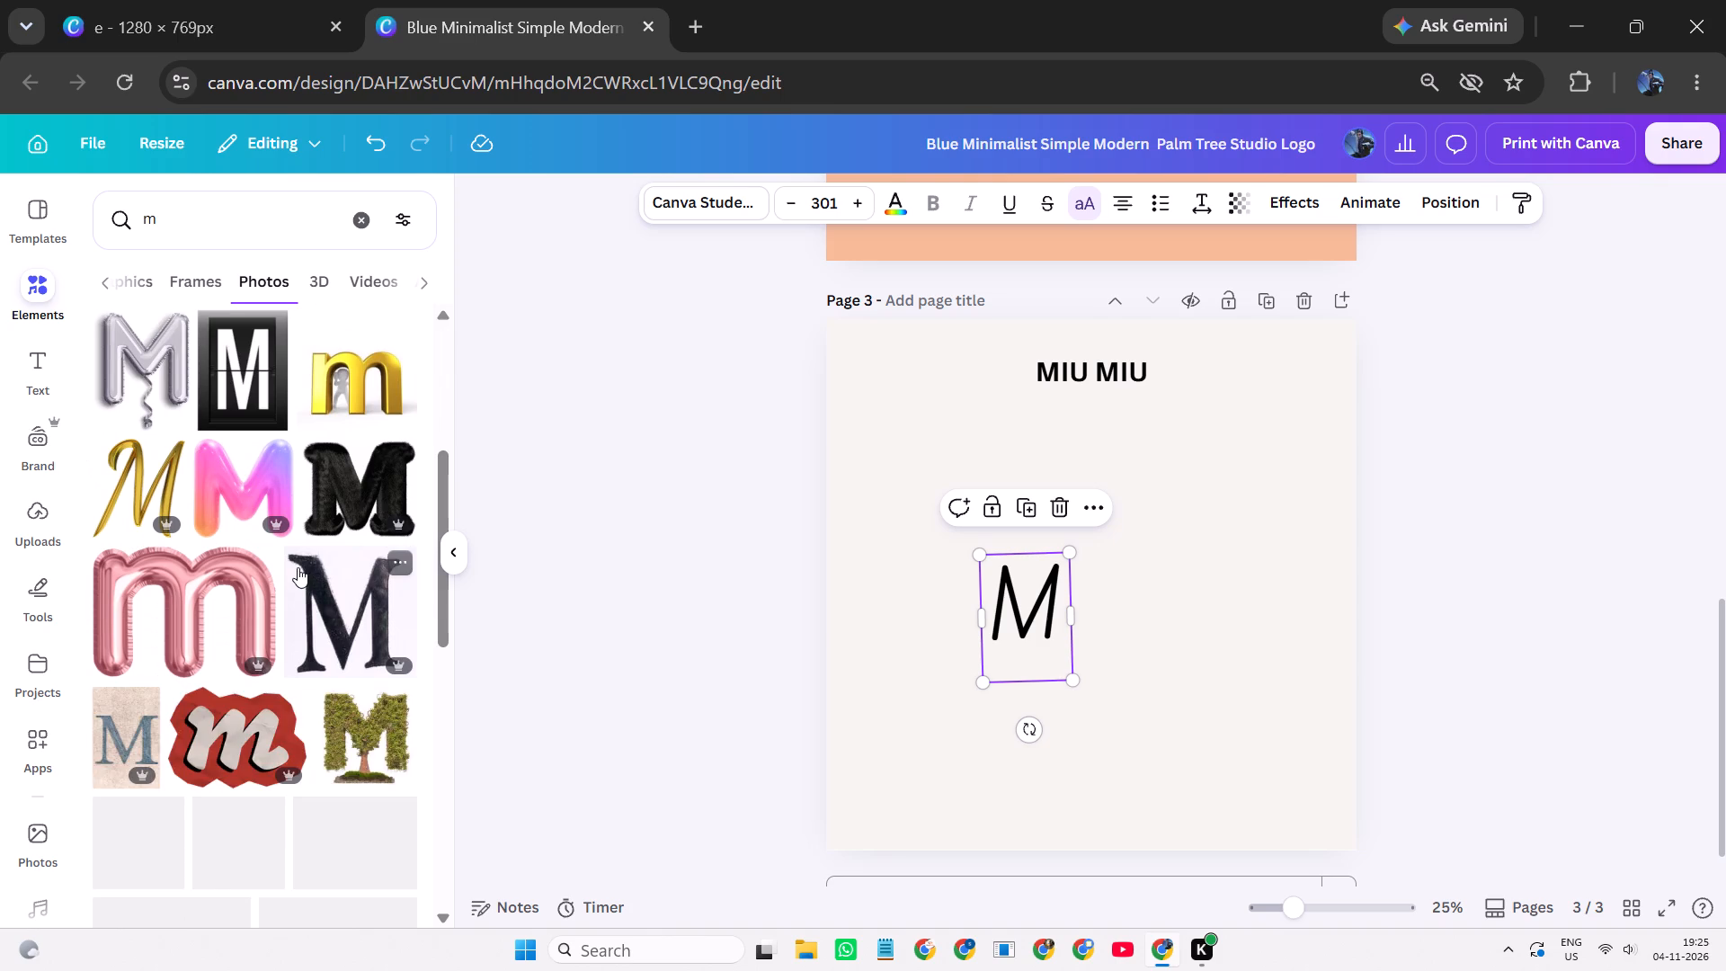
{"action": "scroll", "coordinate": [296, 568], "scroll_direction": "down", "scroll_amount": 7}
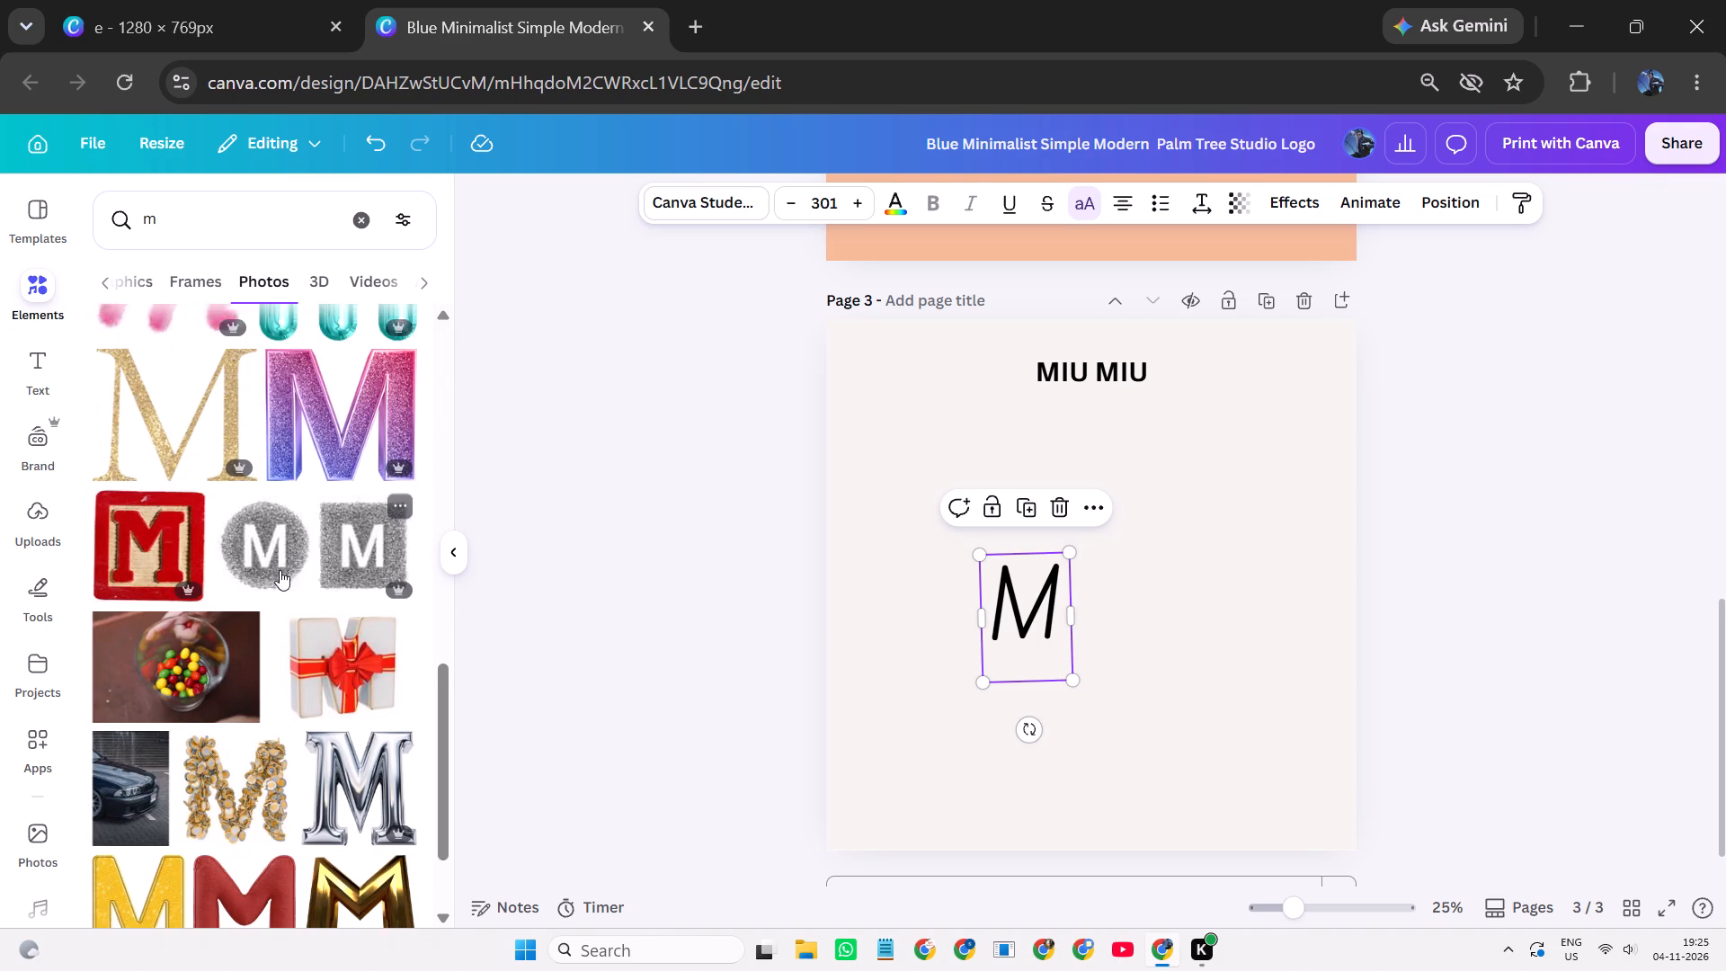
{"action": "scroll", "coordinate": [264, 563], "scroll_direction": "down", "scroll_amount": 3}
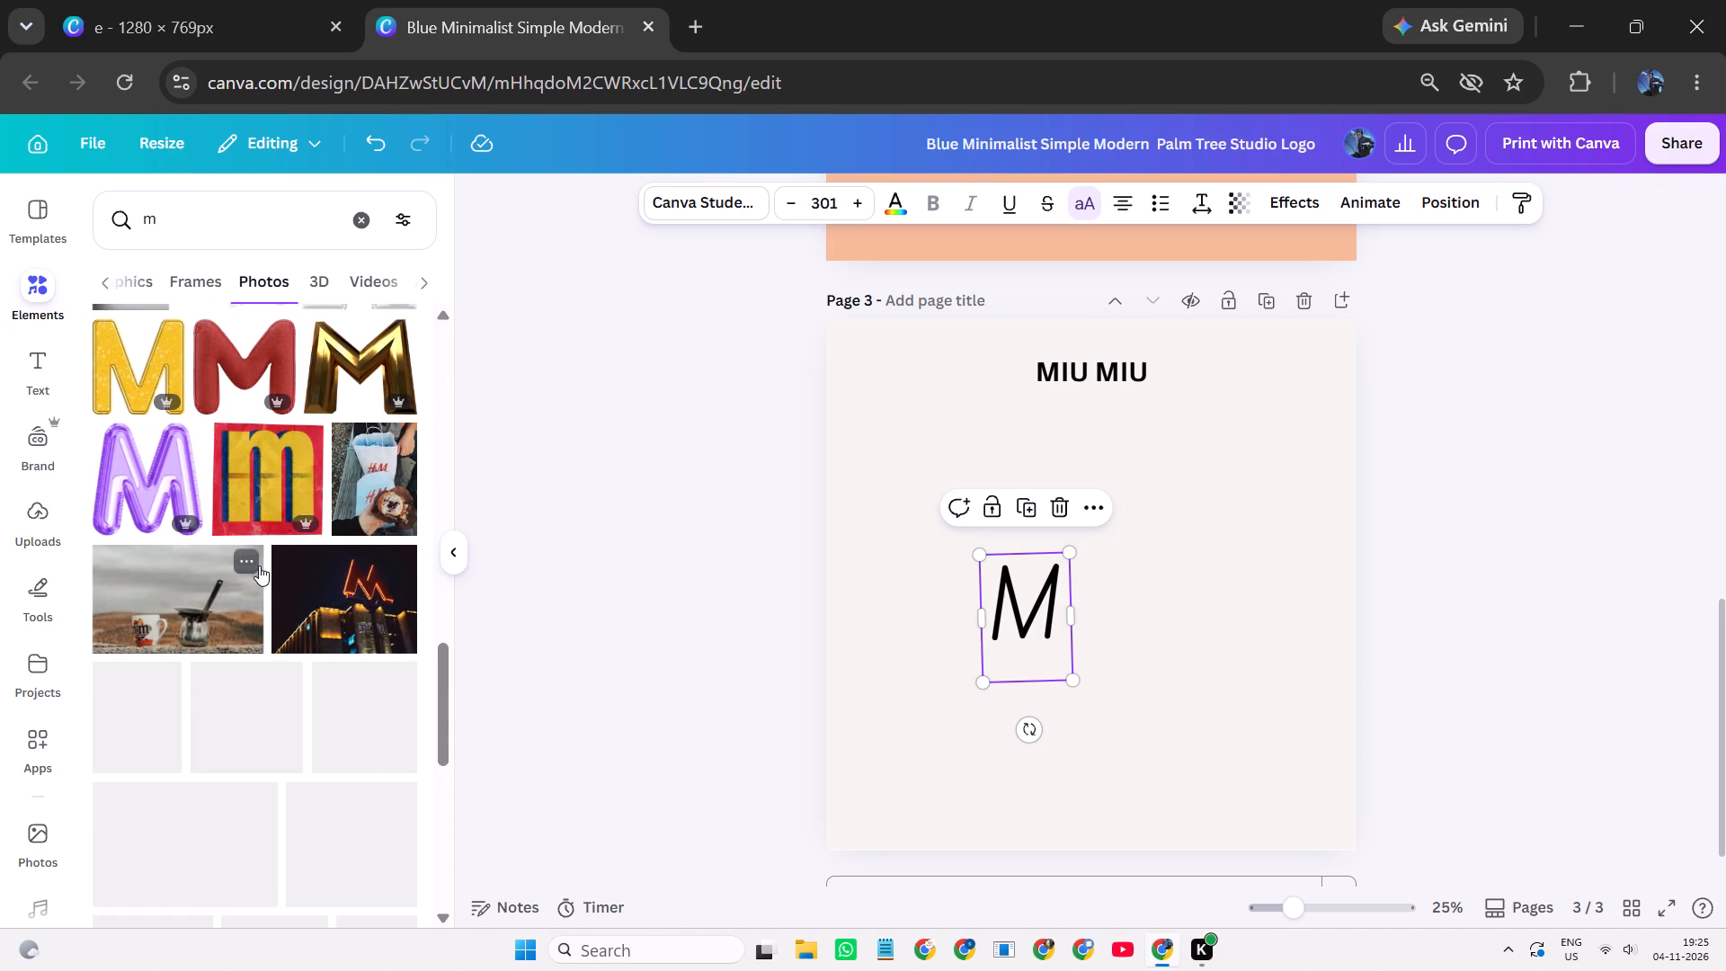
{"action": "left_click", "coordinate": [343, 280]}
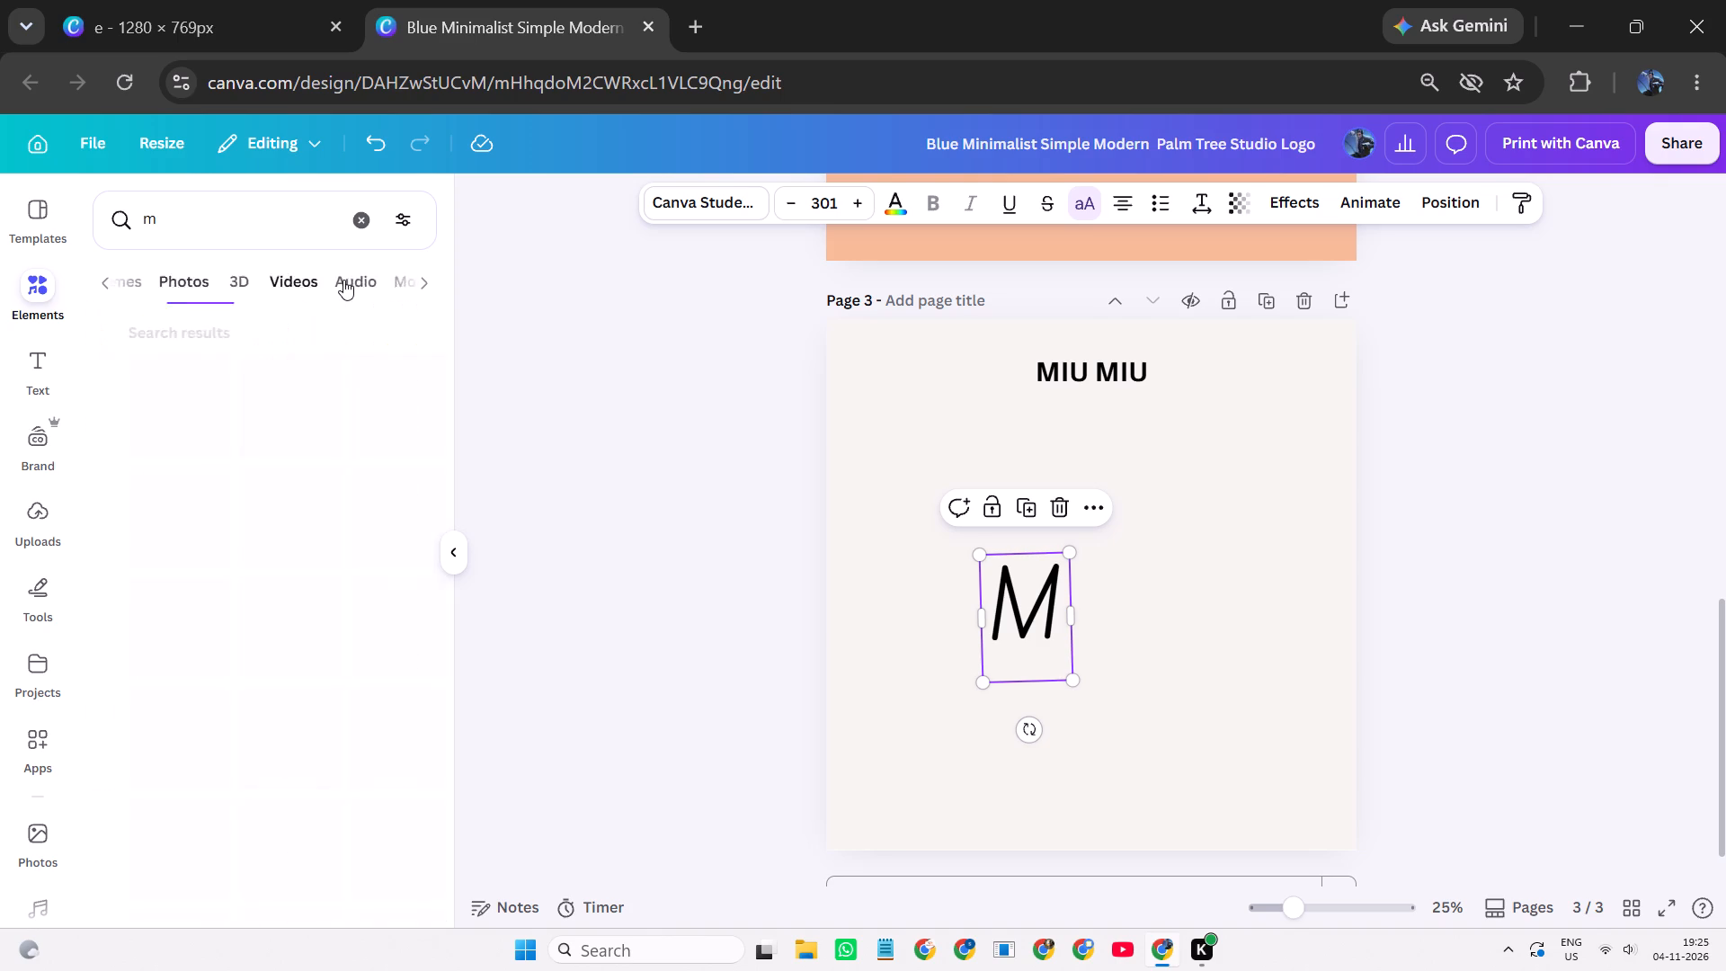
{"action": "left_click", "coordinate": [340, 284]}
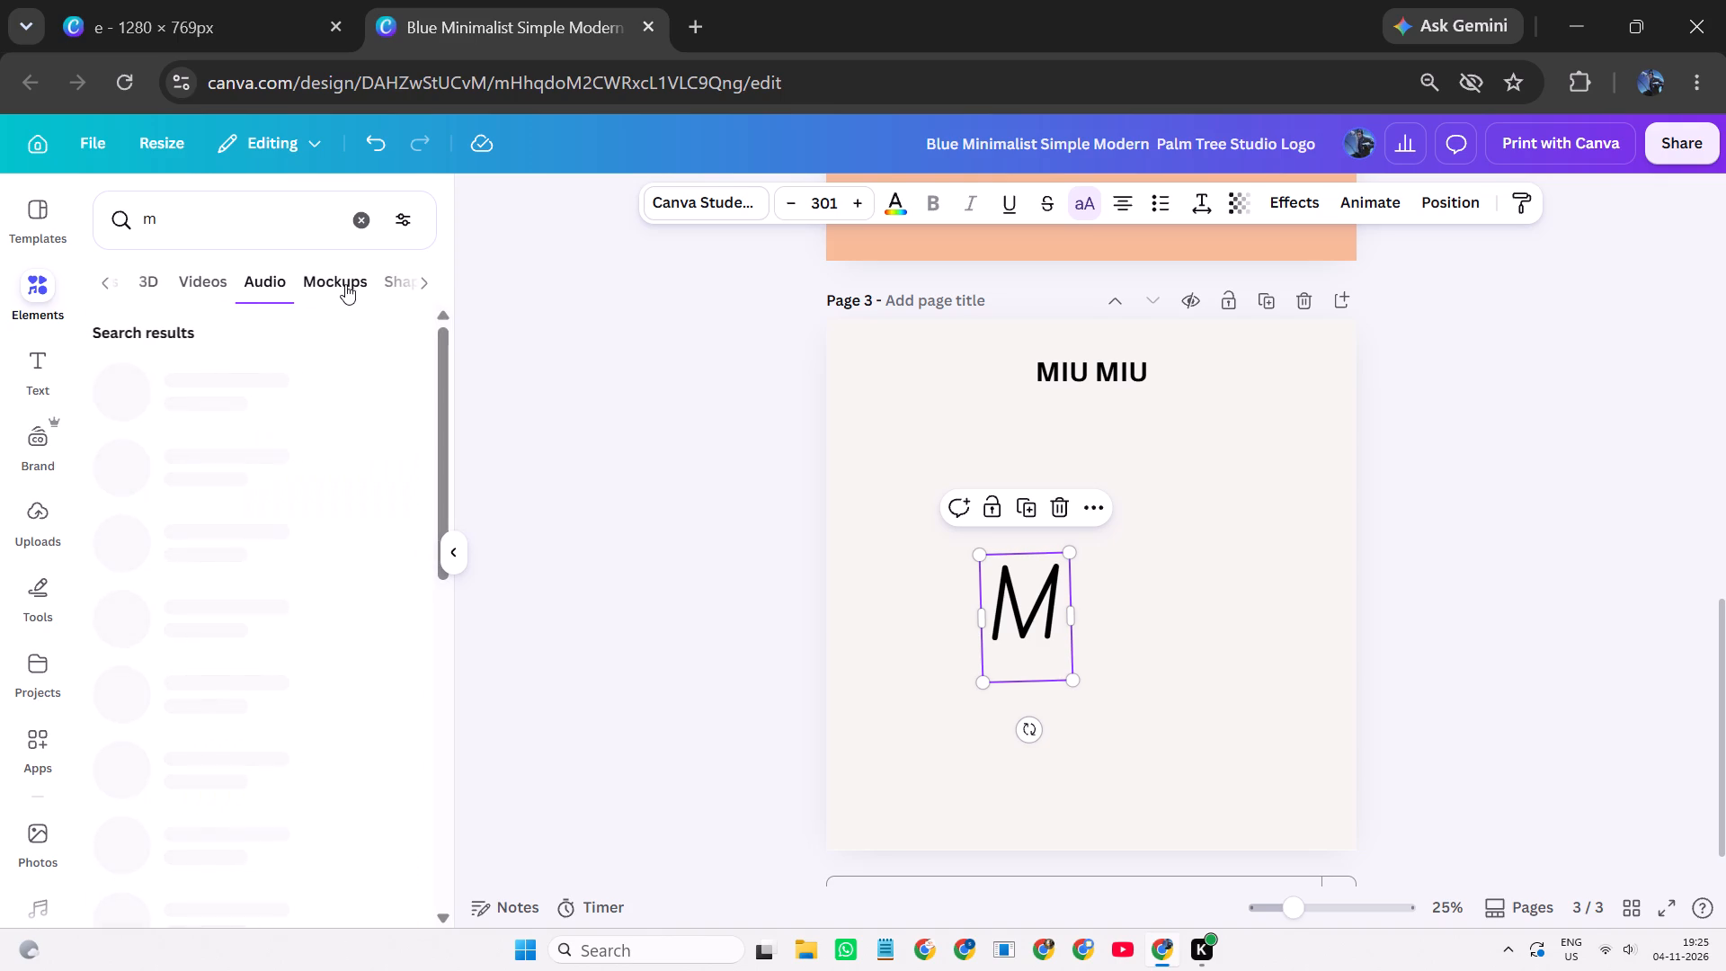
{"action": "left_click", "coordinate": [582, 272]}
{"action": "left_click", "coordinate": [582, 272]}
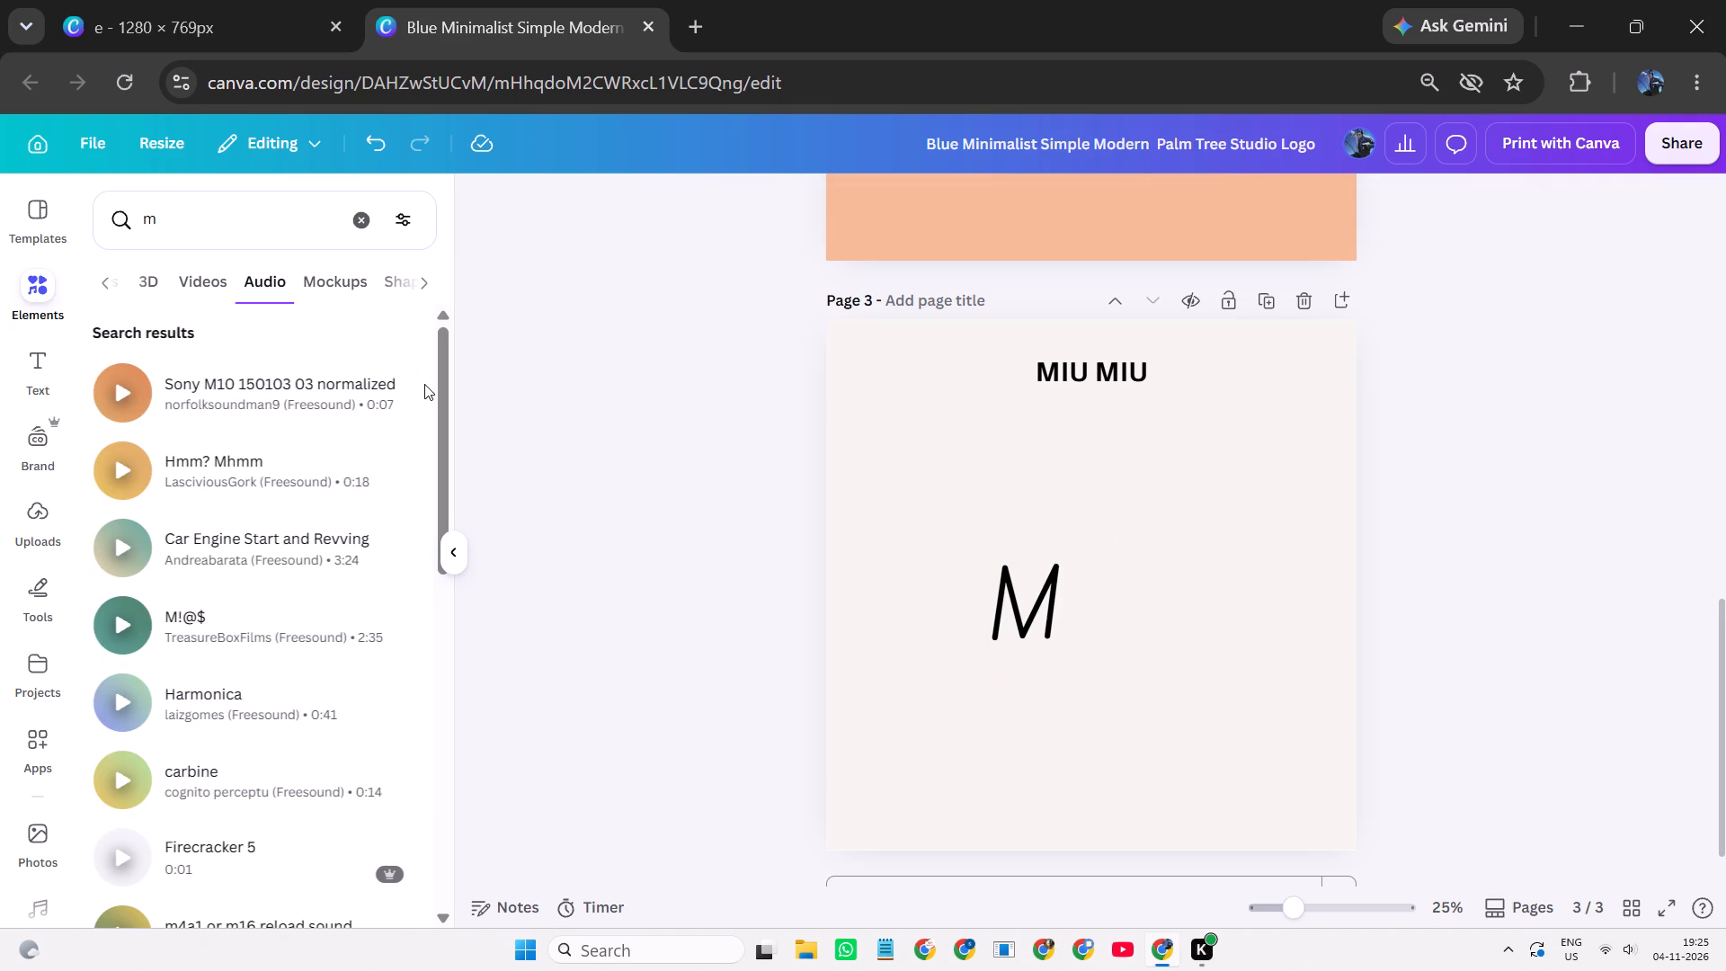
{"action": "left_click", "coordinate": [450, 554]}
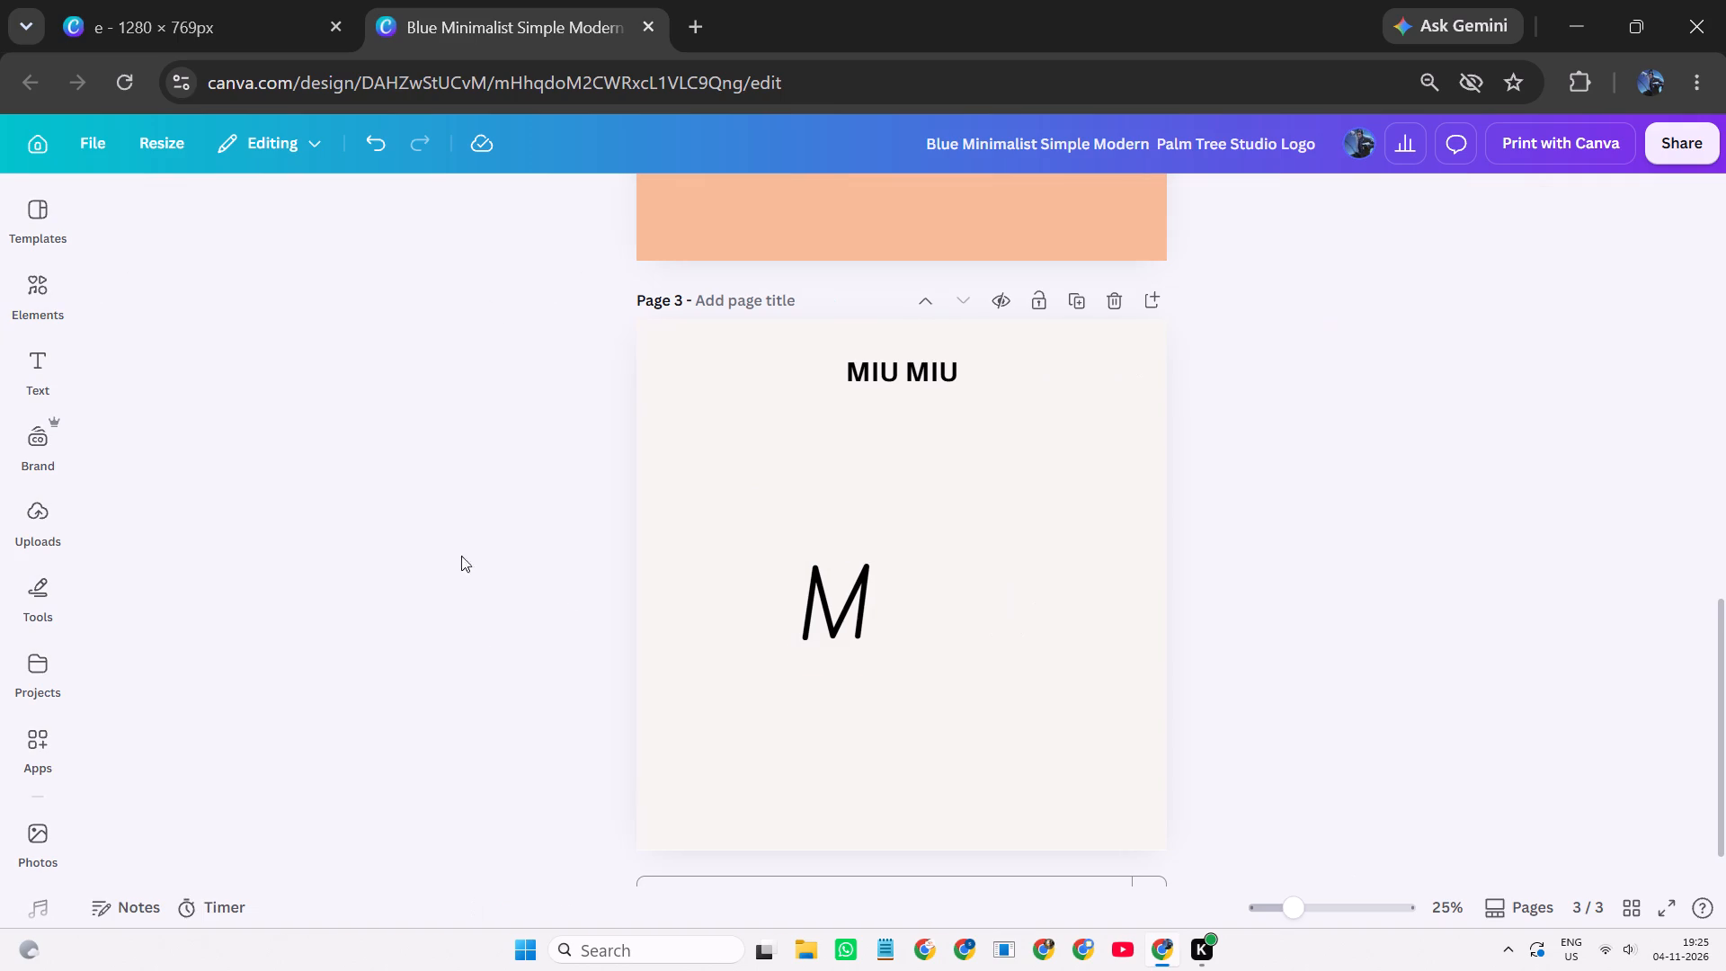
Duplicate the M on page 3 and overlap the copy on the original, offset slightly up and to the right.
{"action": "left_click", "coordinate": [868, 621]}
{"action": "left_click", "coordinate": [832, 509]}
{"action": "left_click_drag", "start_coordinate": [871, 662], "coordinate": [893, 642]}
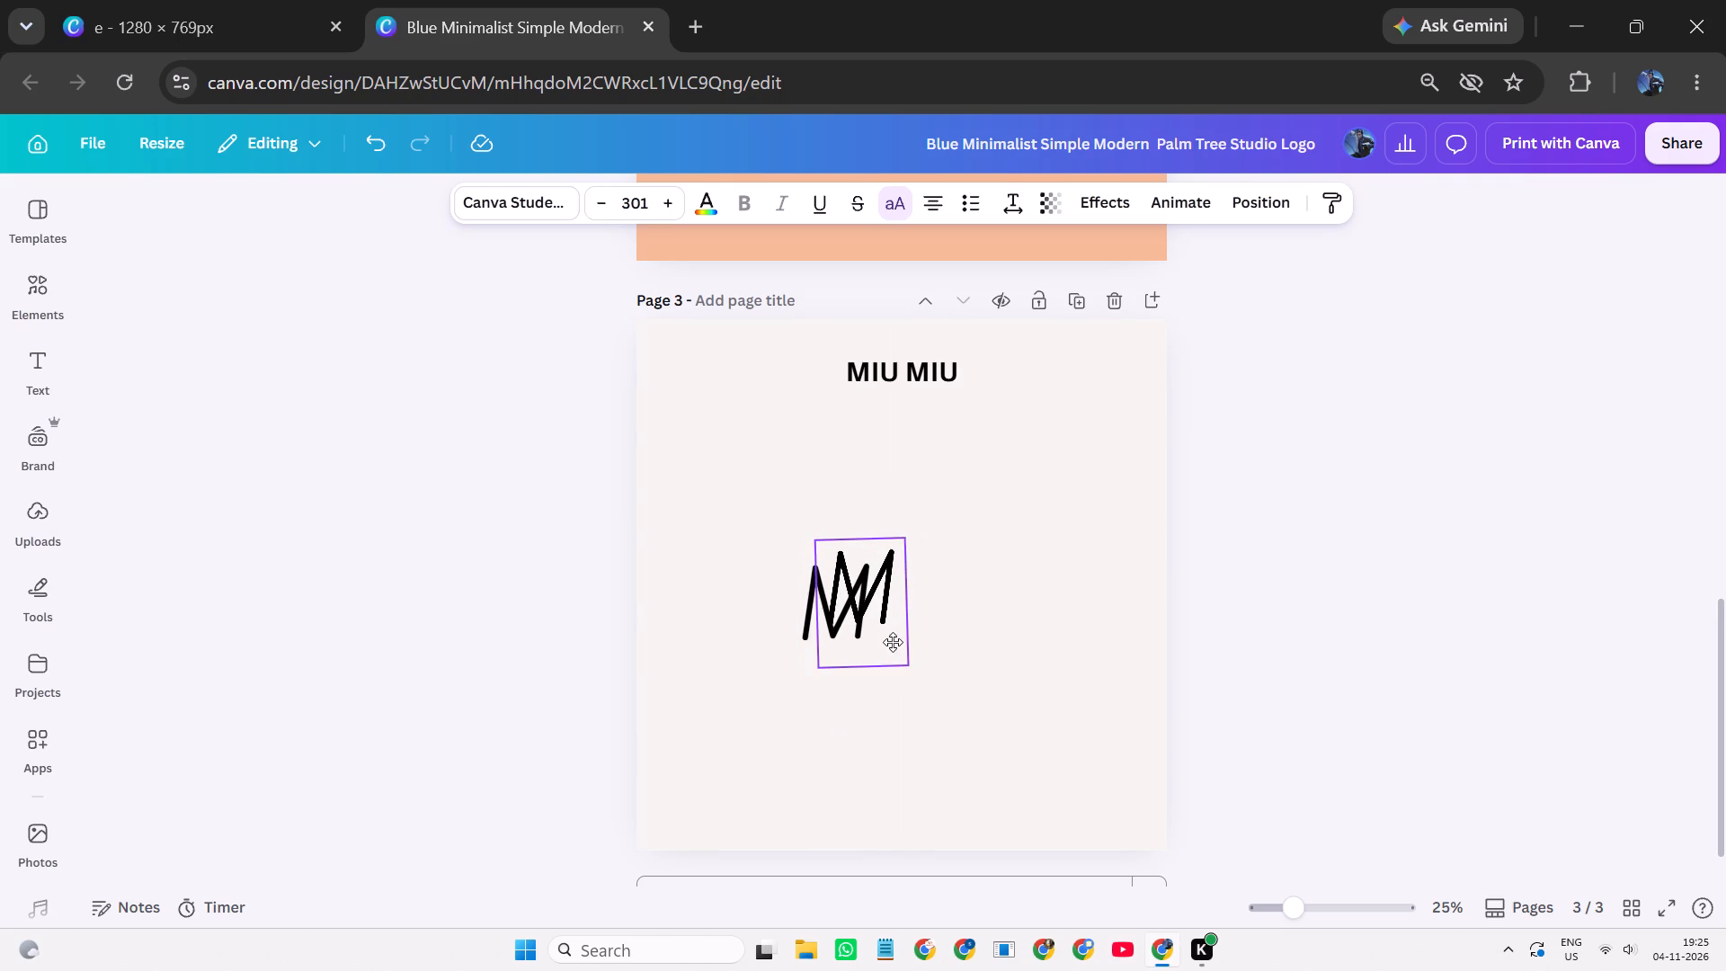
{"action": "left_click_drag", "start_coordinate": [893, 642], "coordinate": [895, 645]}
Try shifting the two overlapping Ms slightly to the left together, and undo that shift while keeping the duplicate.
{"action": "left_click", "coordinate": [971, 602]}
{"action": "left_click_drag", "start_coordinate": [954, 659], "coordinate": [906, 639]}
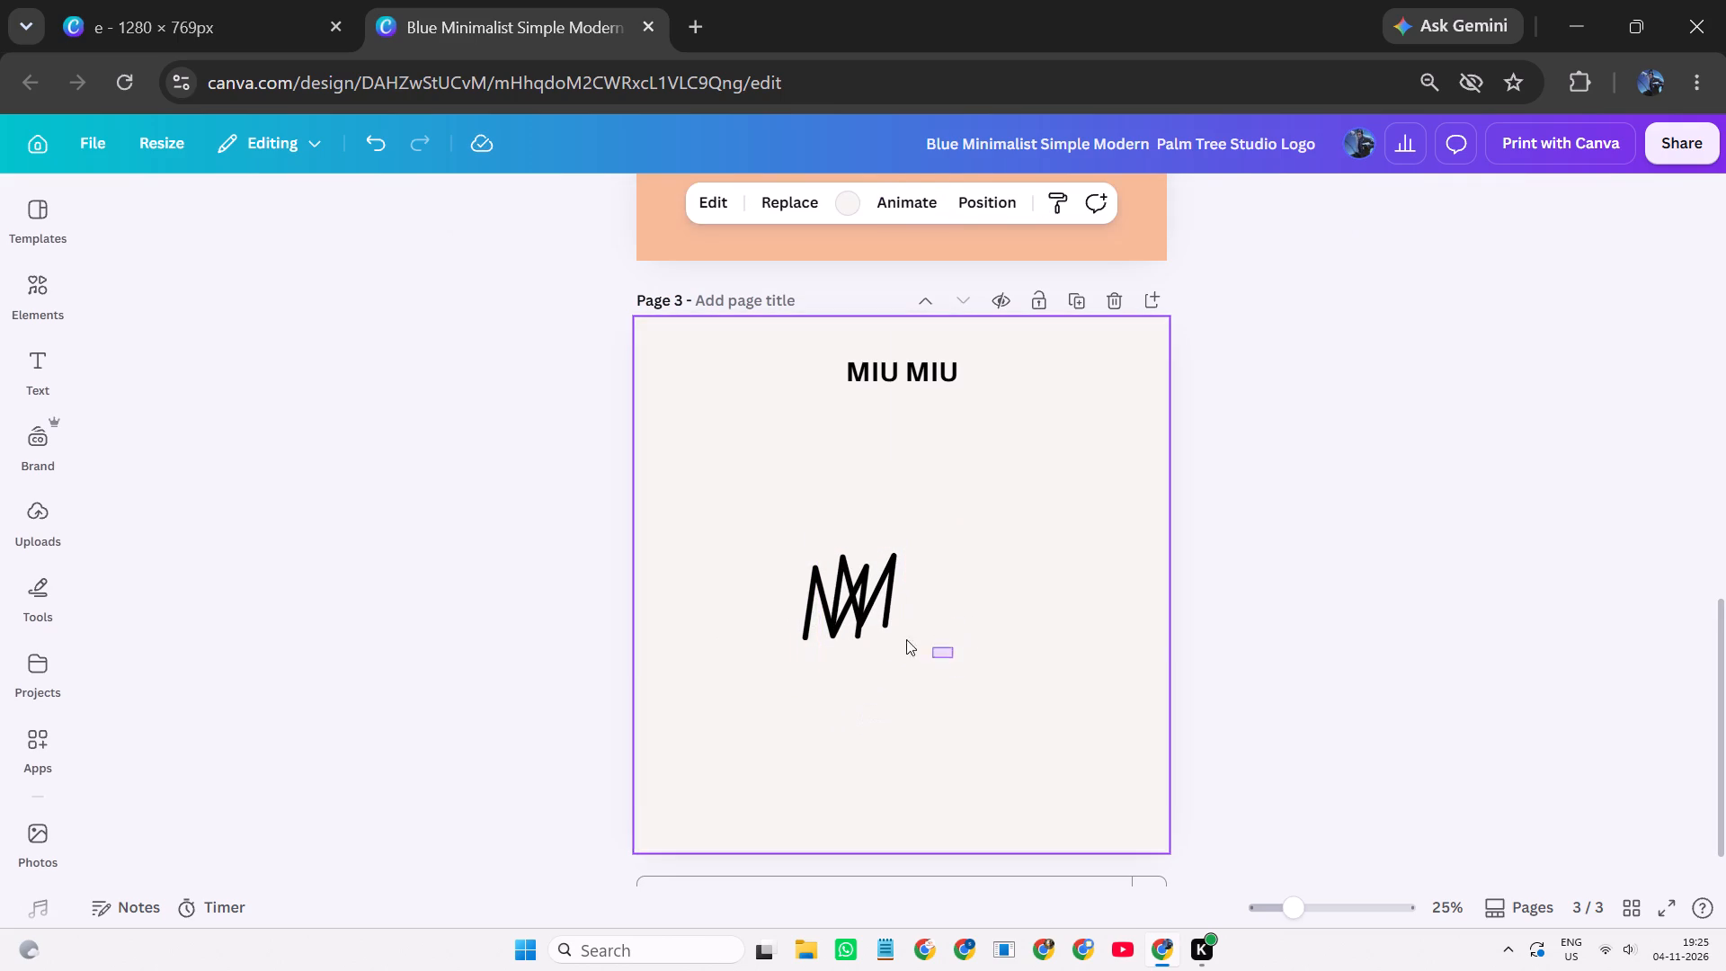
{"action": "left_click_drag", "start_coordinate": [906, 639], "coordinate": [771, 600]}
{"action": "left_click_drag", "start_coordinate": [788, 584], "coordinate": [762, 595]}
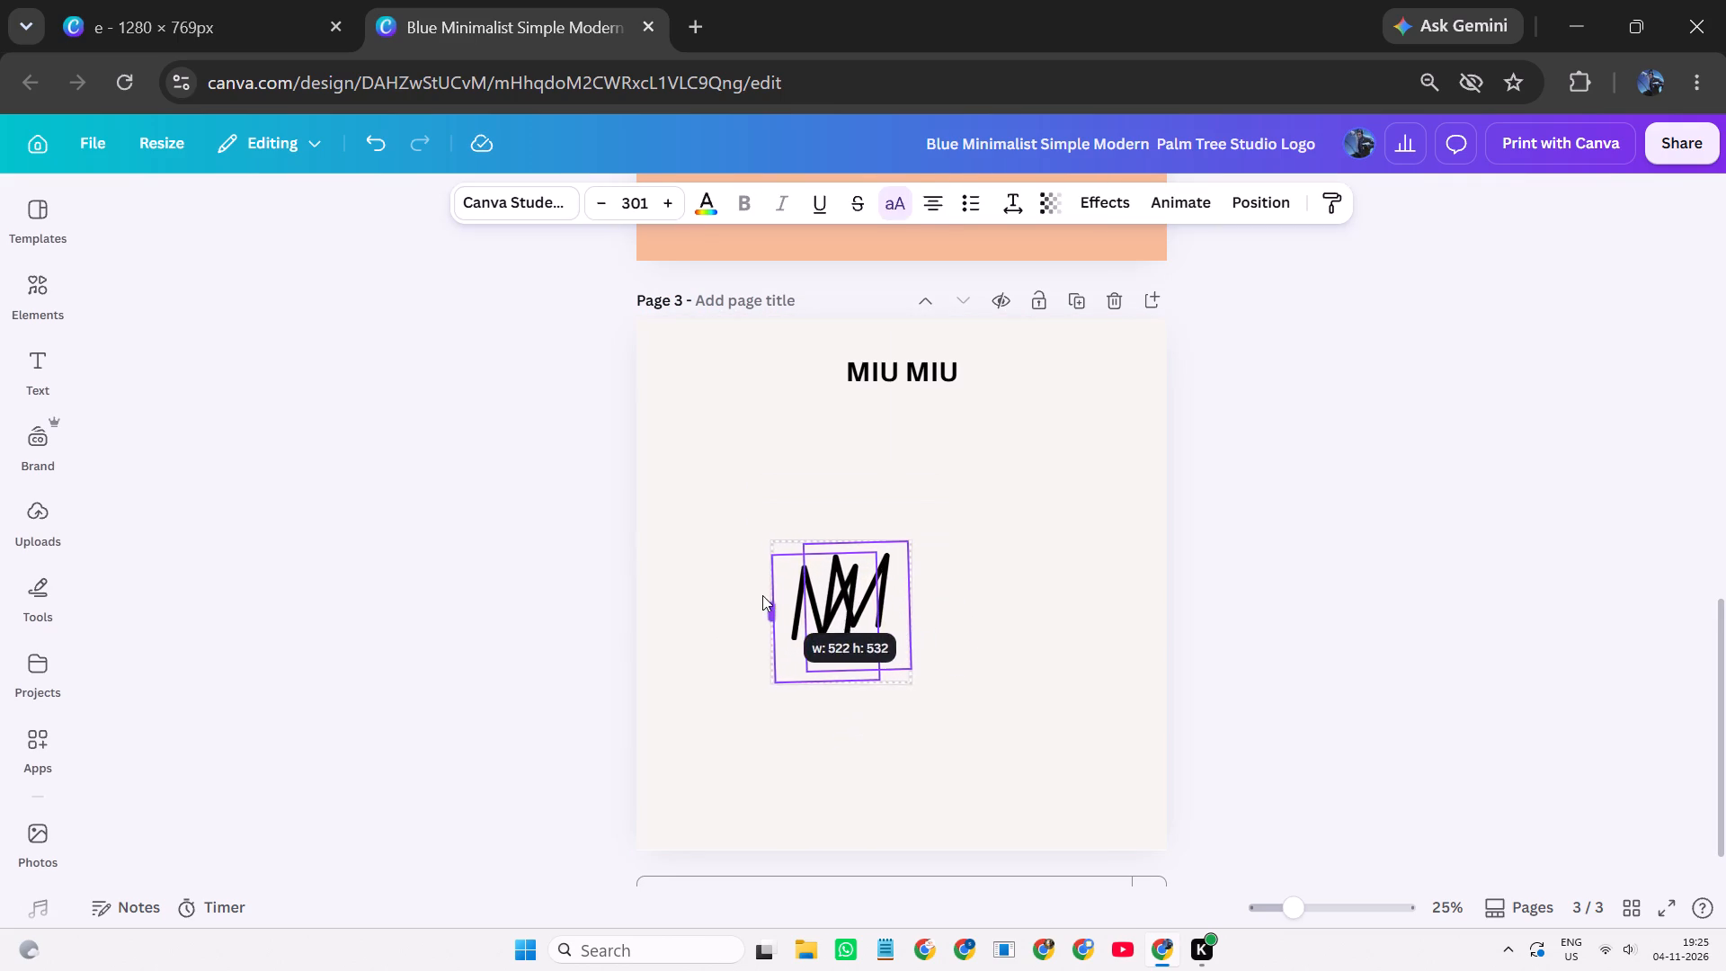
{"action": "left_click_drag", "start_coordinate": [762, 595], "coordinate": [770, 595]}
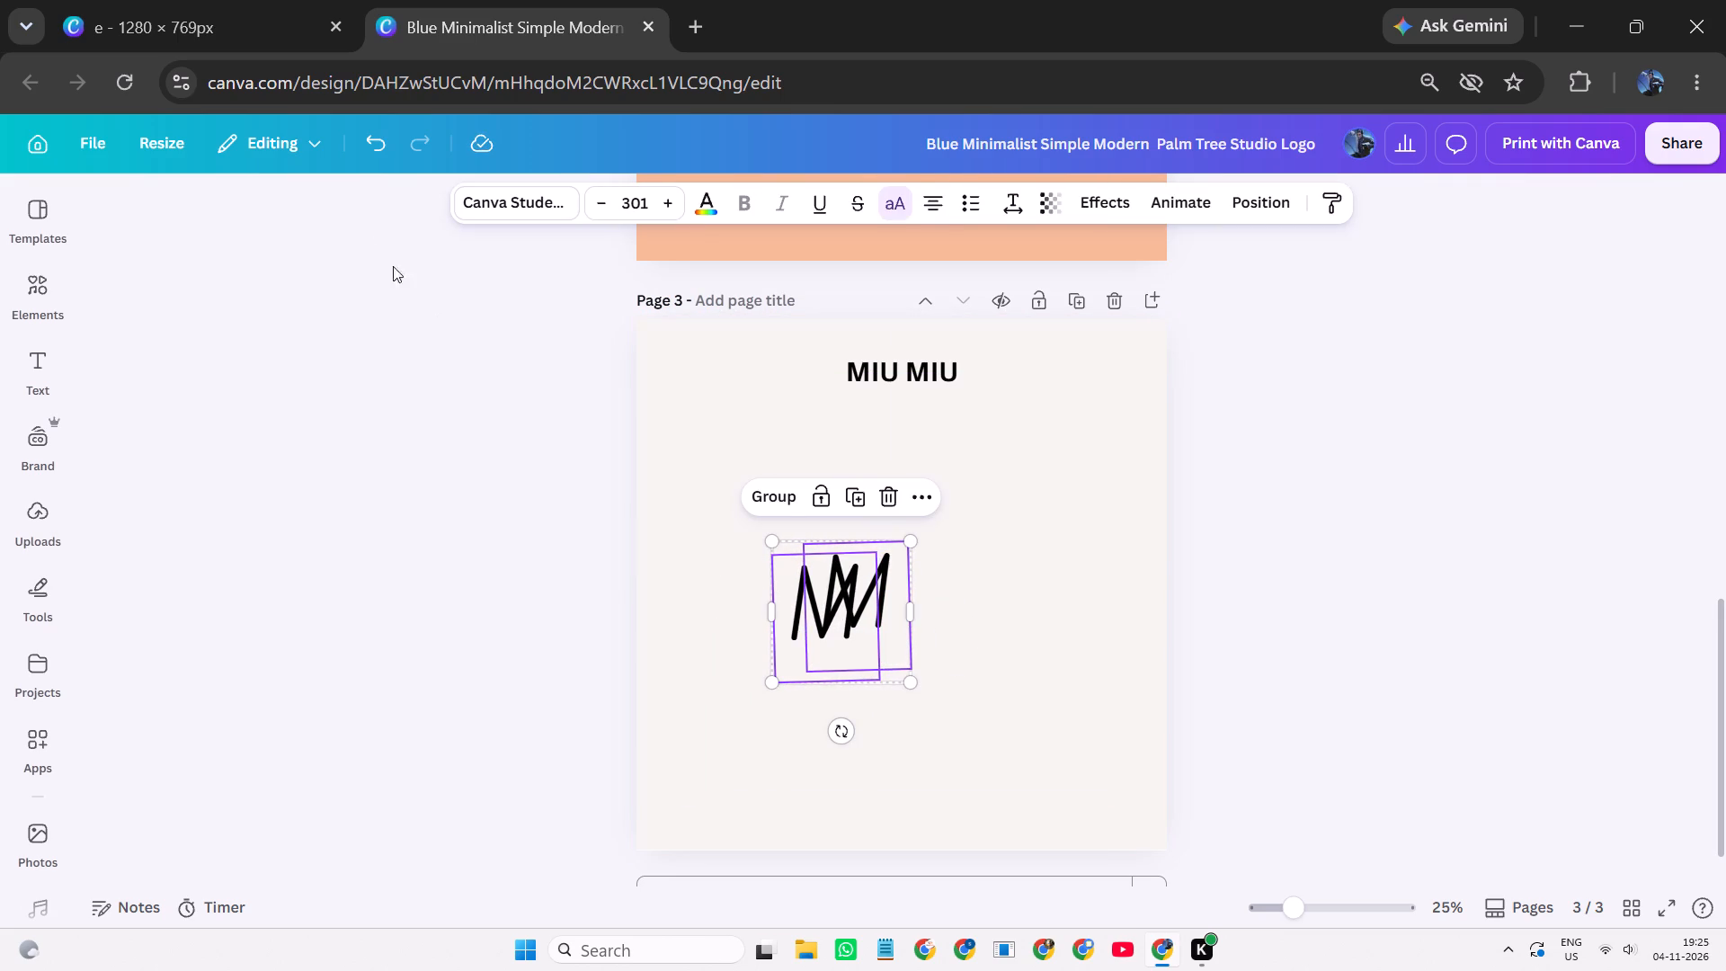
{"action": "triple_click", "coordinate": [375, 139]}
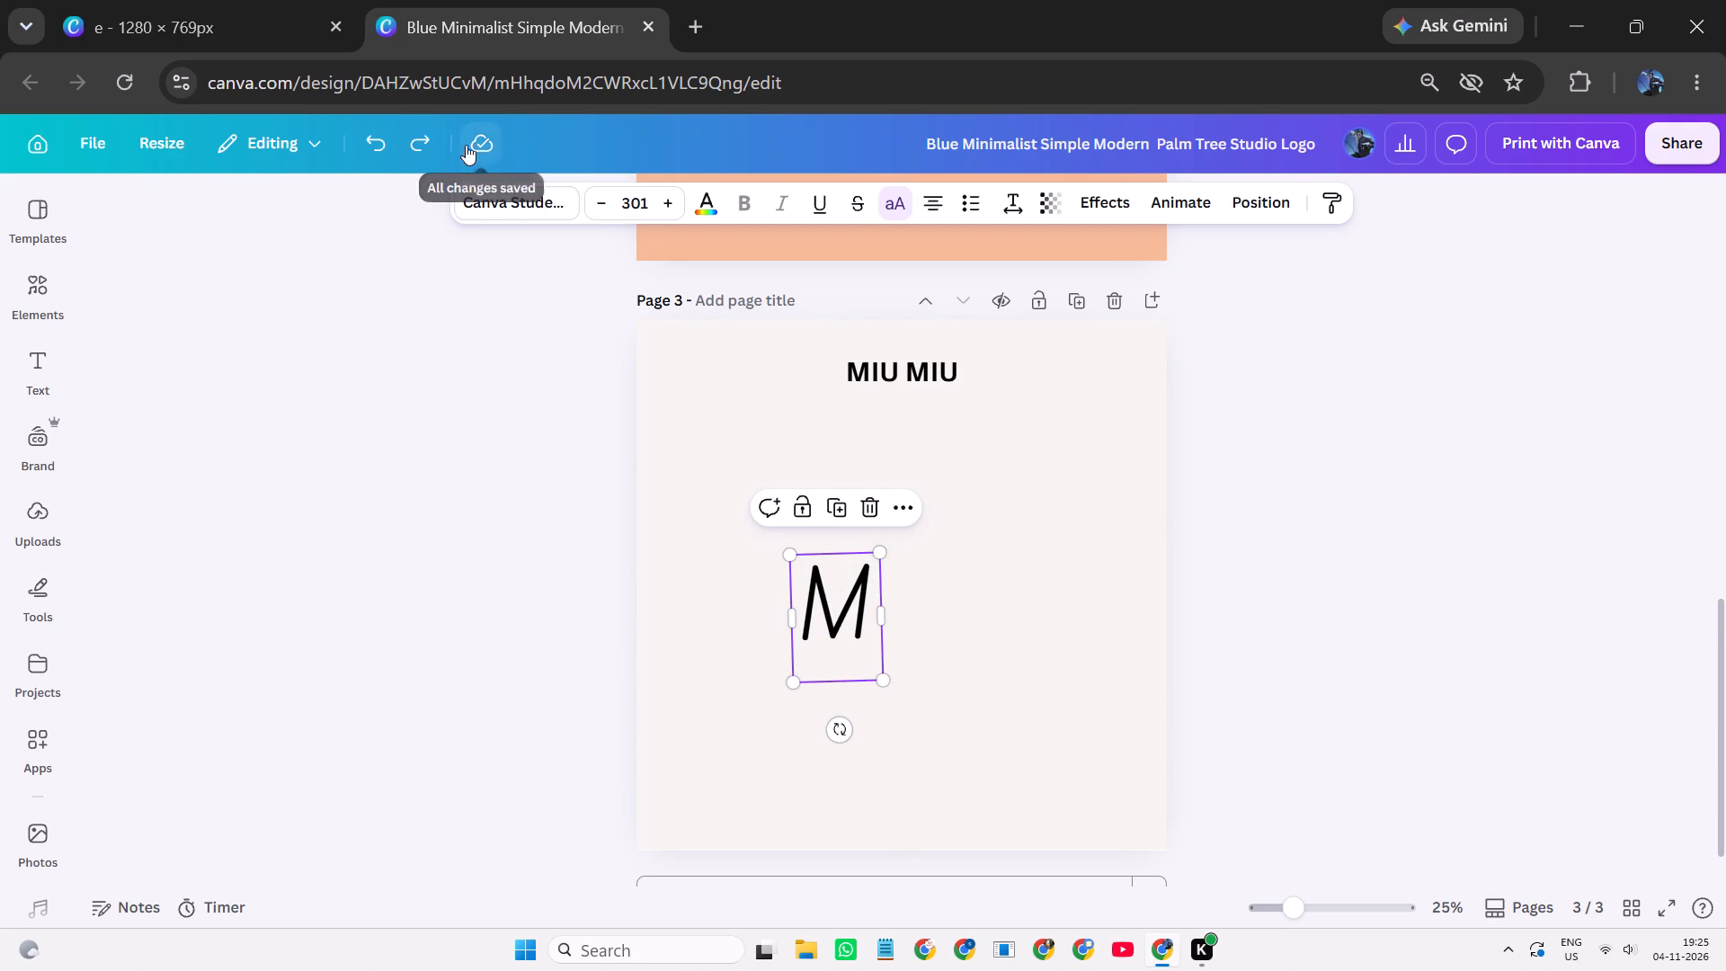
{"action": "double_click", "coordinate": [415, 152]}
Move the two overlapping Ms together to the centre of page 3, below the MIU MIU text.
{"action": "left_click", "coordinate": [488, 371]}
{"action": "left_click", "coordinate": [862, 668]}
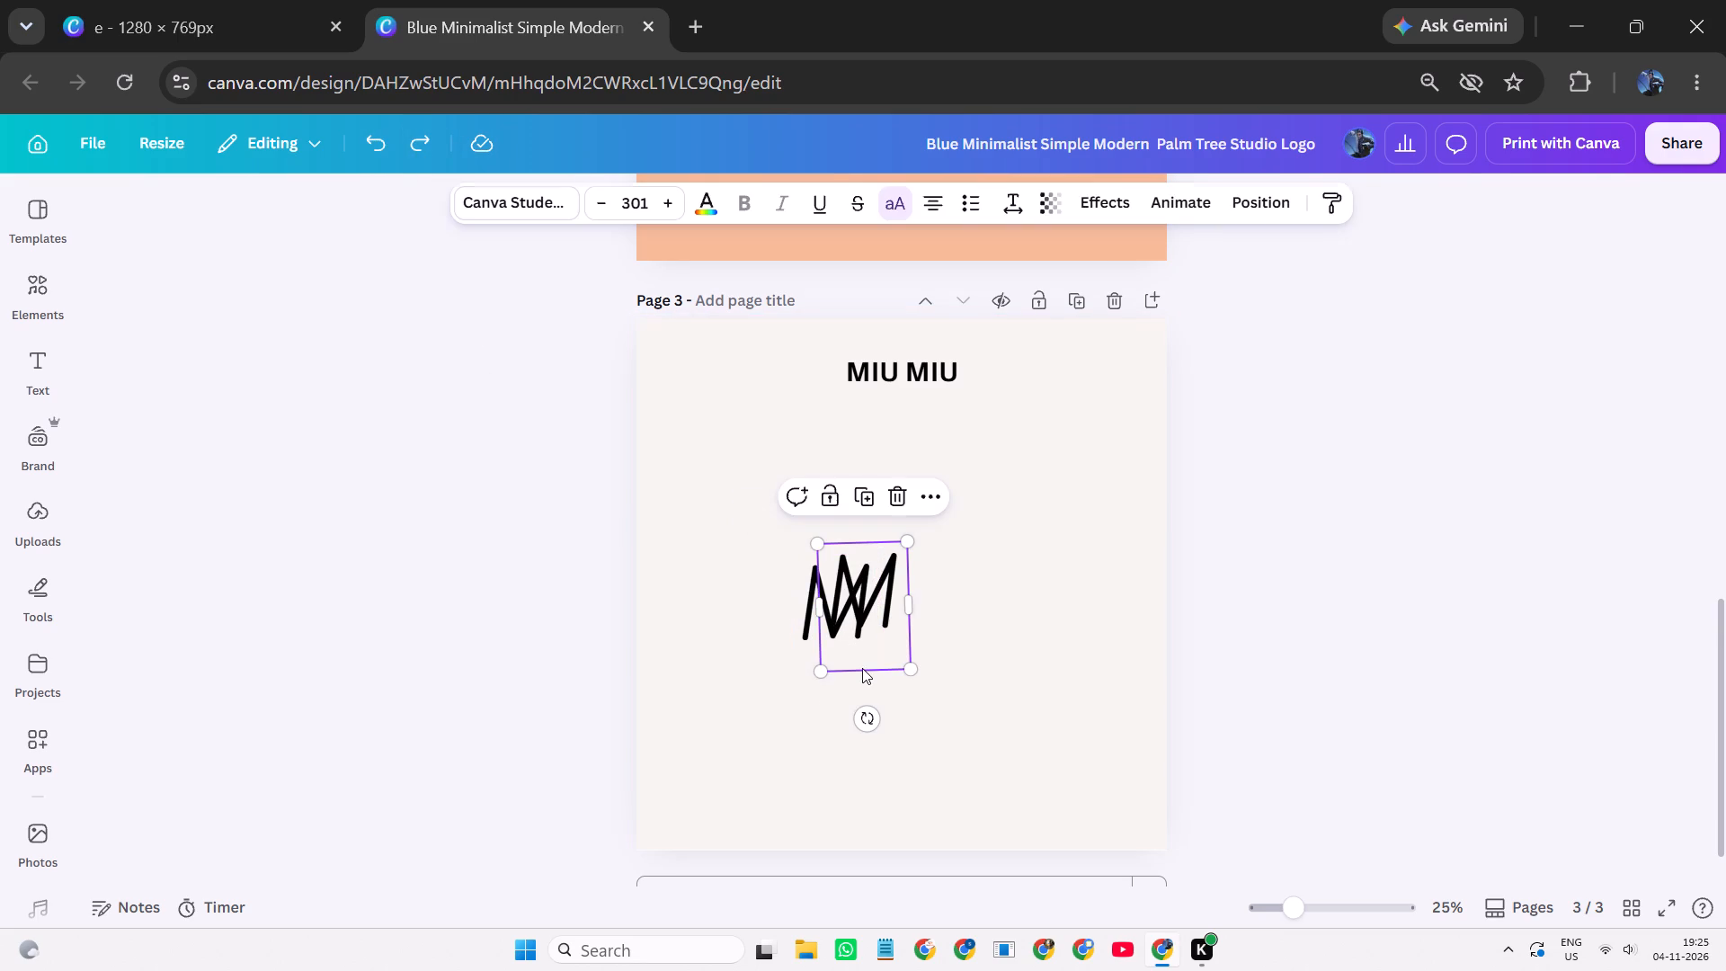
{"action": "left_click_drag", "start_coordinate": [903, 707], "coordinate": [809, 591]}
{"action": "left_click_drag", "start_coordinate": [829, 606], "coordinate": [877, 595]}
{"action": "left_click", "coordinate": [1108, 548]}
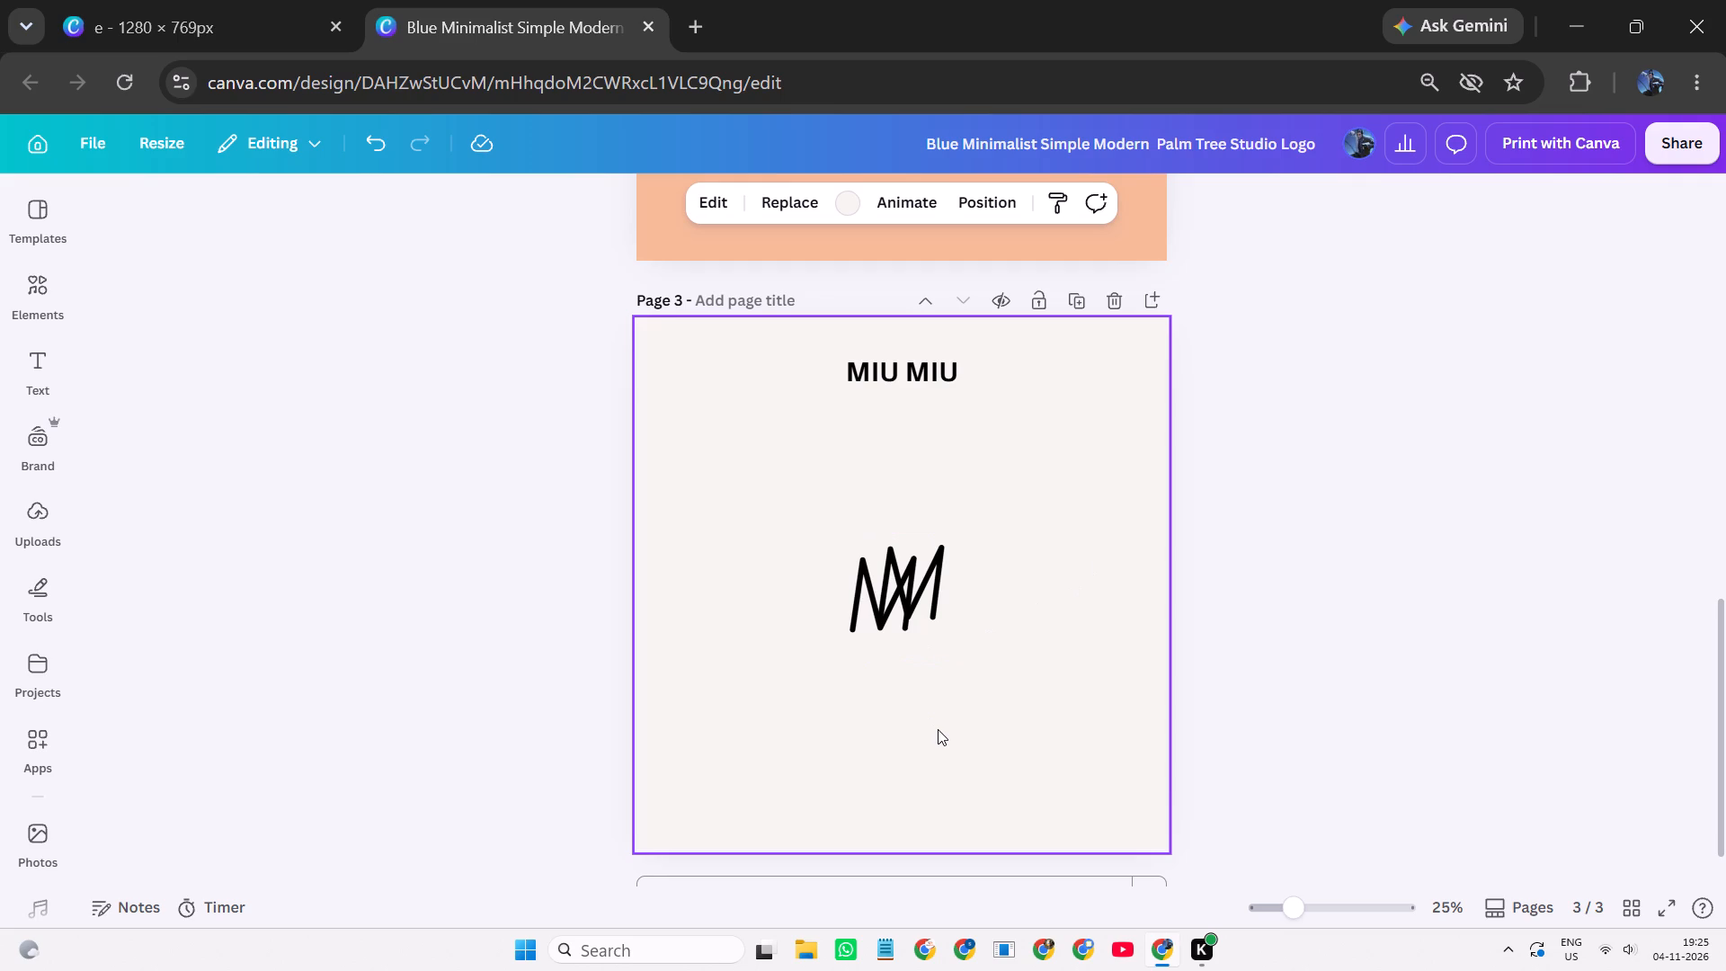
Duplicate the MIU MIU text on page 3, change the copy to U, and place it left of the overlapping Ms.
{"action": "left_click", "coordinate": [920, 366]}
{"action": "left_click", "coordinate": [908, 307]}
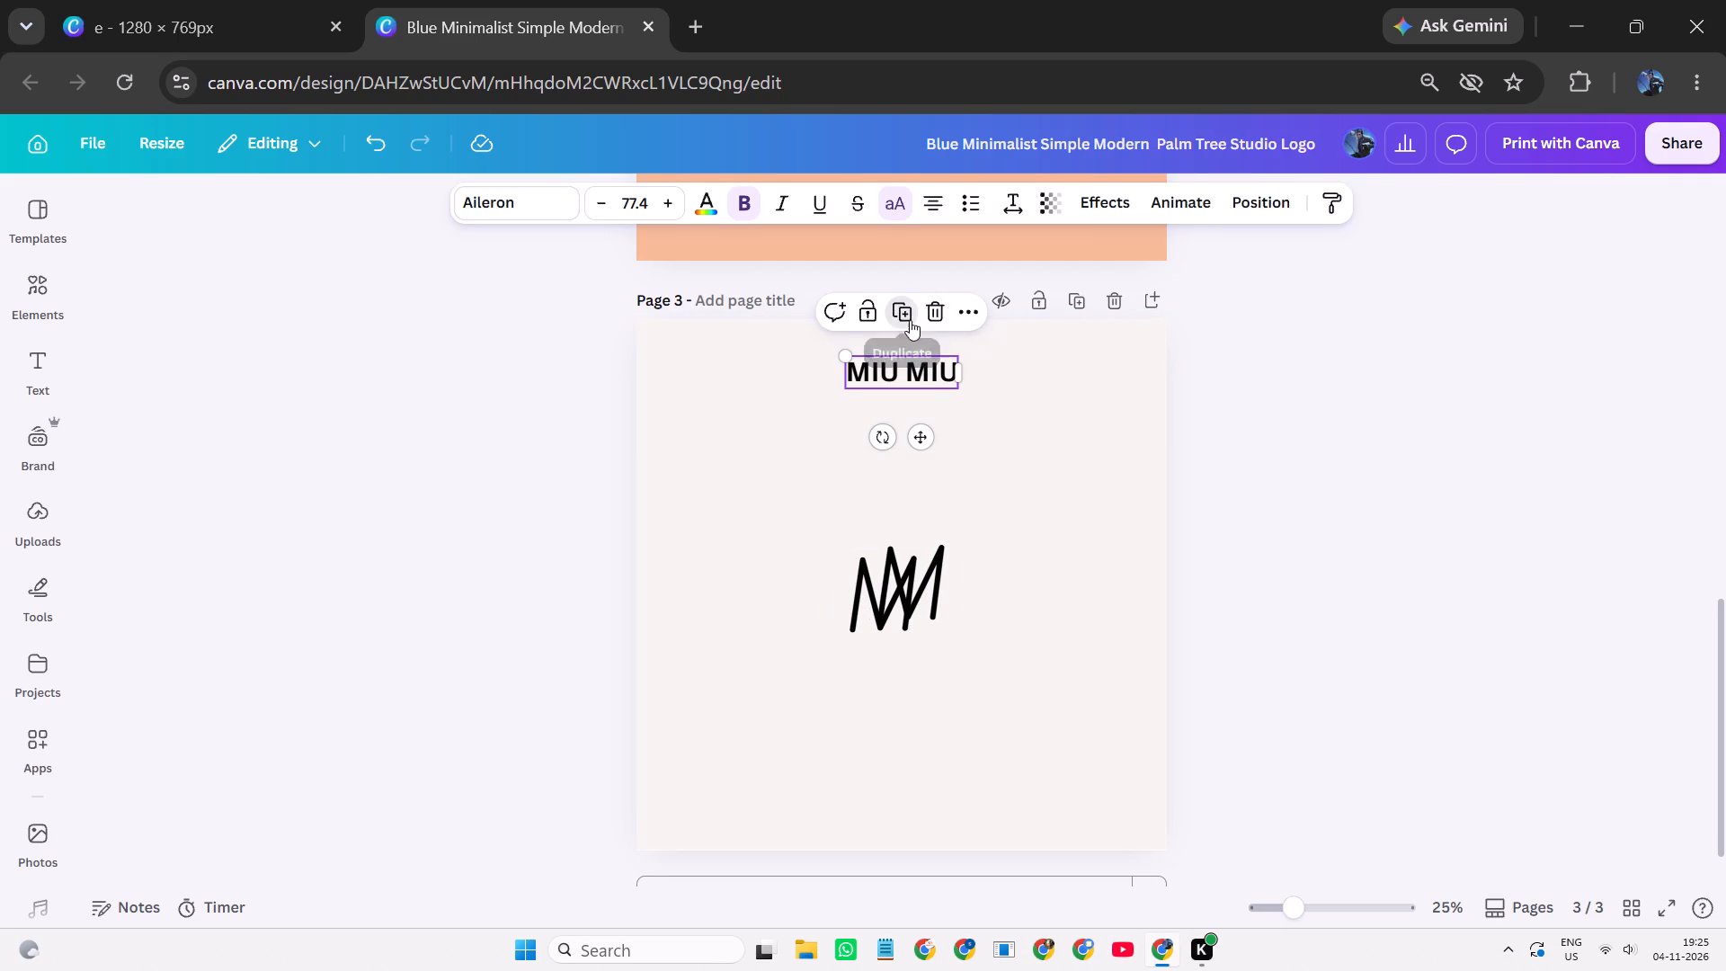
{"action": "left_click", "coordinate": [928, 352]}
{"action": "left_click_drag", "start_coordinate": [929, 365], "coordinate": [935, 423]}
{"action": "double_click", "coordinate": [935, 423]}
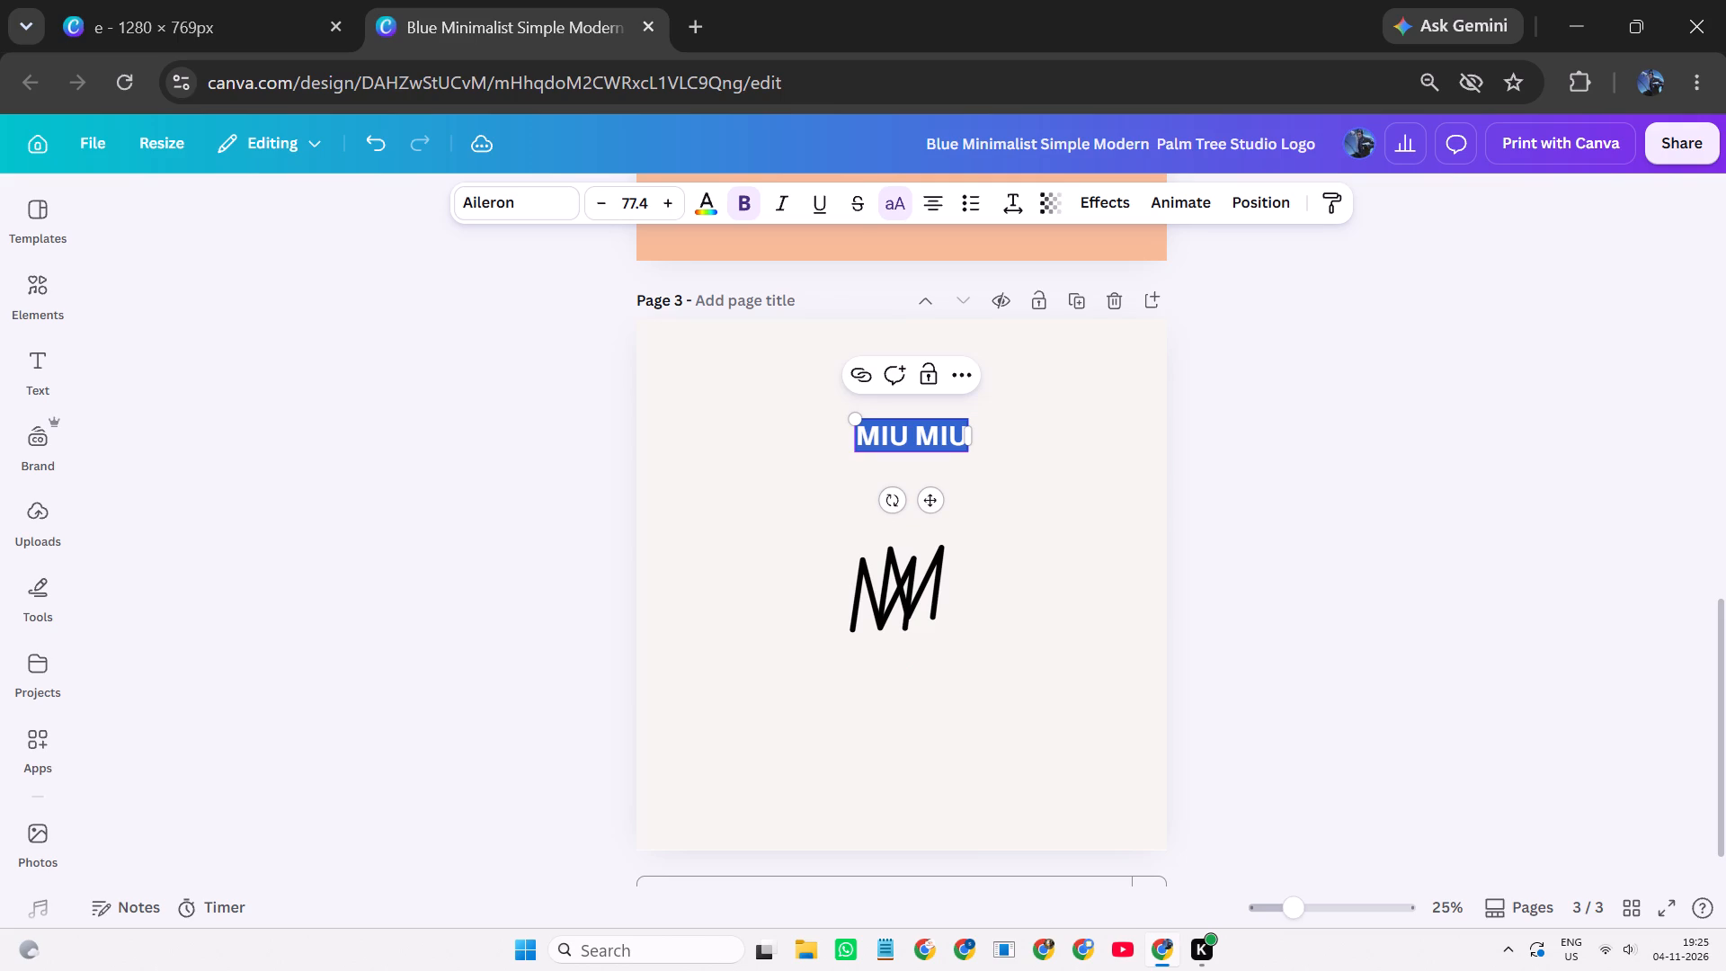
{"action": "key", "text": "u"}
{"action": "left_click", "coordinate": [959, 456]}
{"action": "left_click_drag", "start_coordinate": [903, 432], "coordinate": [860, 539]}
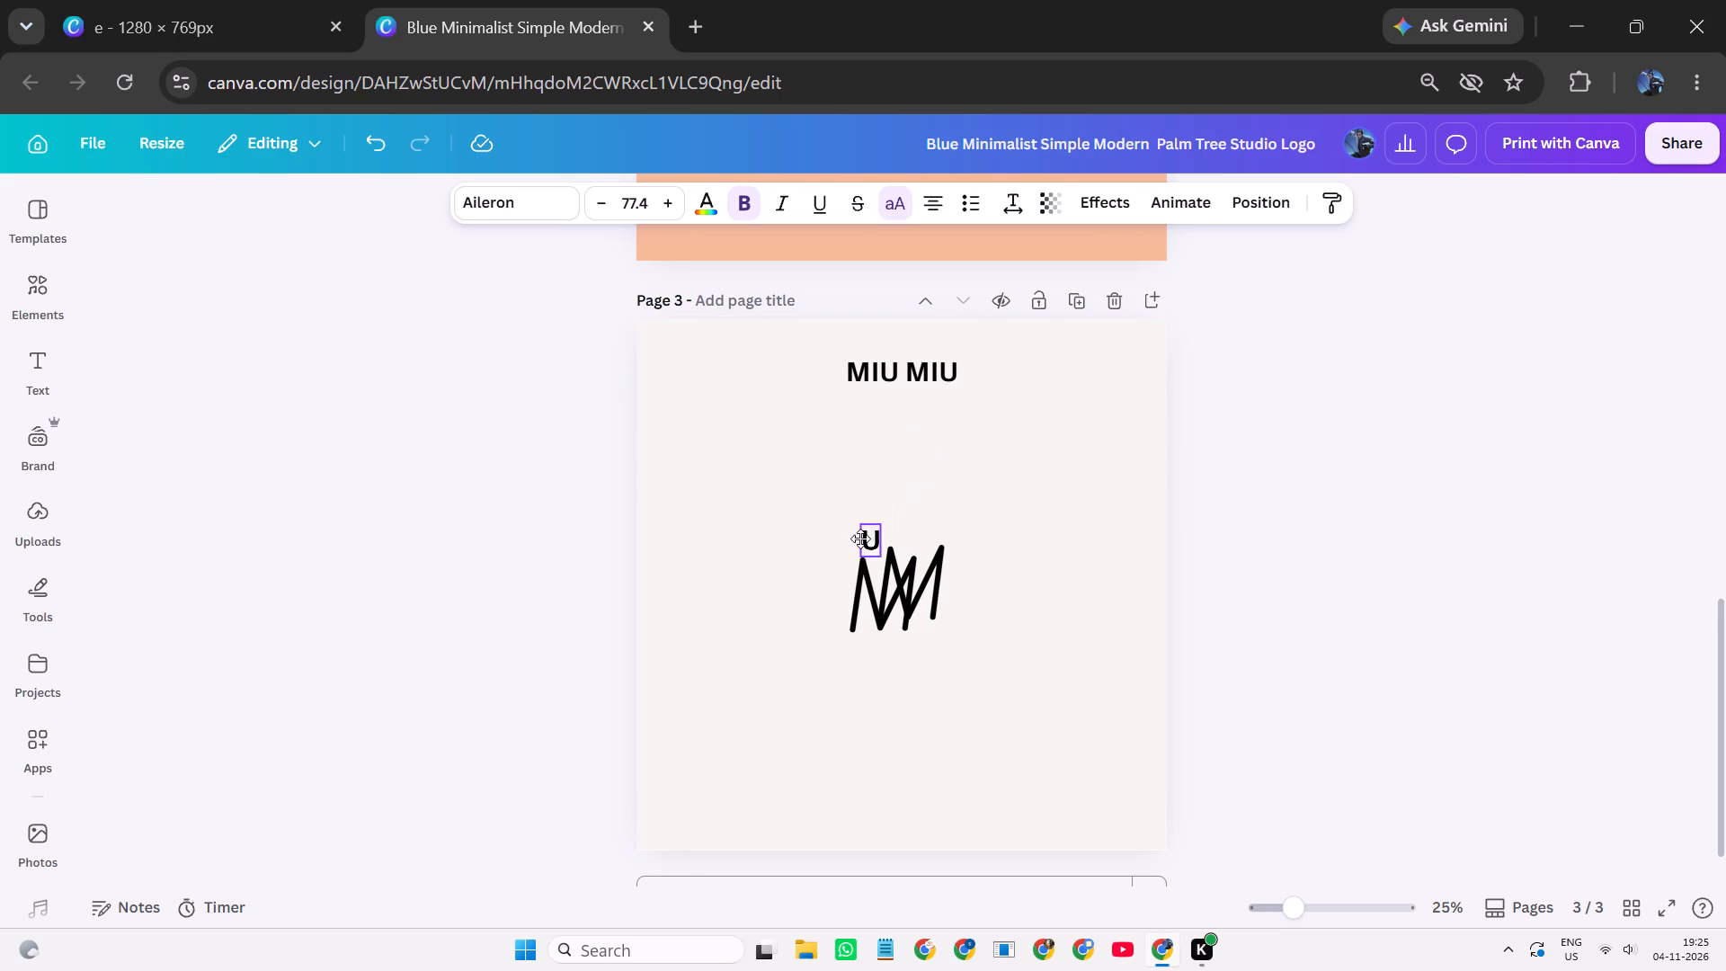
{"action": "left_click_drag", "start_coordinate": [860, 539], "coordinate": [775, 548]}
Set the U's font to Bodoni FLF.
{"action": "left_click", "coordinate": [512, 204]}
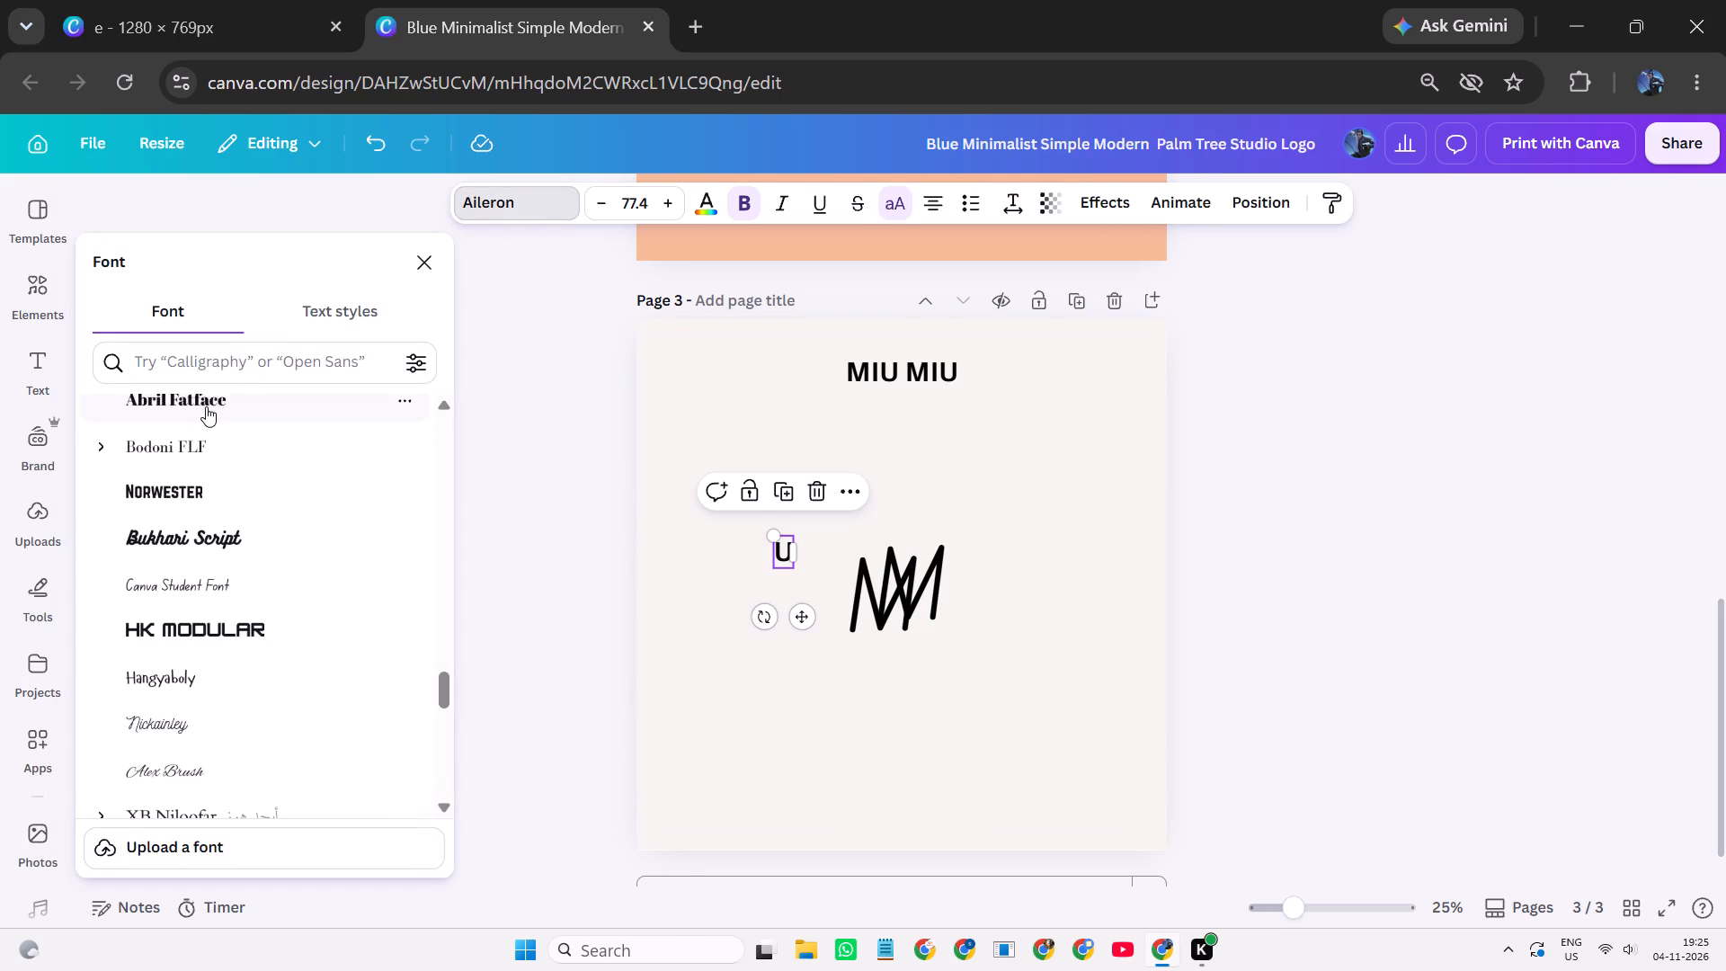
{"action": "left_click", "coordinate": [209, 446]}
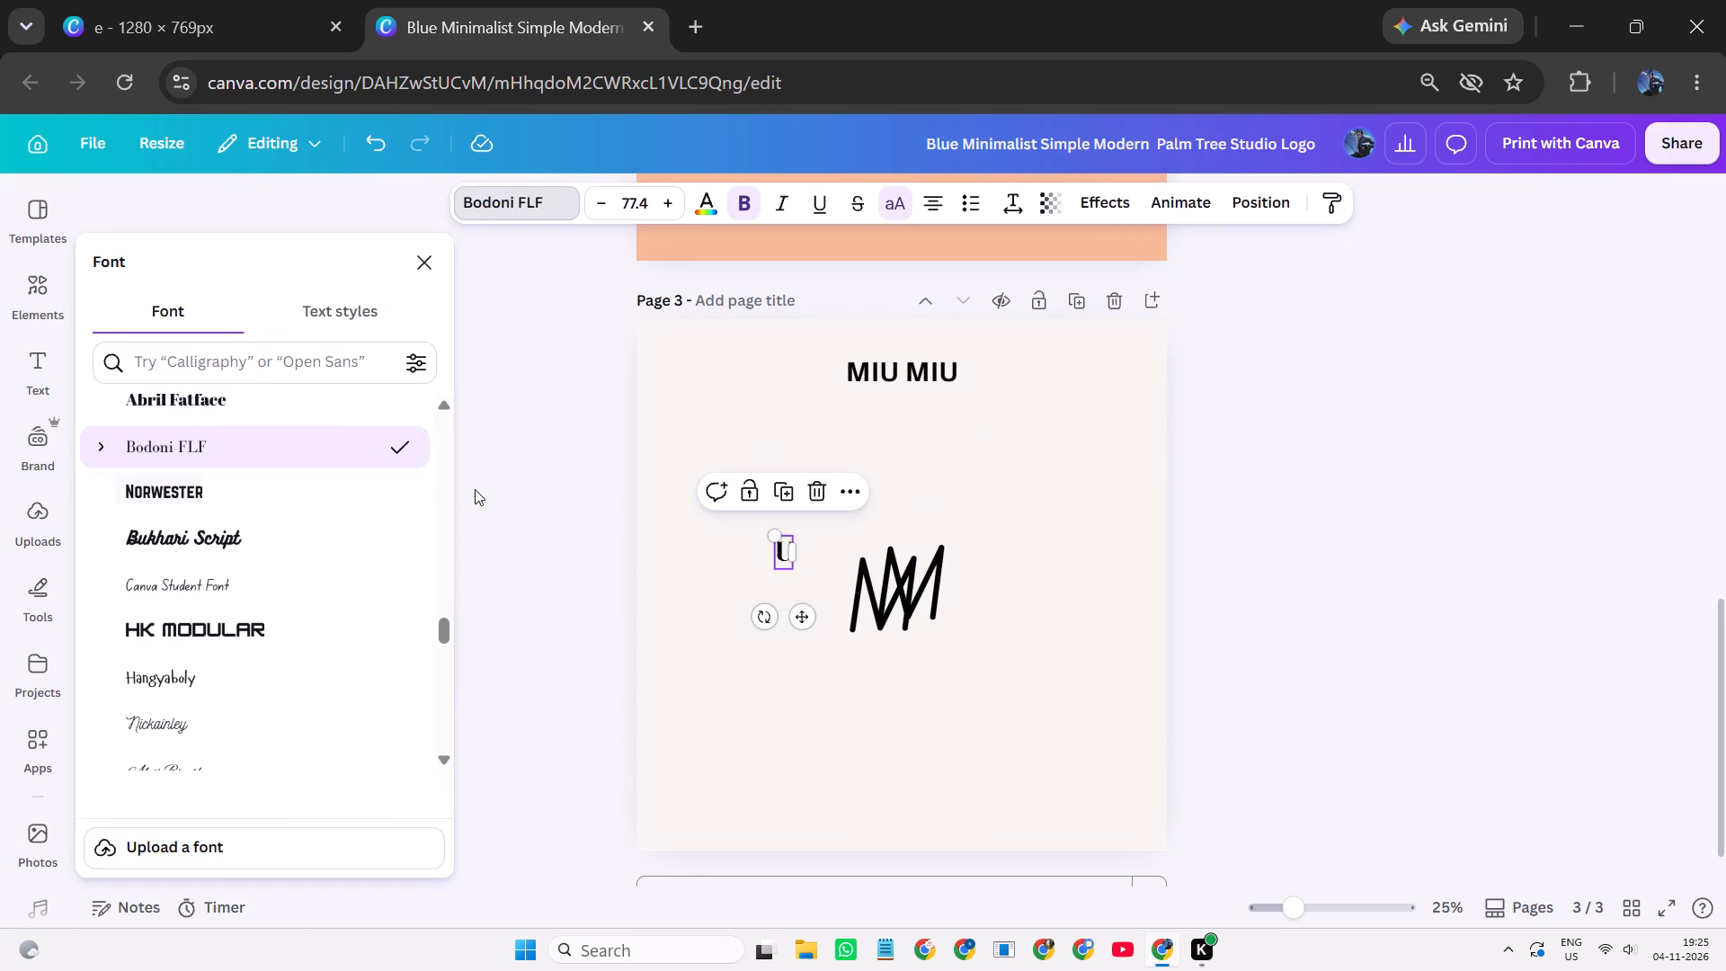
{"action": "double_click", "coordinate": [527, 520]}
{"action": "left_click", "coordinate": [762, 552]}
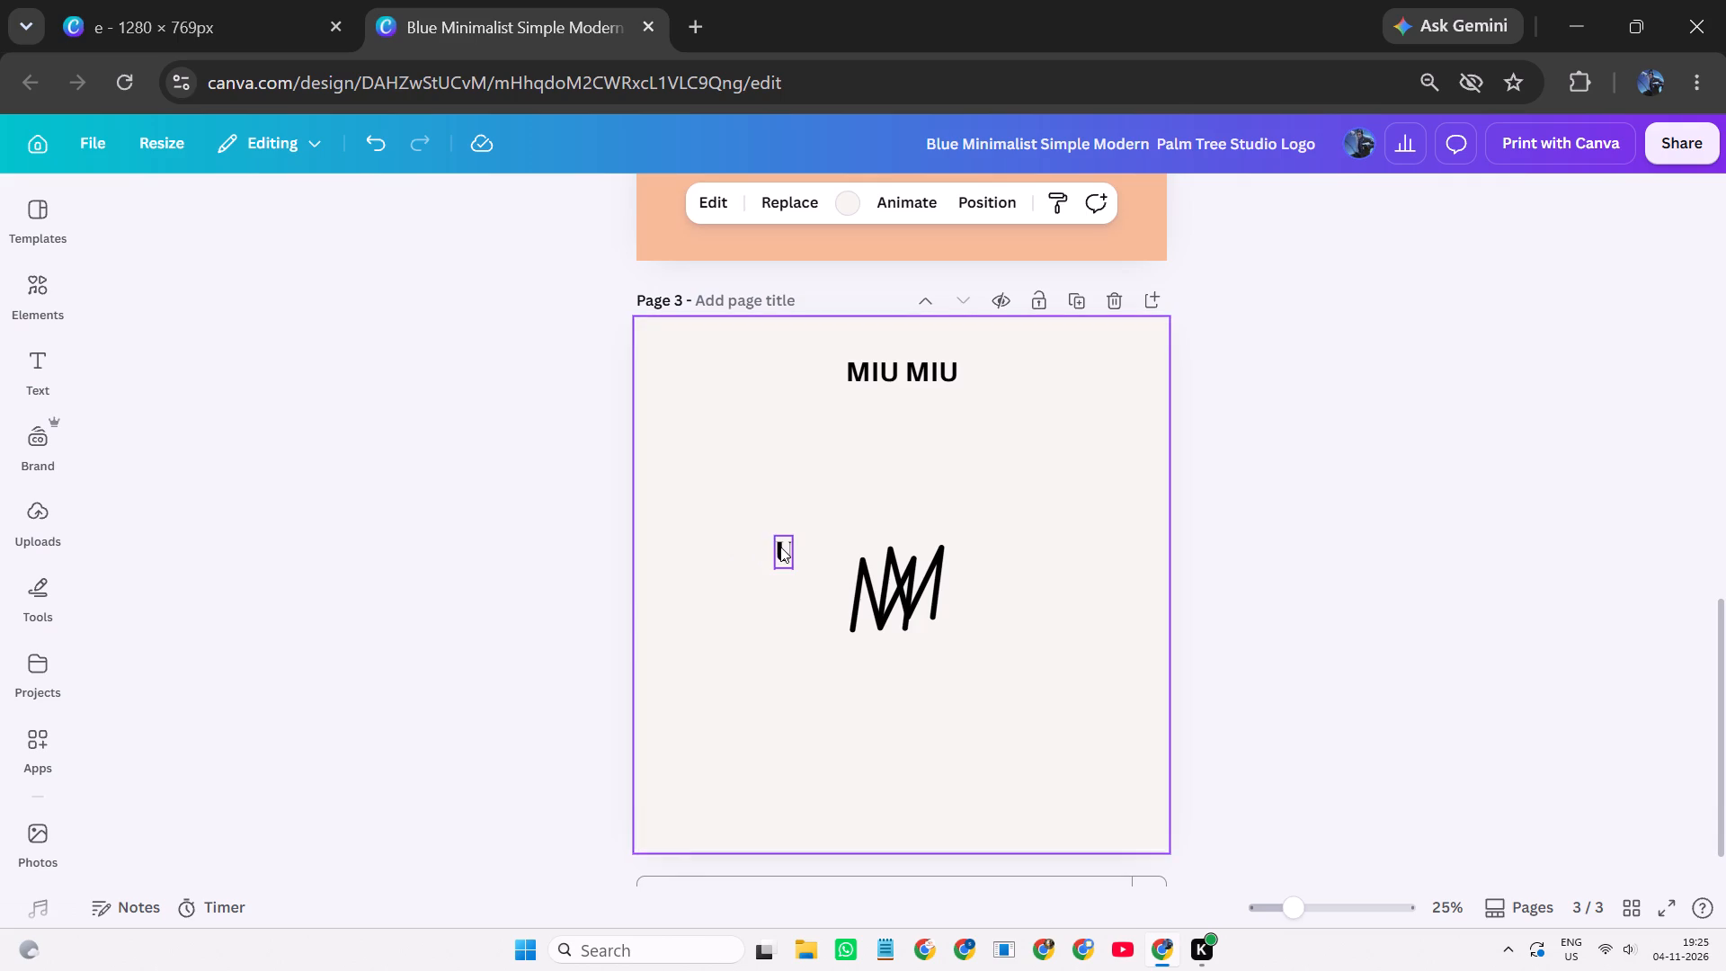
Enlarge the U to size 196 and place it against the left side of the overlapping Ms.
{"action": "left_click", "coordinate": [780, 547]}
{"action": "left_click", "coordinate": [773, 527]}
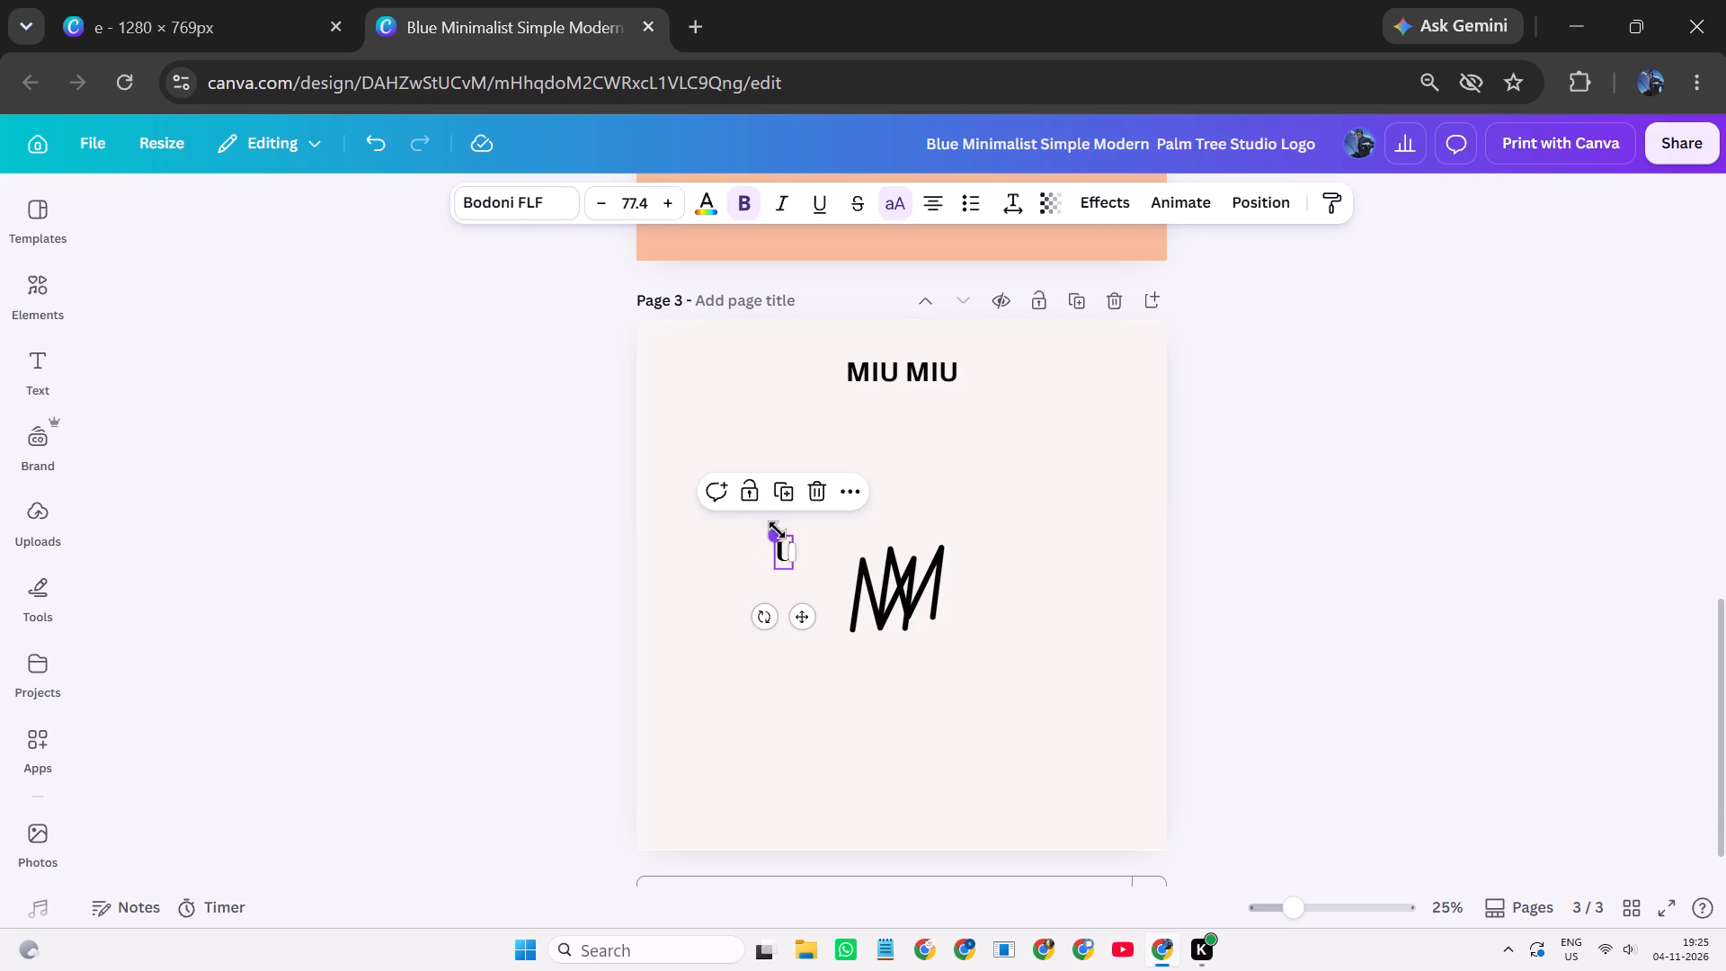
{"action": "left_click_drag", "start_coordinate": [777, 530], "coordinate": [728, 491]}
{"action": "left_click_drag", "start_coordinate": [783, 528], "coordinate": [853, 610]}
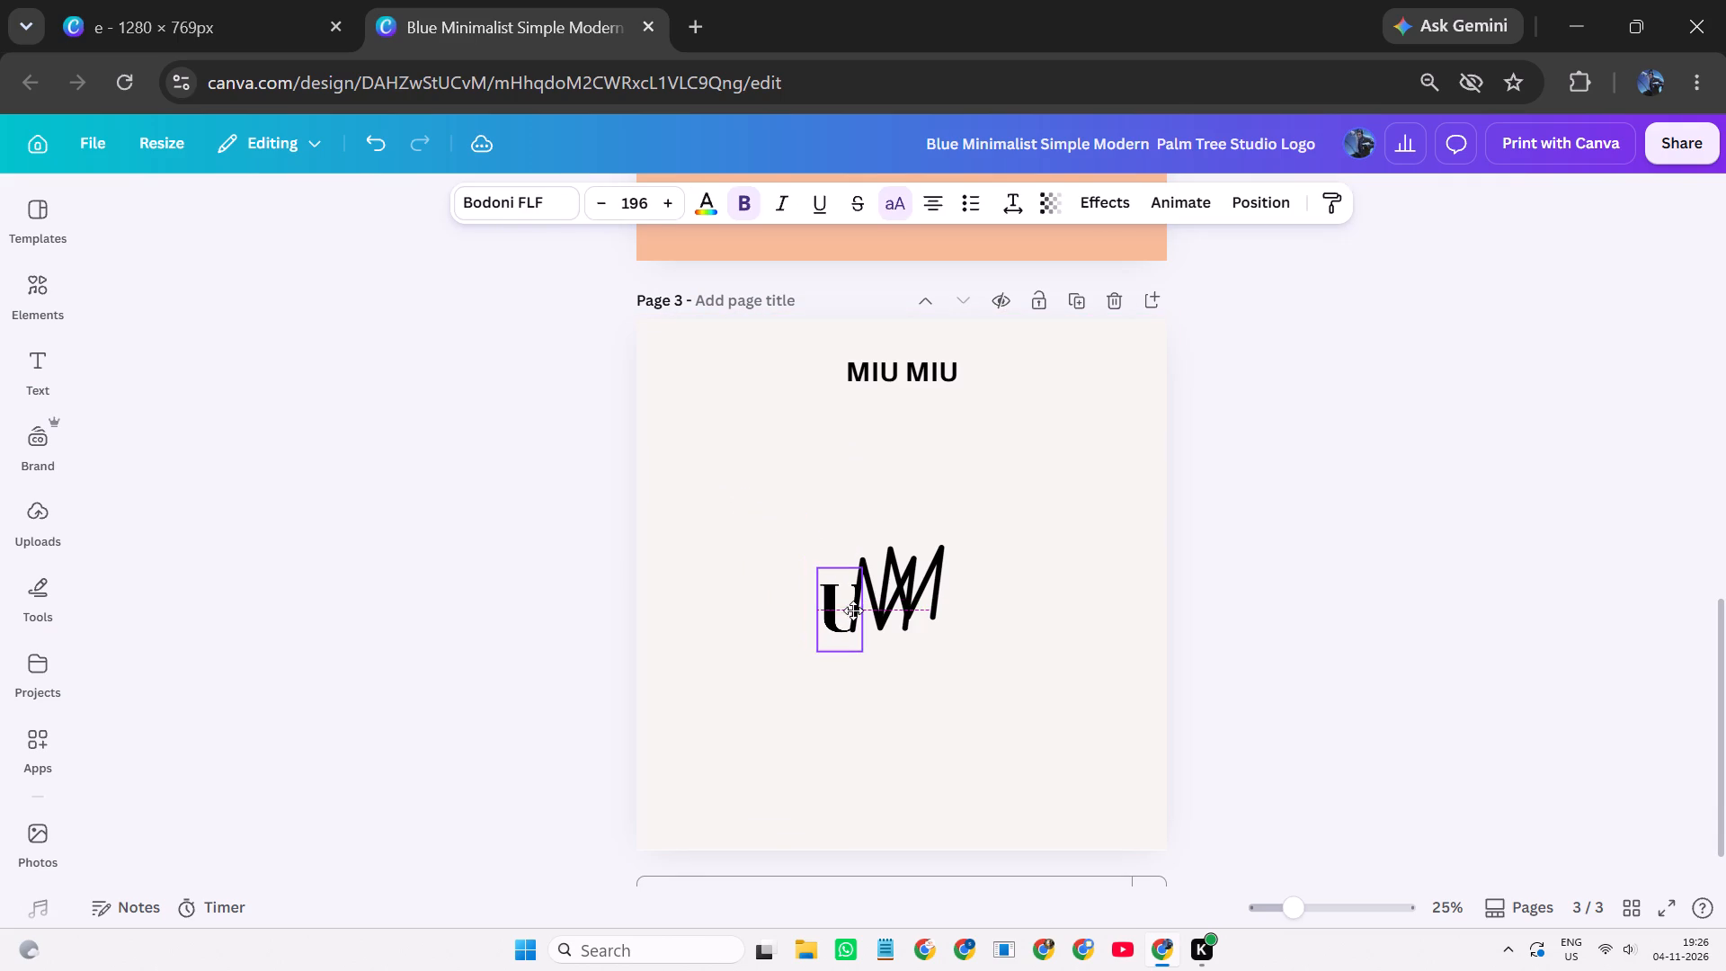
{"action": "left_click_drag", "start_coordinate": [853, 610], "coordinate": [858, 581]}
{"action": "left_click", "coordinate": [892, 673]}
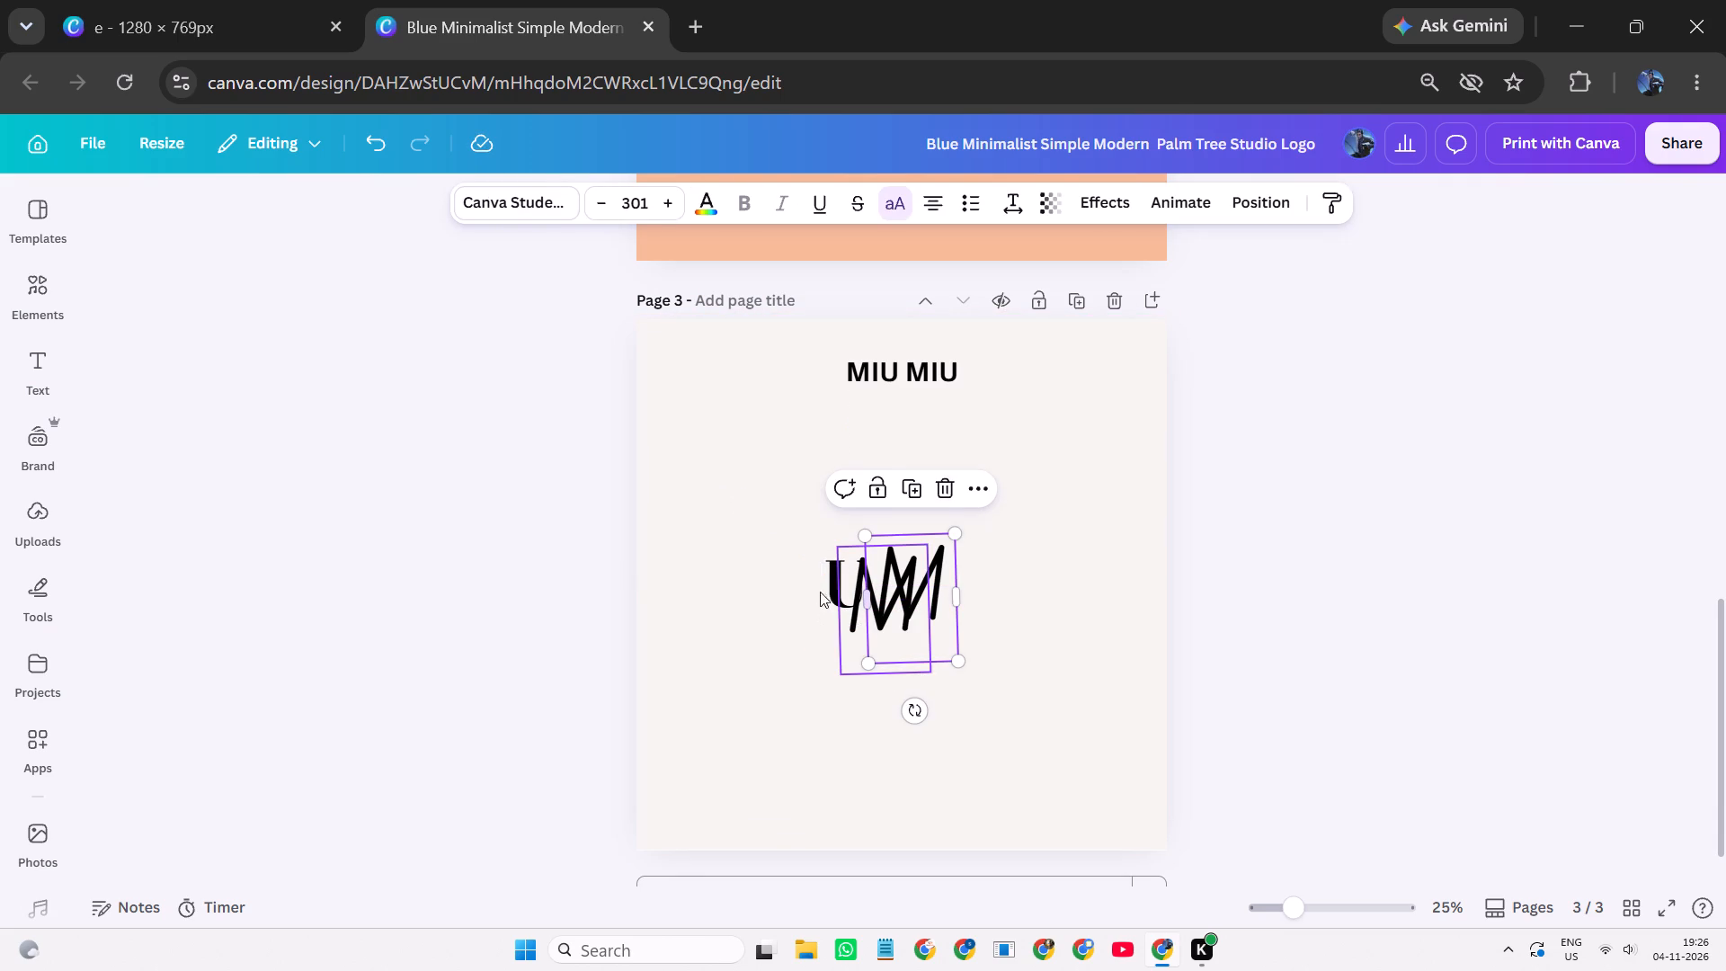
Duplicate the U and rotate the copy upside down below the monogram.
{"action": "left_click", "coordinate": [828, 576]}
{"action": "left_click", "coordinate": [848, 494]}
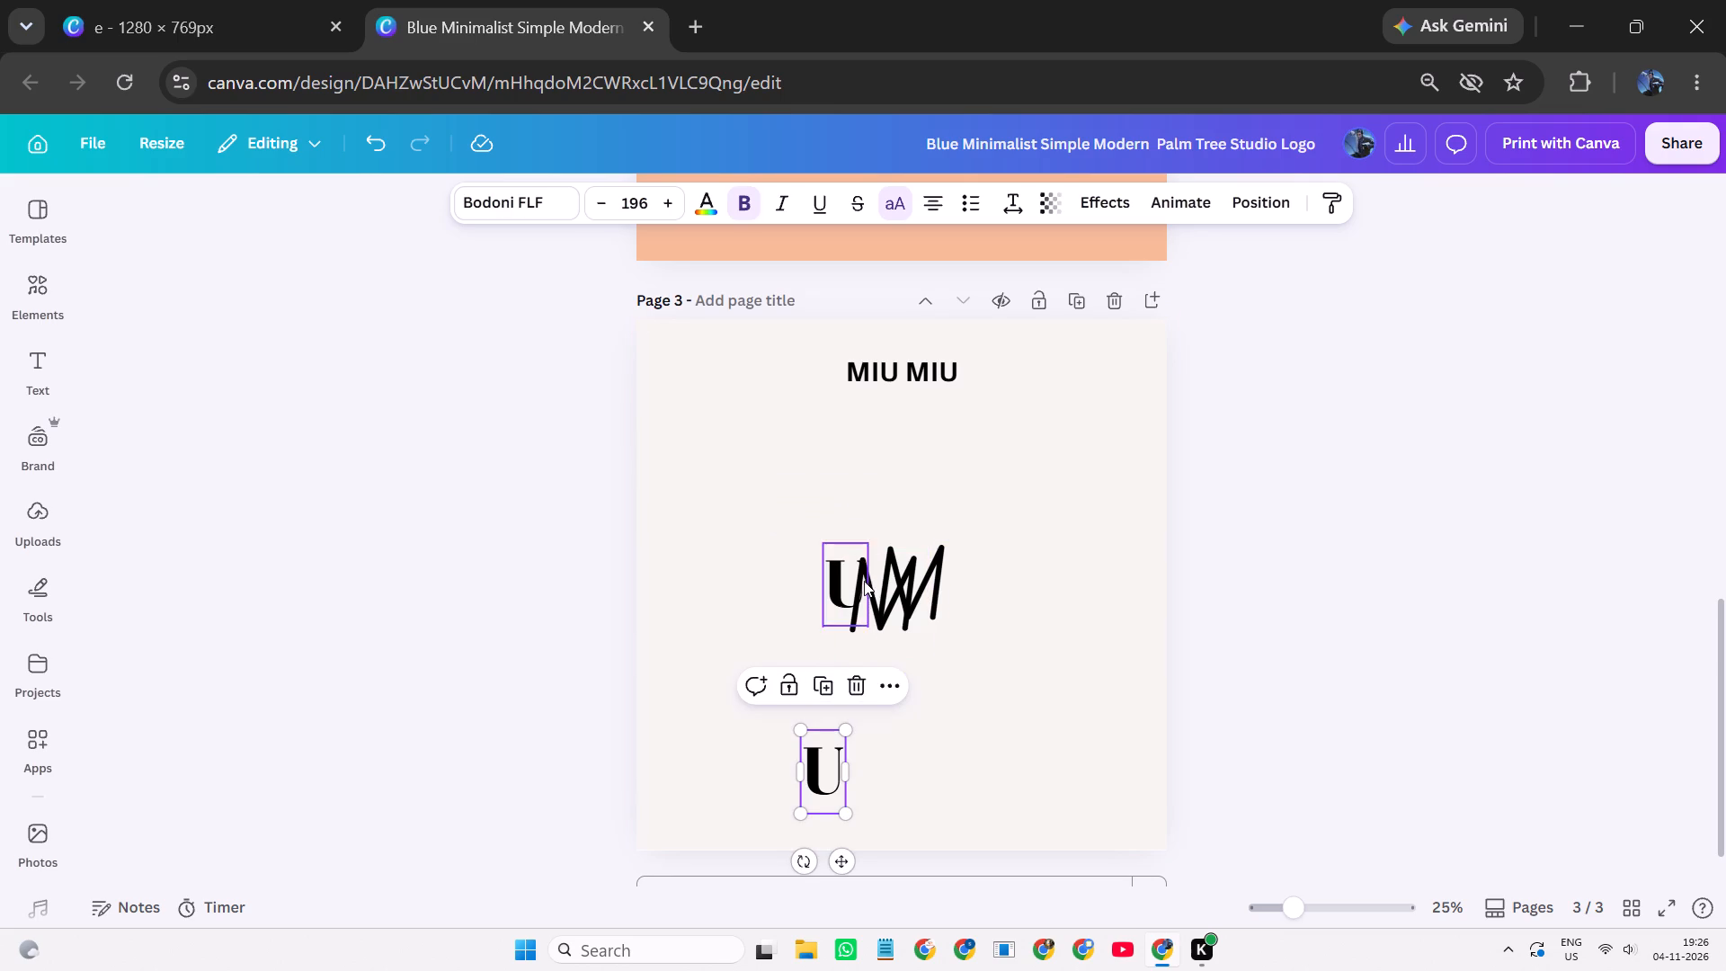
{"action": "left_click_drag", "start_coordinate": [806, 853], "coordinate": [908, 694]}
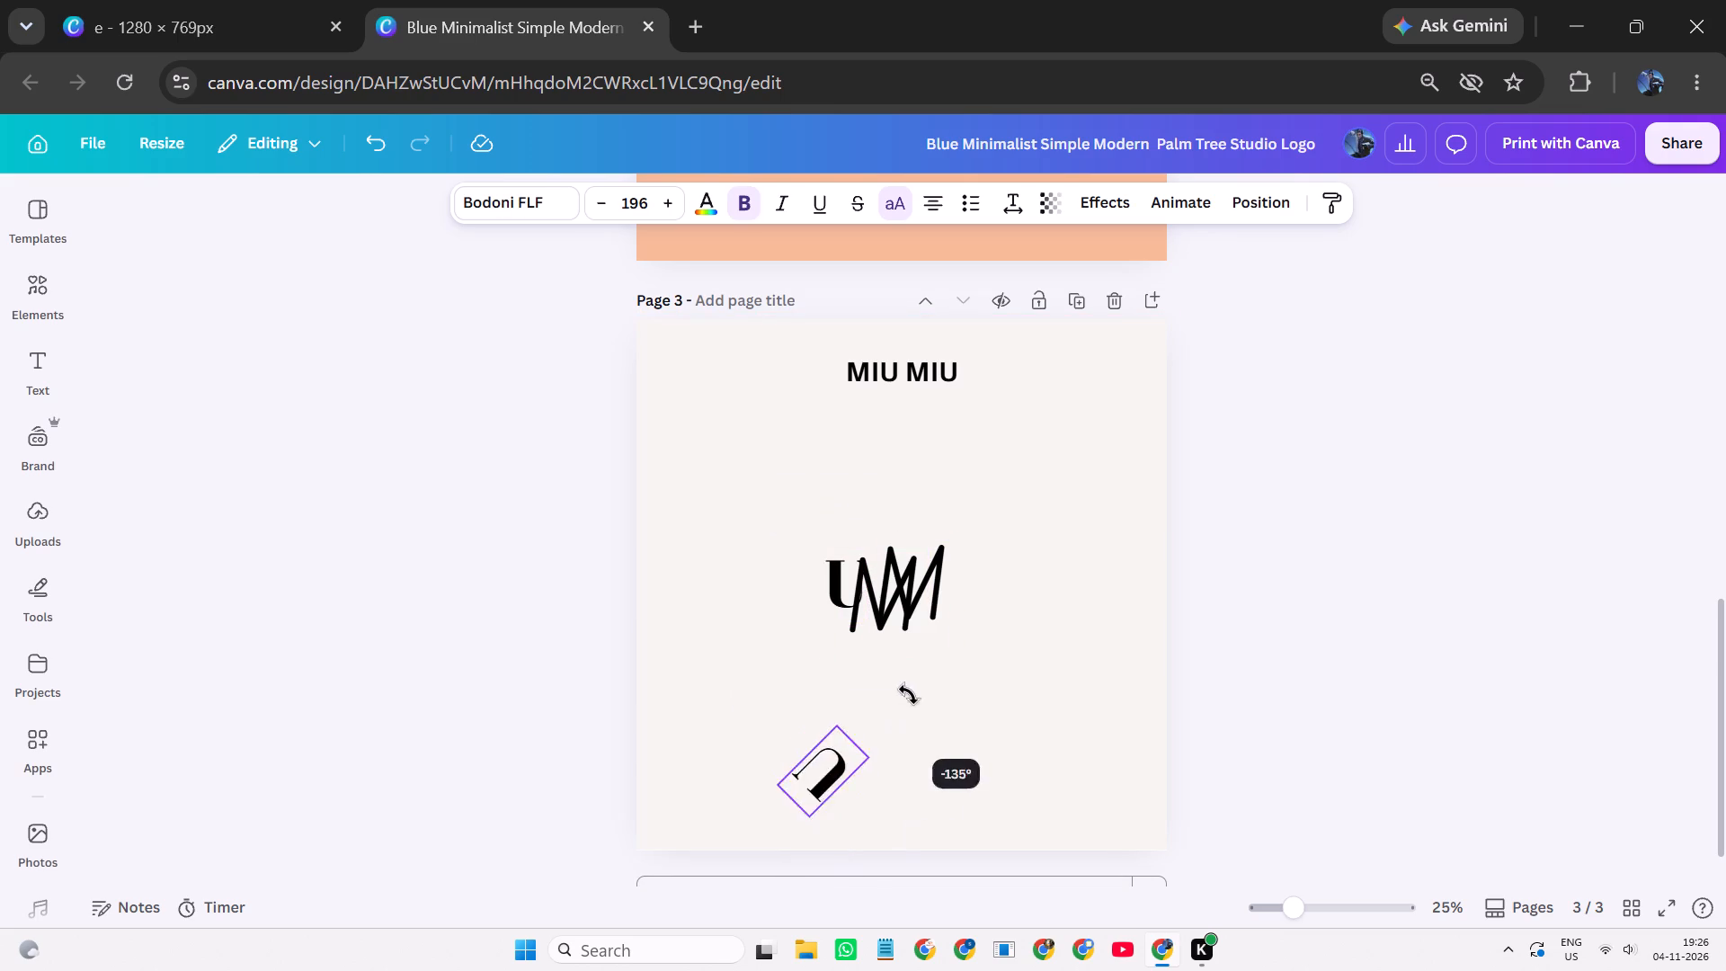
{"action": "left_click_drag", "start_coordinate": [908, 694], "coordinate": [836, 677]}
{"action": "left_click_drag", "start_coordinate": [837, 677], "coordinate": [846, 685]}
{"action": "left_click", "coordinate": [752, 789]}
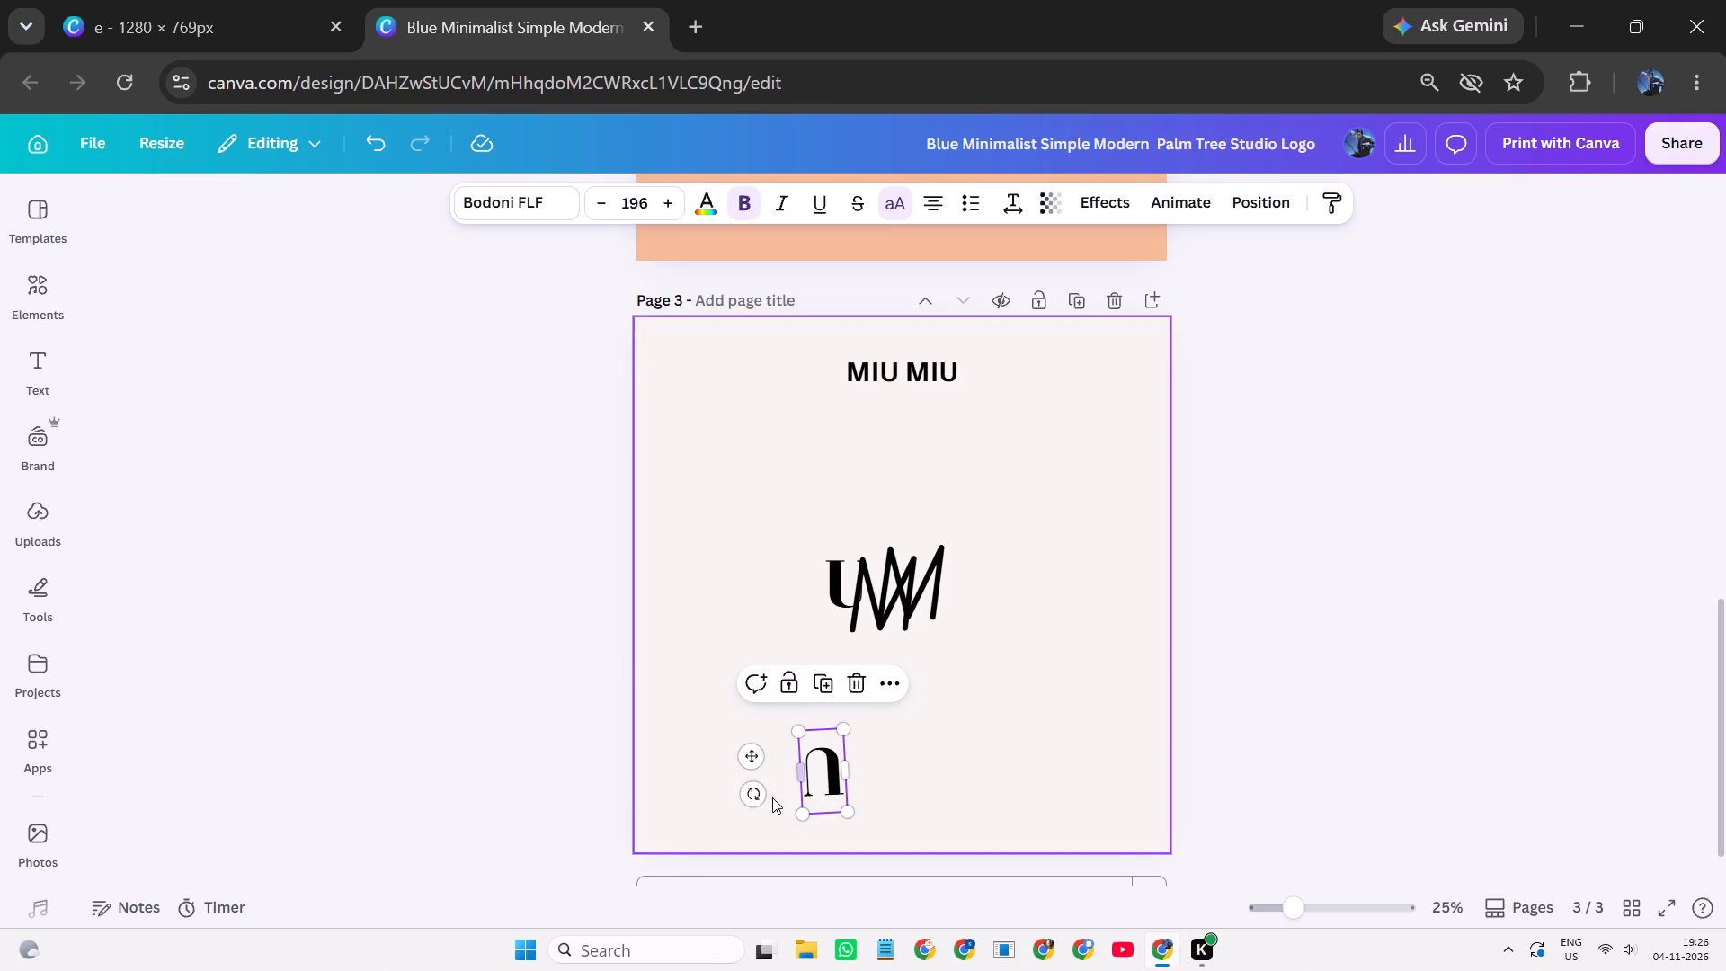
{"action": "left_click_drag", "start_coordinate": [757, 797], "coordinate": [748, 791]}
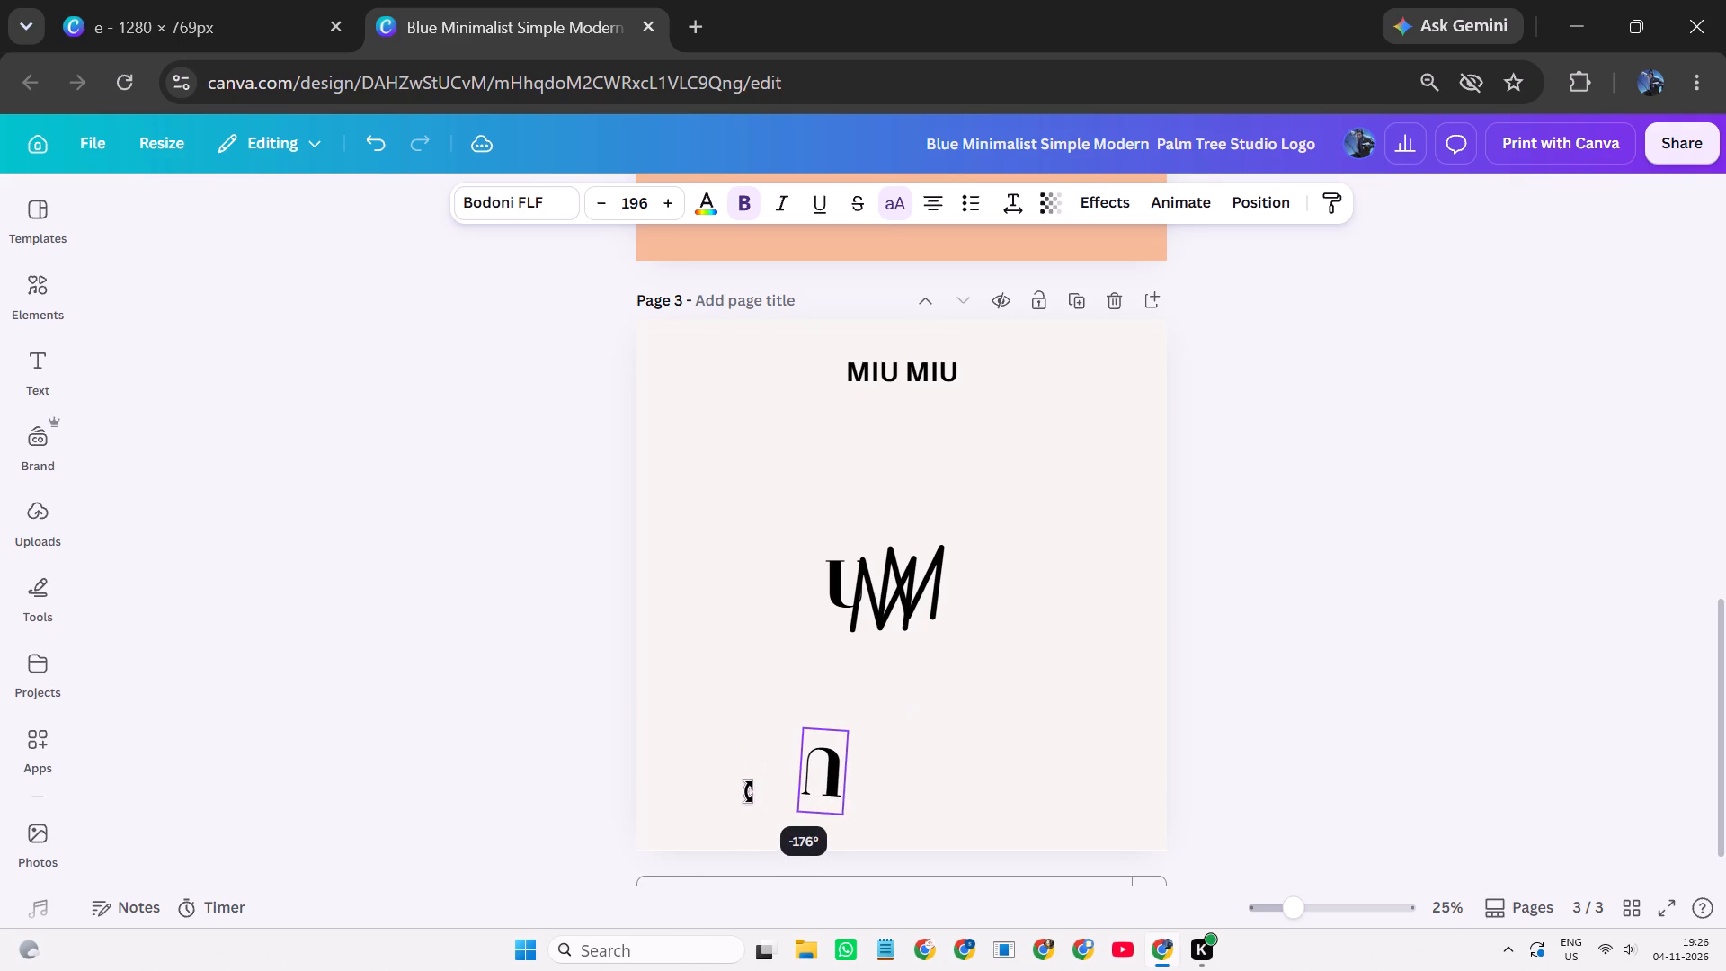
{"action": "left_click_drag", "start_coordinate": [748, 791], "coordinate": [748, 794]}
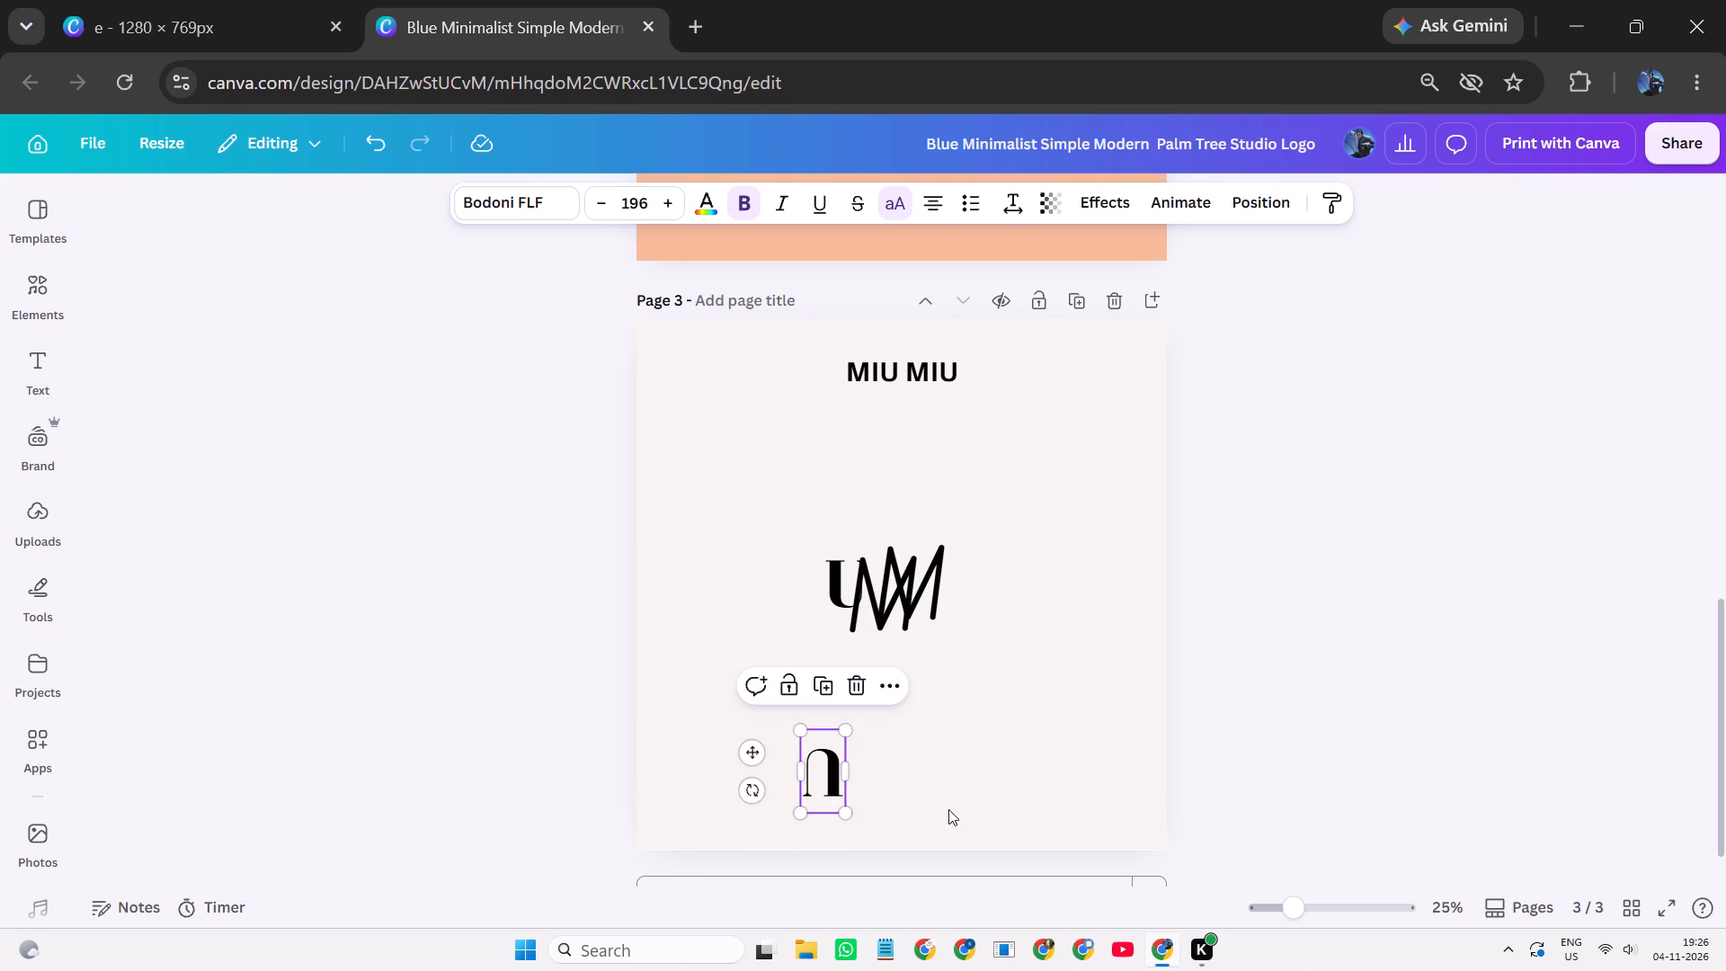
{"action": "left_click", "coordinate": [948, 809]}
Move the inverted U up the page to the clear area above the upright U.
{"action": "left_click_drag", "start_coordinate": [824, 797], "coordinate": [838, 598]}
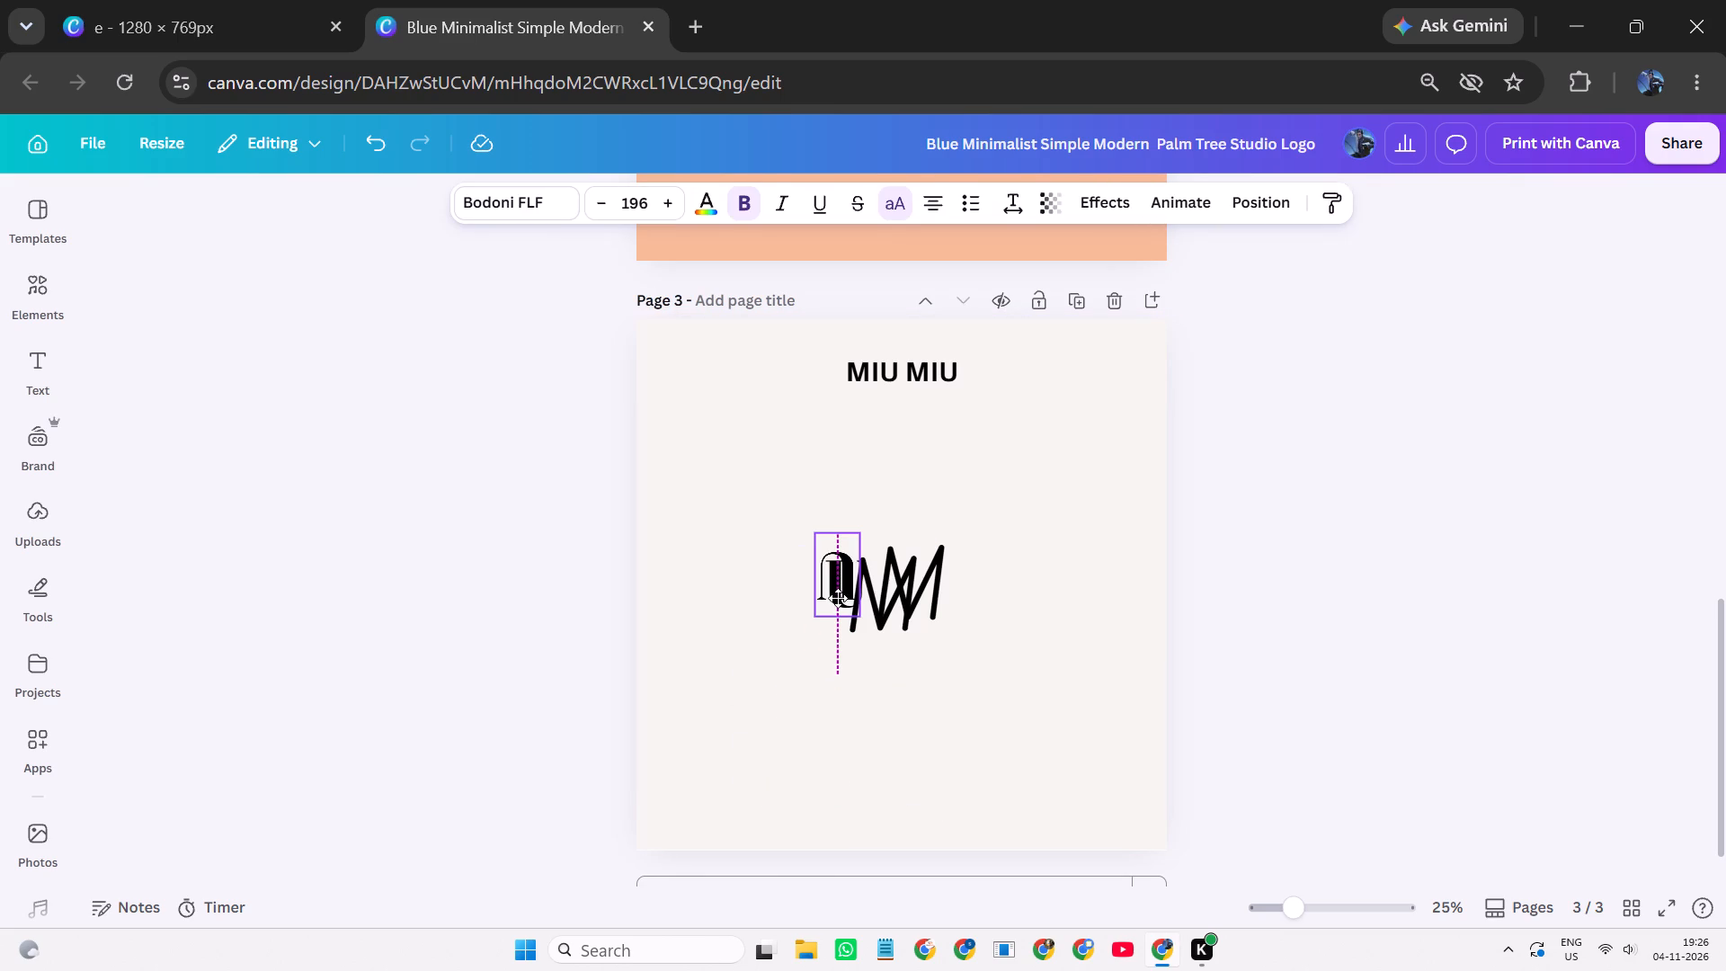
{"action": "left_click_drag", "start_coordinate": [838, 598], "coordinate": [853, 566]}
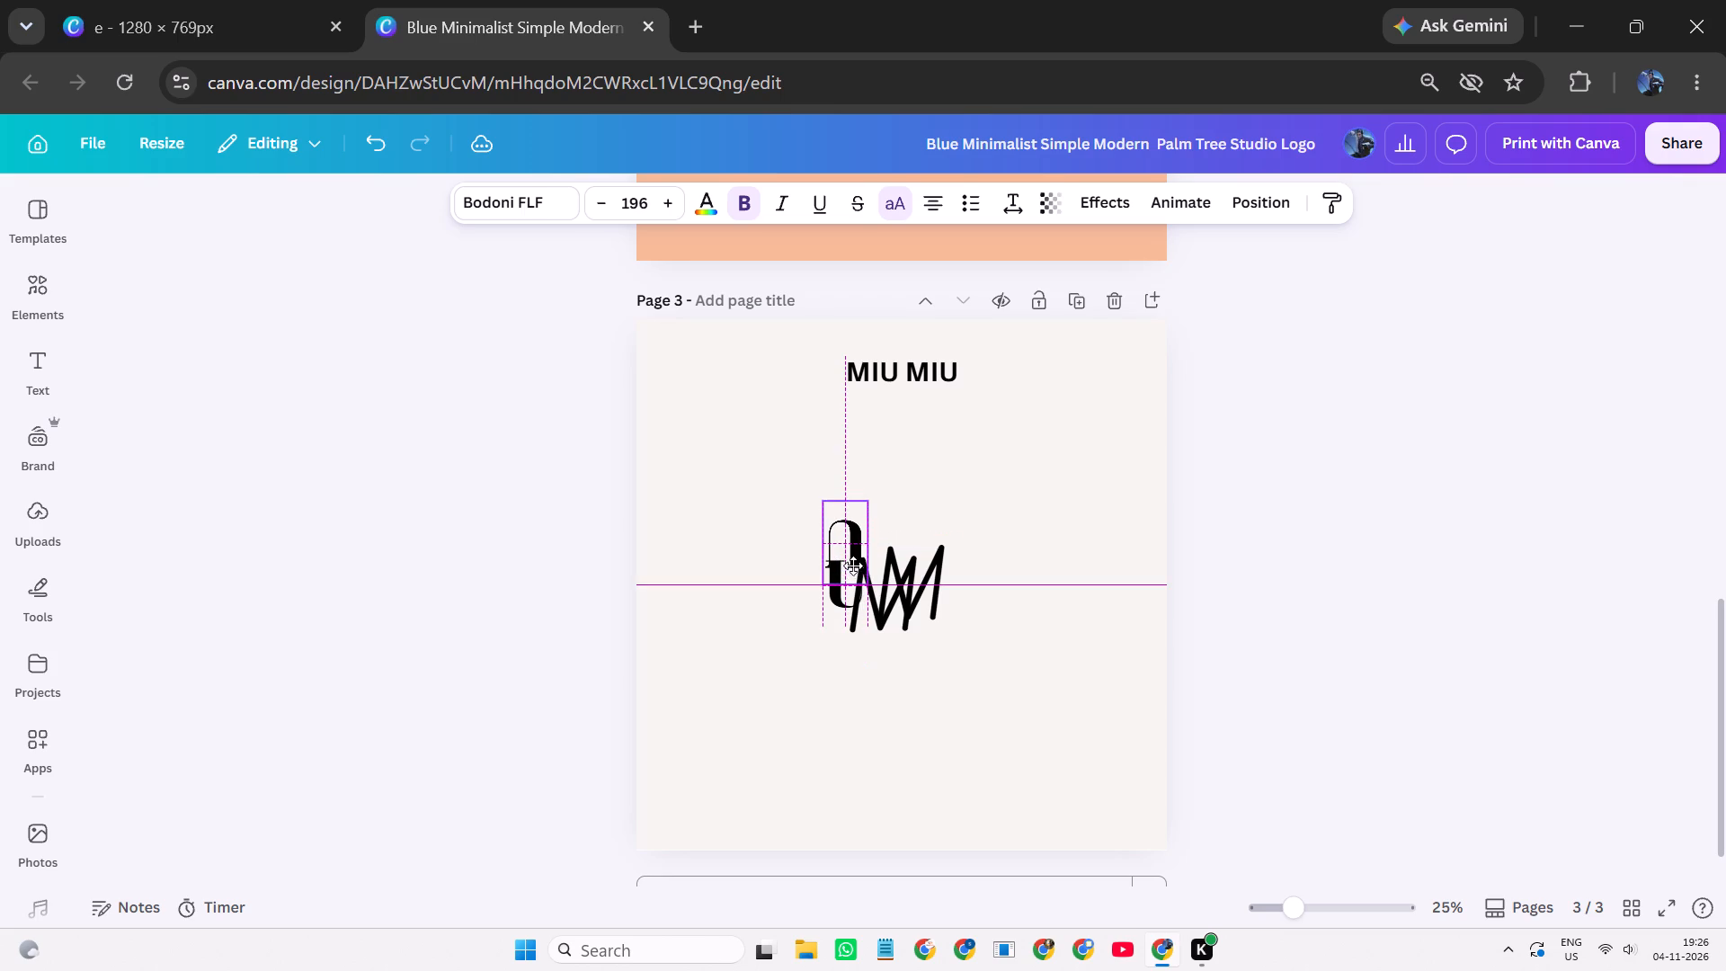
{"action": "left_click_drag", "start_coordinate": [853, 566], "coordinate": [856, 561]}
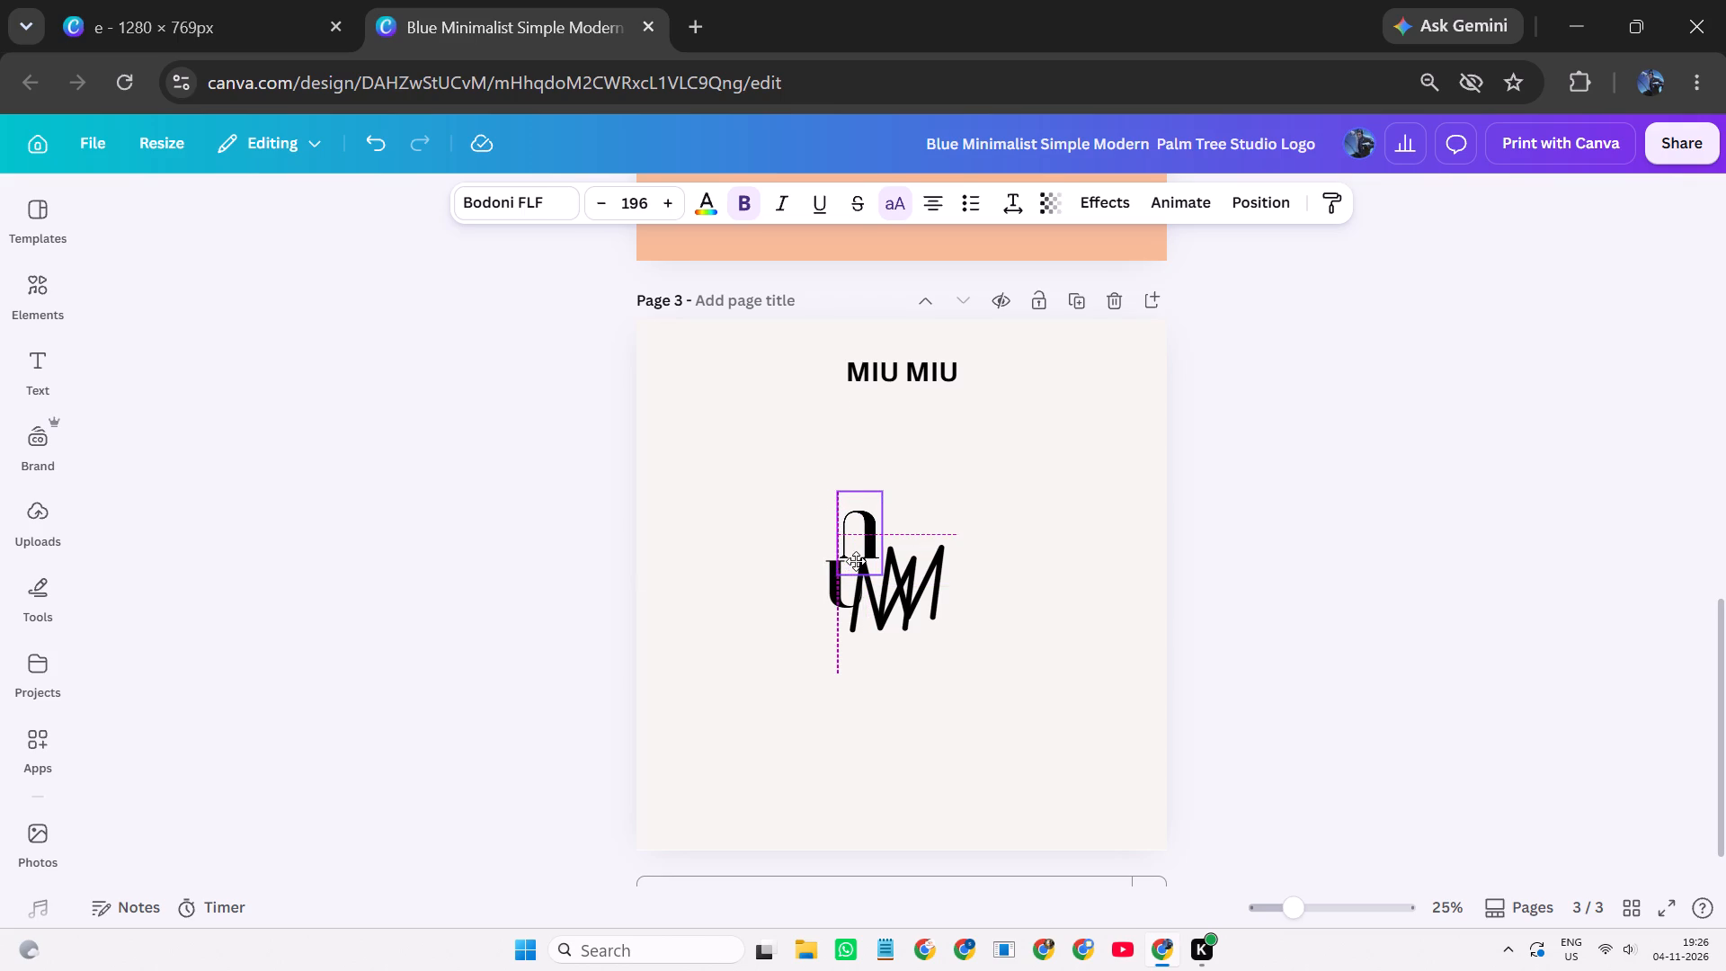
{"action": "left_click_drag", "start_coordinate": [856, 561], "coordinate": [856, 557]}
{"action": "left_click_drag", "start_coordinate": [856, 557], "coordinate": [835, 484]}
Lower the inverted U onto the upright U, offset slightly to the right, so the serifs of both letters meet.
{"action": "scroll", "coordinate": [1296, 678], "scroll_direction": "up", "scroll_amount": 3, "text": "ctrl"}
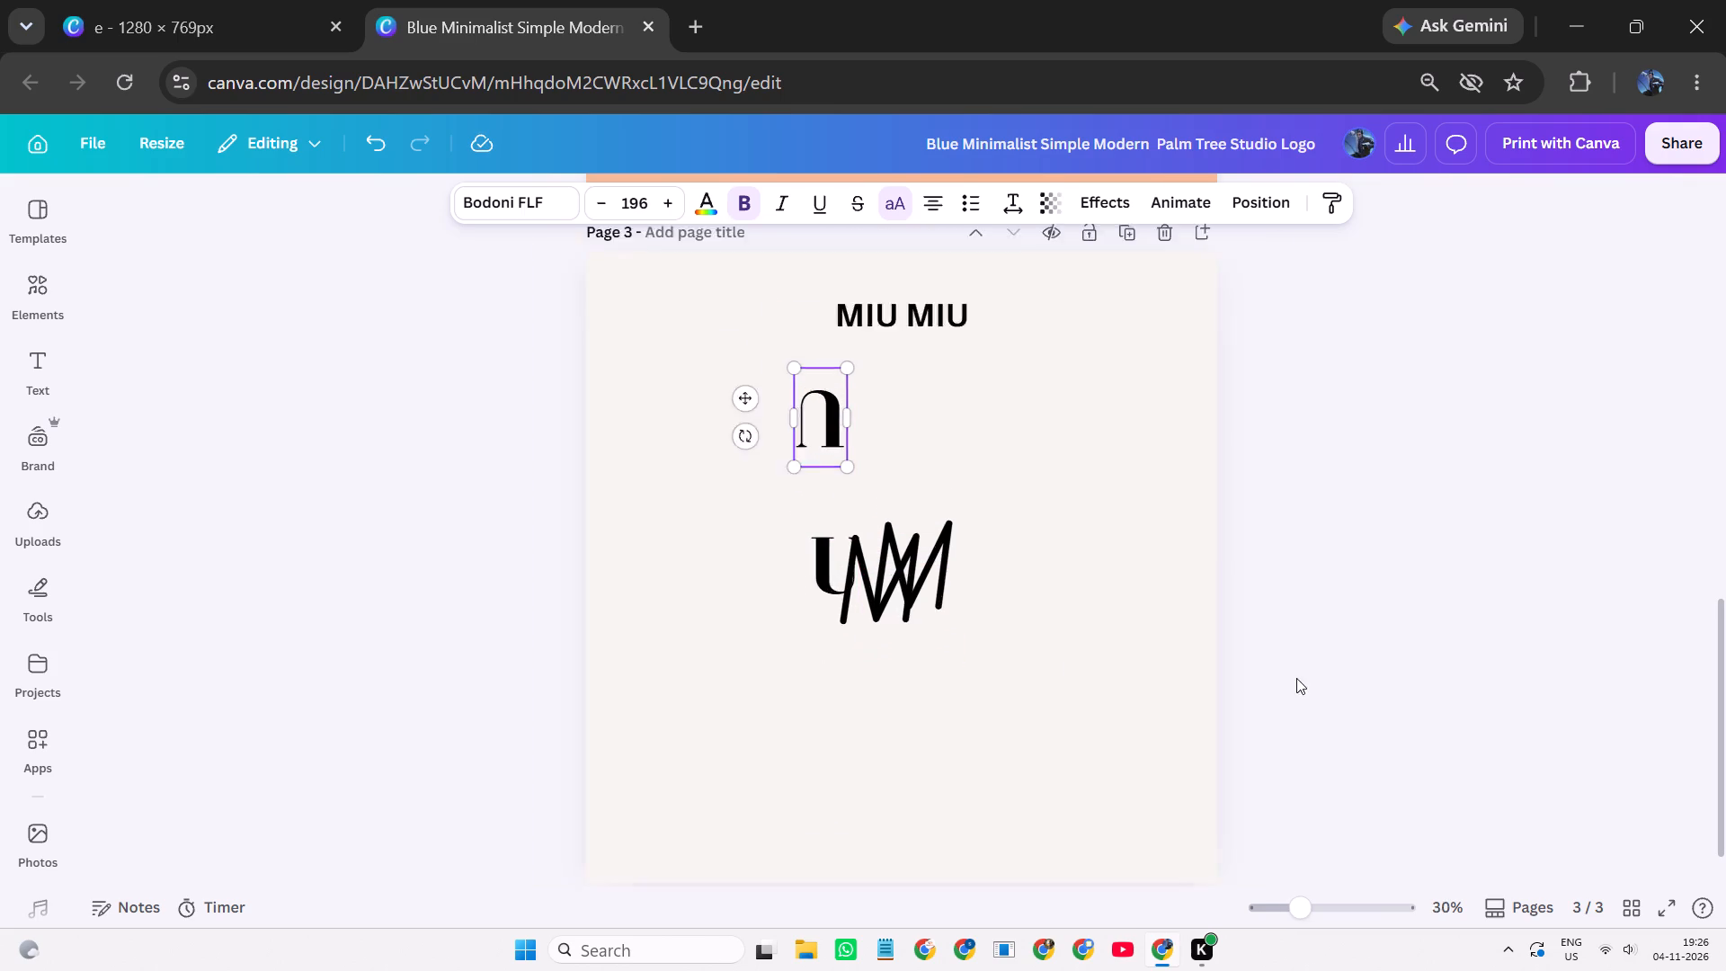
{"action": "scroll", "coordinate": [1296, 678], "scroll_direction": "up", "scroll_amount": 8, "text": "ctrl"}
{"action": "scroll", "coordinate": [1296, 670], "scroll_direction": "up", "scroll_amount": 2}
{"action": "scroll", "coordinate": [1288, 683], "scroll_direction": "down", "scroll_amount": 8}
{"action": "scroll", "coordinate": [859, 604], "scroll_direction": "up", "scroll_amount": 4, "text": "ctrl"}
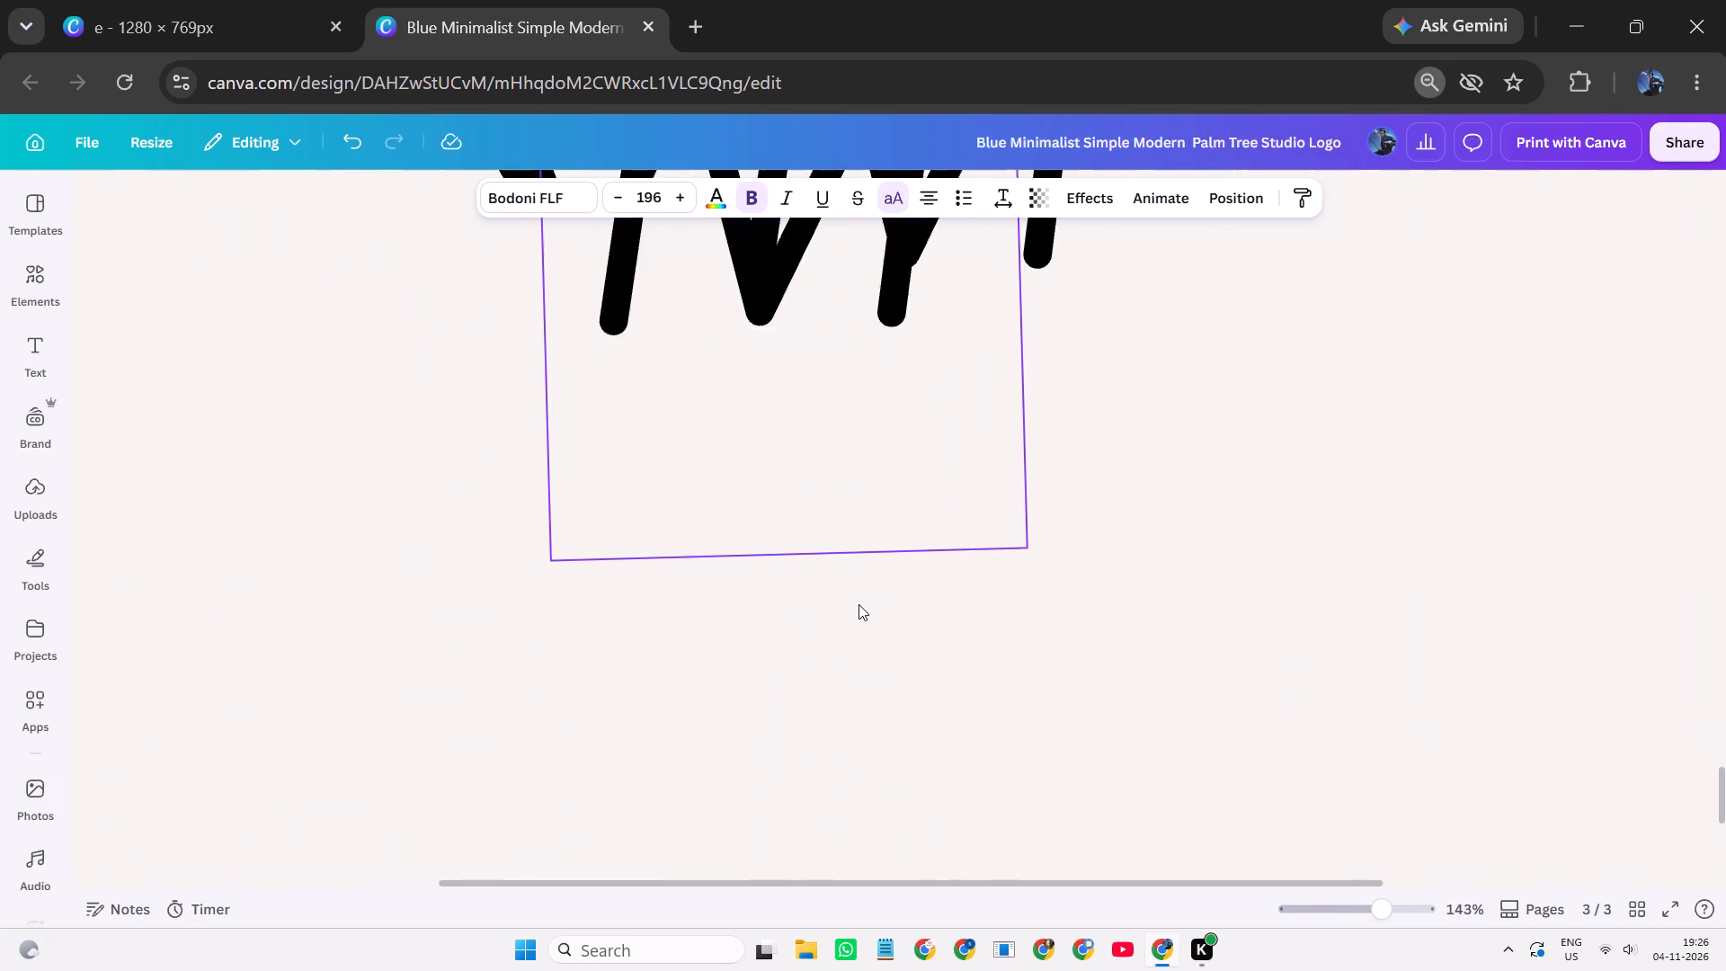
{"action": "scroll", "coordinate": [859, 604], "scroll_direction": "up", "scroll_amount": 1, "text": "ctrl"}
{"action": "scroll", "coordinate": [859, 604], "scroll_direction": "up", "scroll_amount": 5}
{"action": "scroll", "coordinate": [858, 604], "scroll_direction": "down", "scroll_amount": 3}
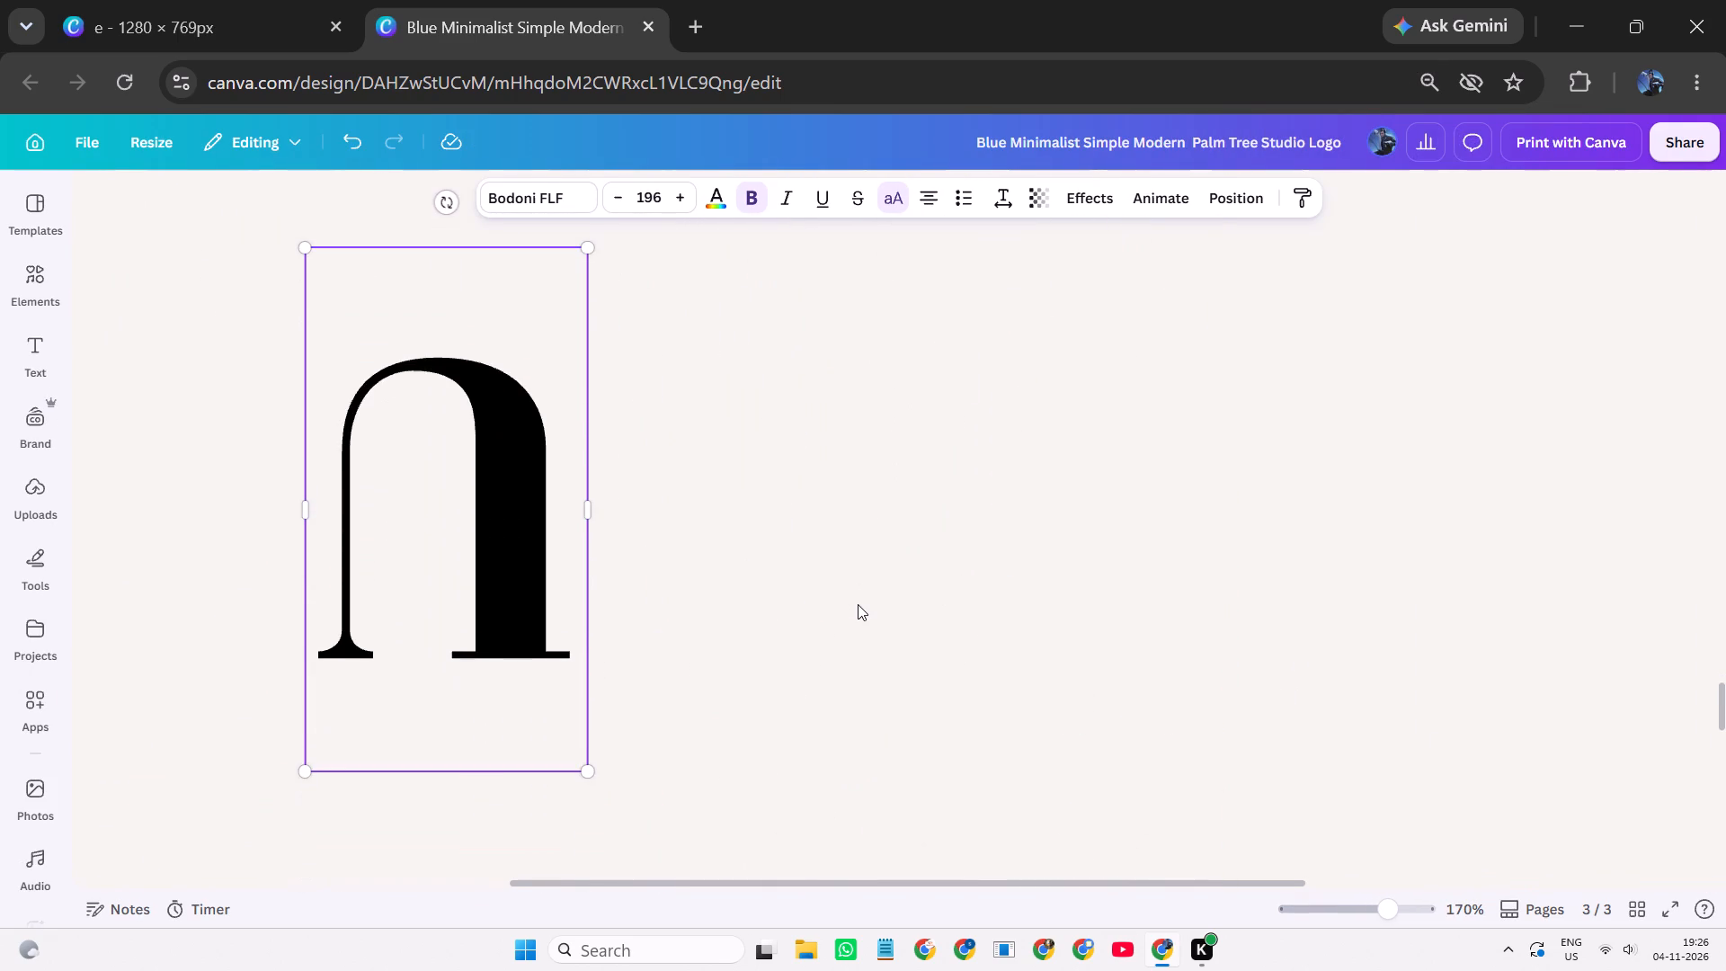
{"action": "scroll", "coordinate": [858, 604], "scroll_direction": "down", "scroll_amount": 1}
{"action": "left_click_drag", "start_coordinate": [514, 425], "coordinate": [548, 653]}
{"action": "scroll", "coordinate": [548, 653], "scroll_direction": "down", "scroll_amount": 2}
{"action": "scroll", "coordinate": [545, 634], "scroll_direction": "up", "scroll_amount": 1}
{"action": "left_click_drag", "start_coordinate": [510, 407], "coordinate": [544, 512]}
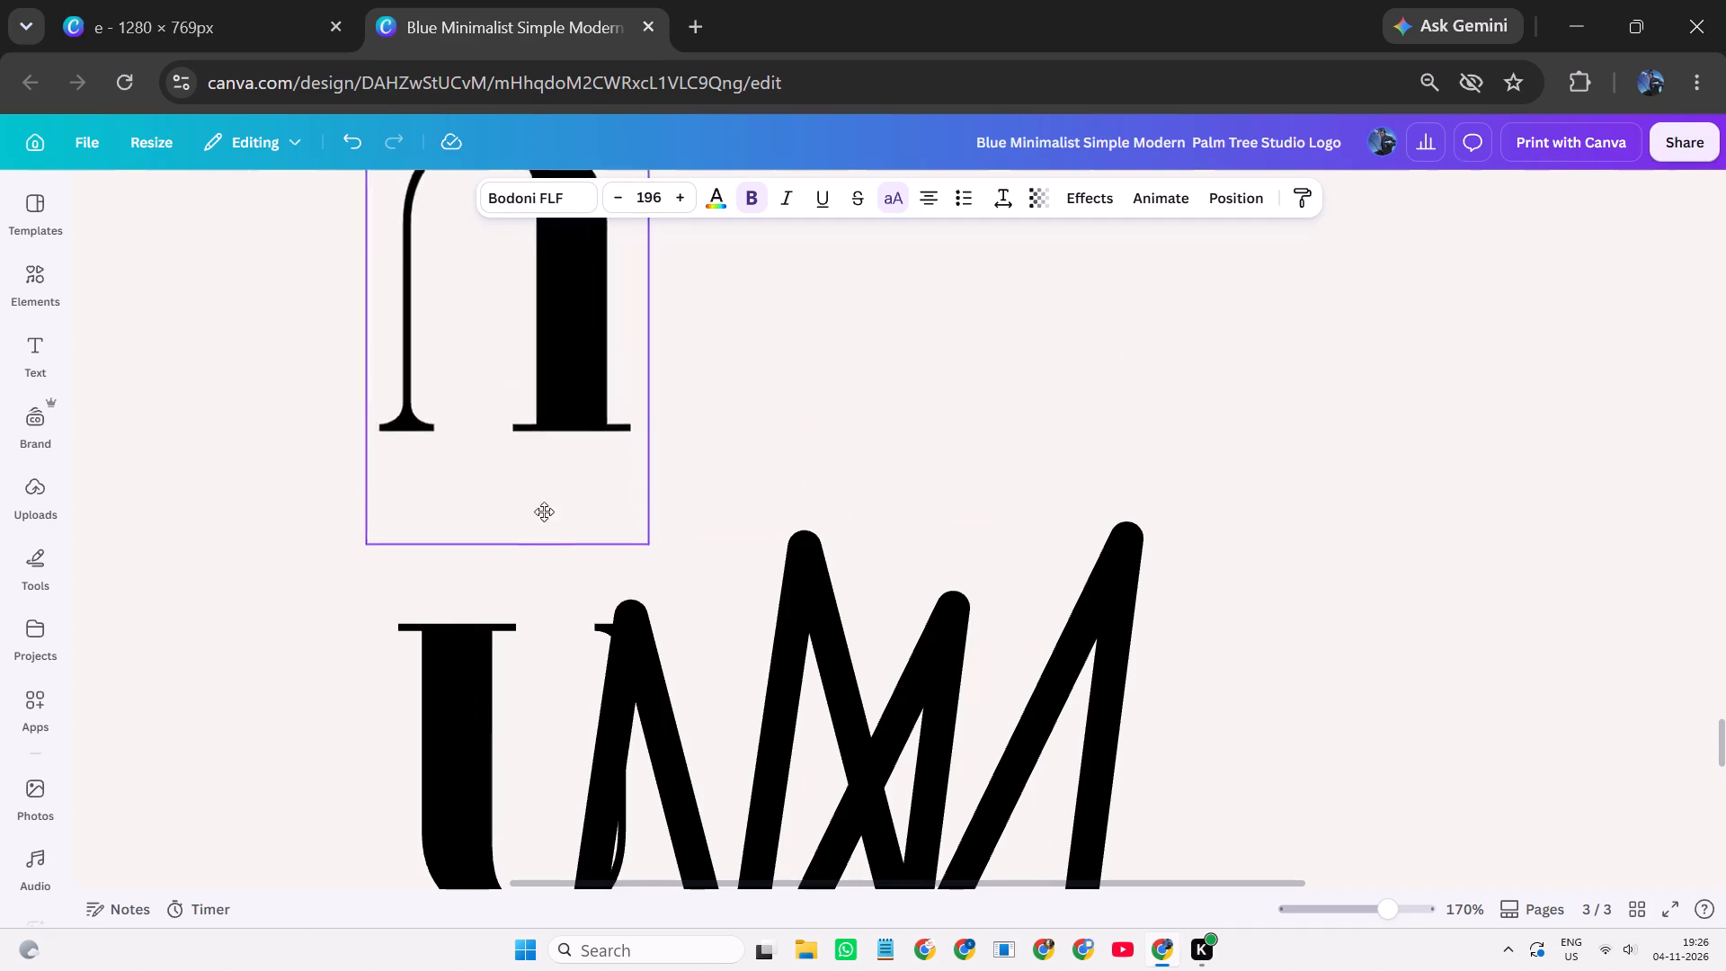
{"action": "left_click_drag", "start_coordinate": [544, 512], "coordinate": [583, 669]}
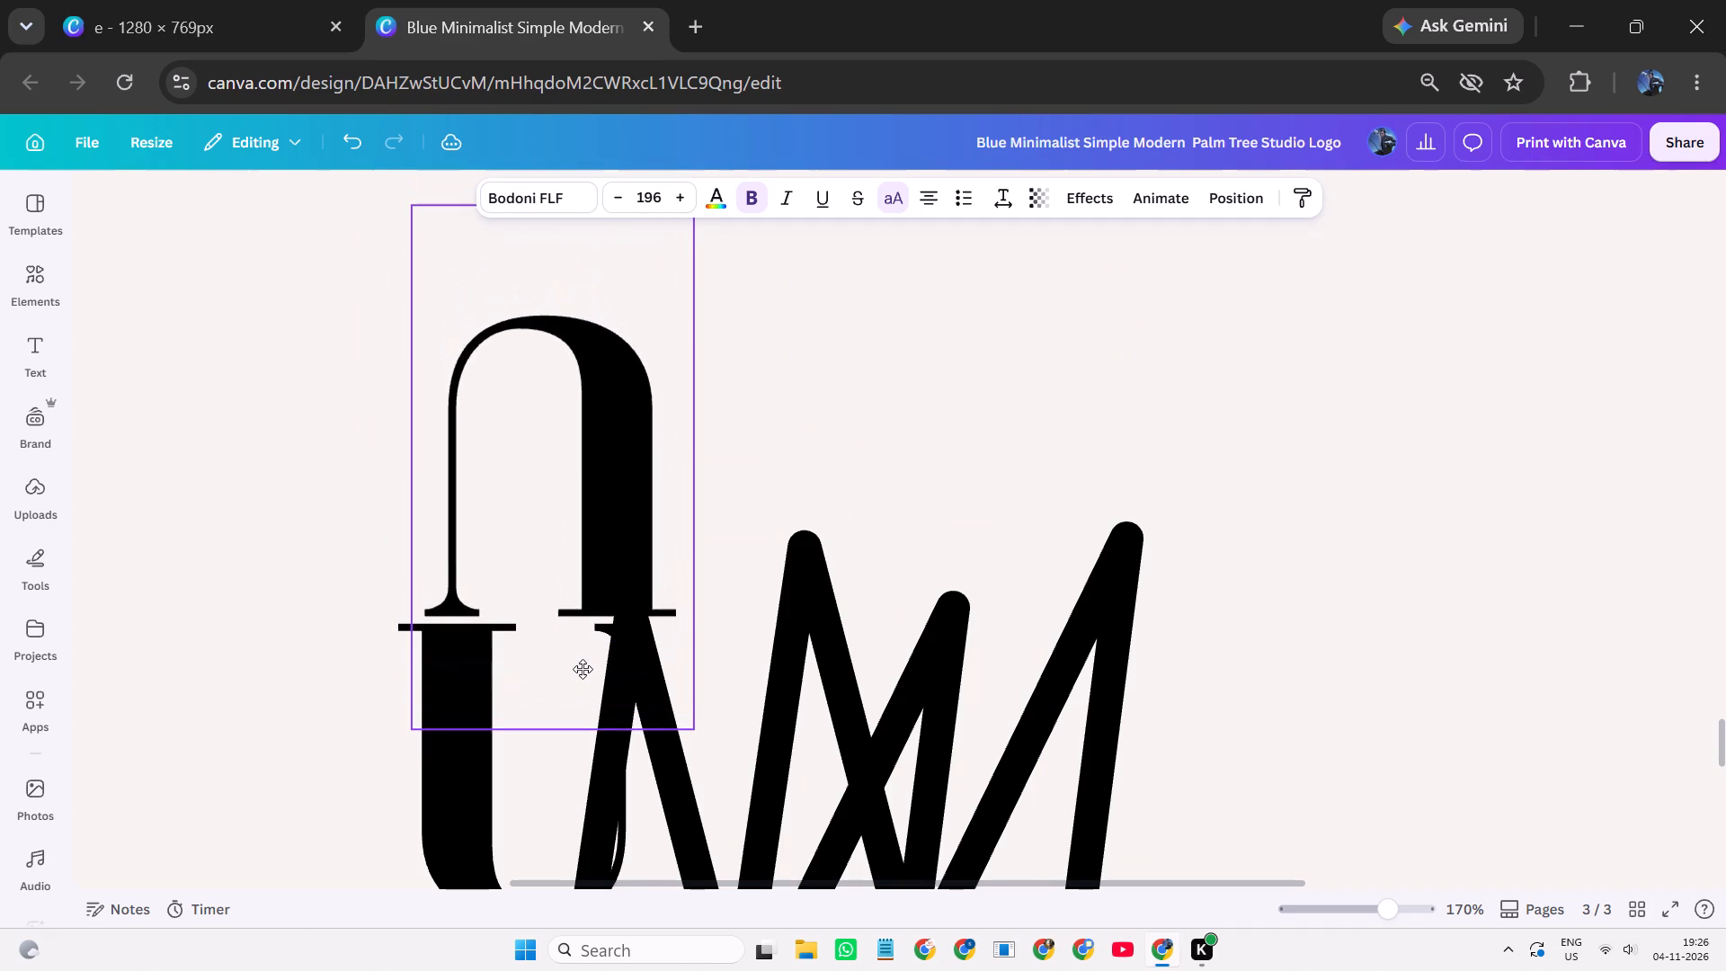
{"action": "left_click_drag", "start_coordinate": [583, 669], "coordinate": [583, 678]}
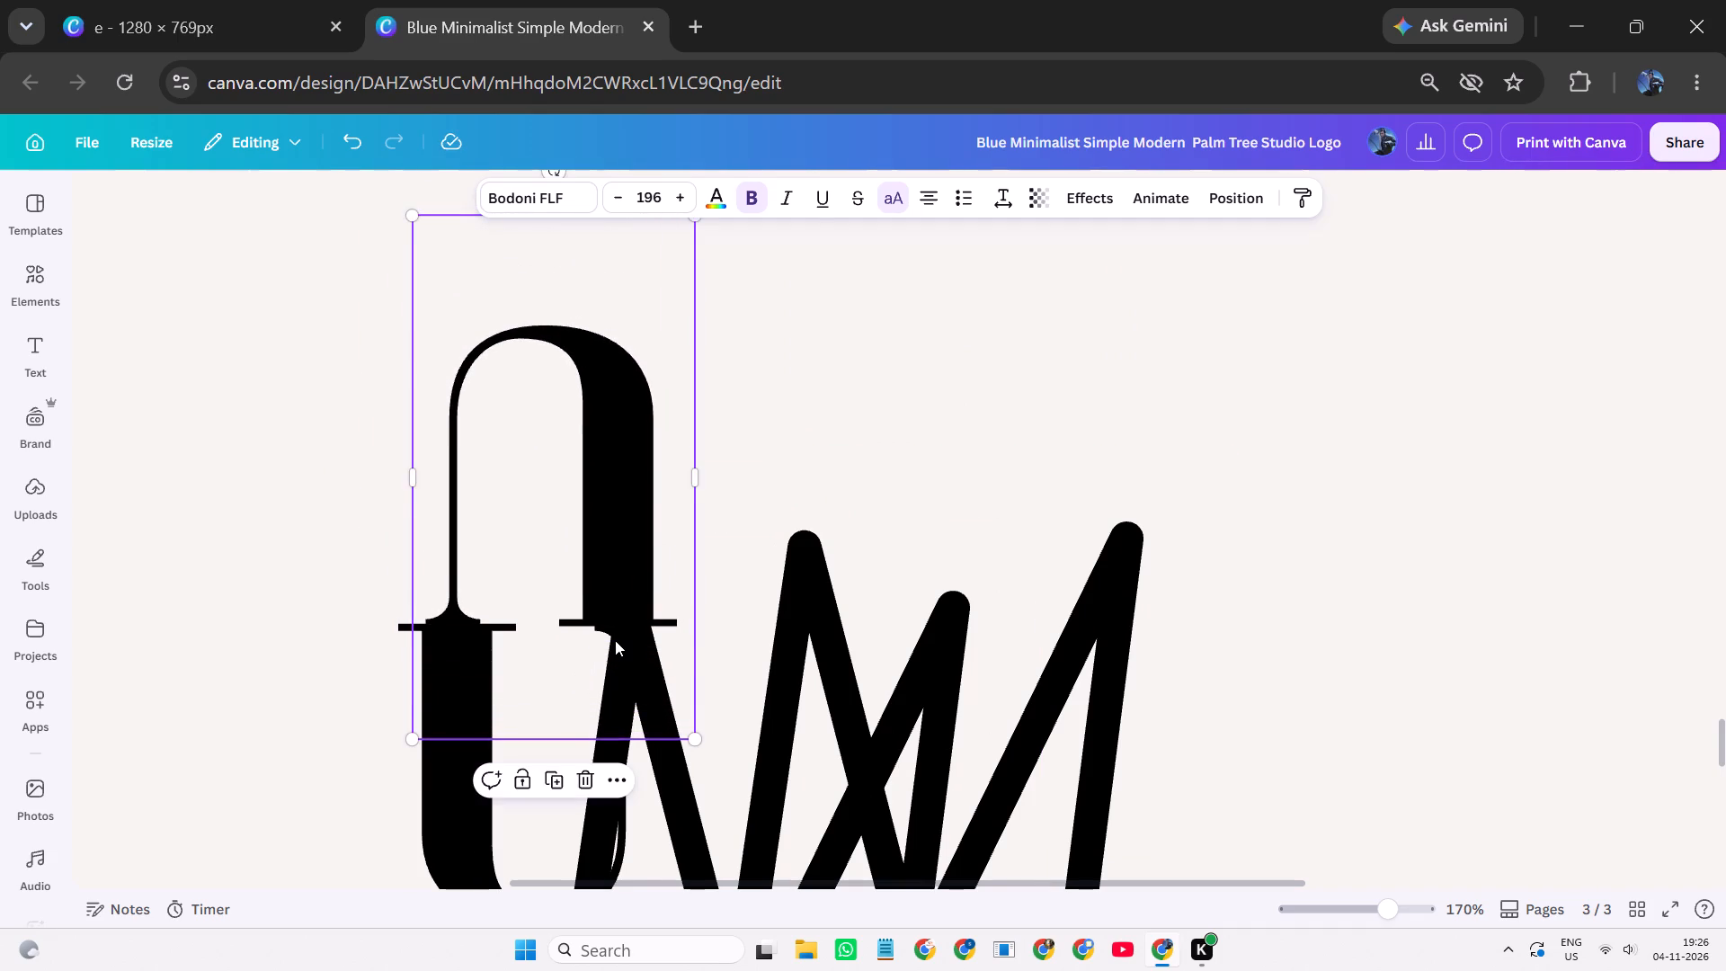
Examine the whole monogram on page 3 and the maroon MIU MIU logo on page 2 for comparison.
{"action": "scroll", "coordinate": [615, 640], "scroll_direction": "down", "scroll_amount": 5}
{"action": "scroll", "coordinate": [615, 640], "scroll_direction": "down", "scroll_amount": 1, "text": "ctrl"}
{"action": "scroll", "coordinate": [615, 640], "scroll_direction": "up", "scroll_amount": 6, "text": "ctrl"}
{"action": "scroll", "coordinate": [615, 640], "scroll_direction": "down", "scroll_amount": 6, "text": "ctrl"}
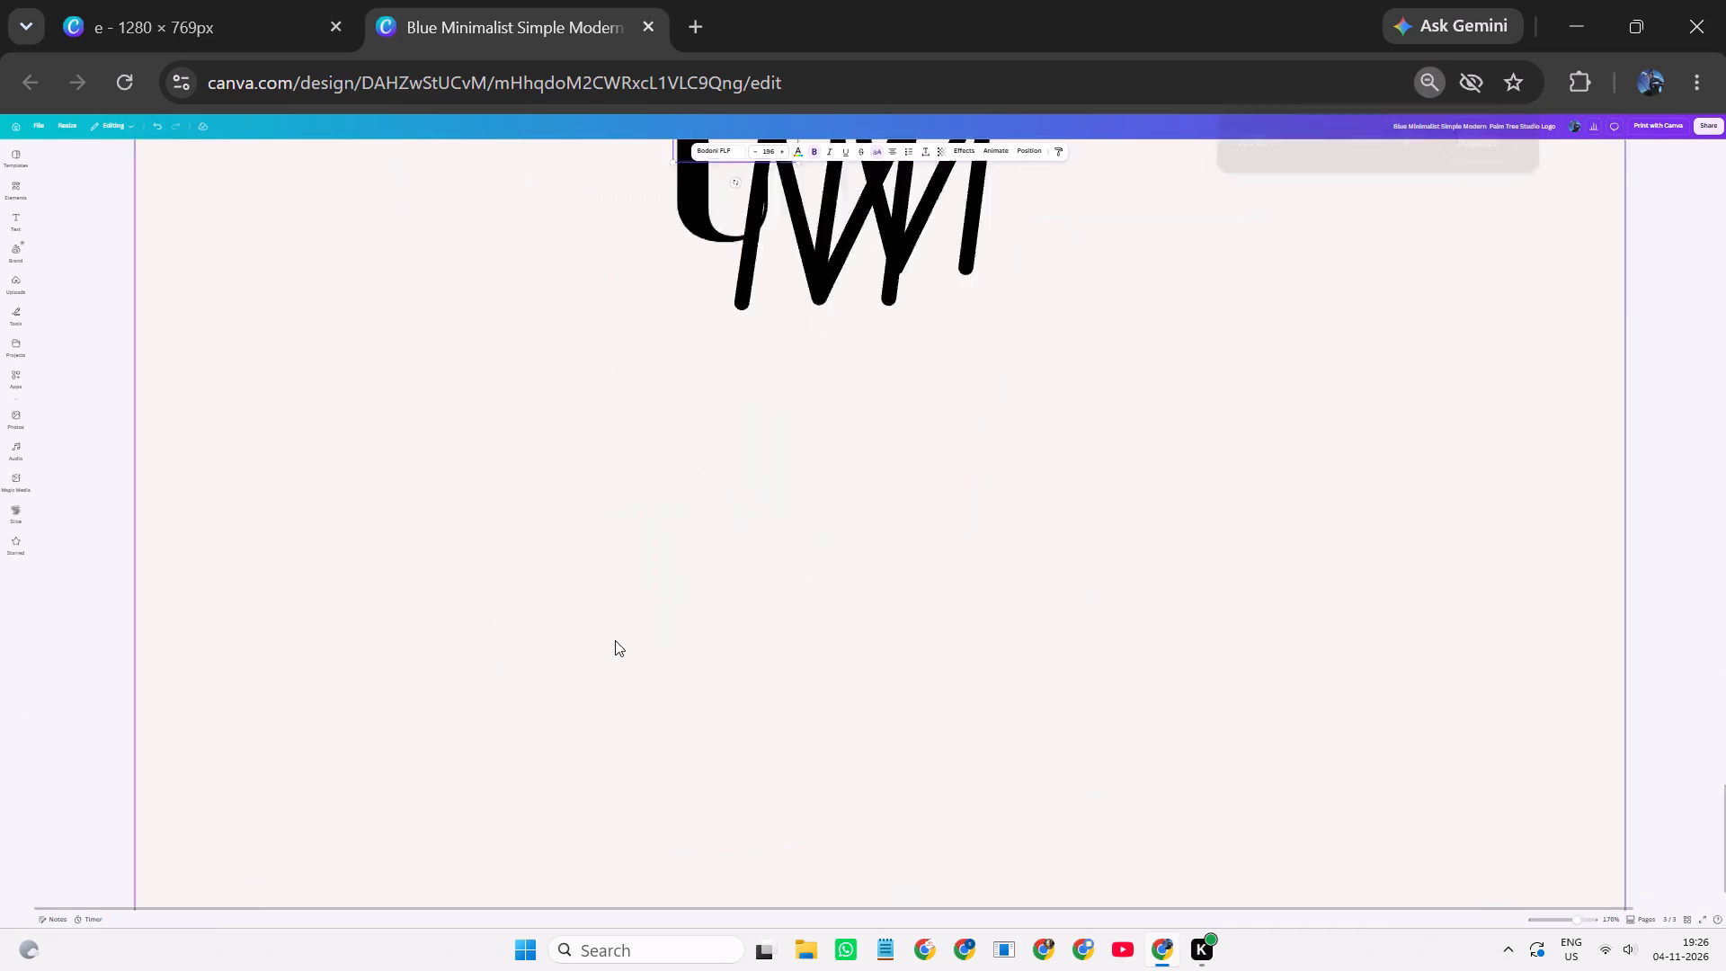
{"action": "scroll", "coordinate": [615, 640], "scroll_direction": "down", "scroll_amount": 6, "text": "ctrl"}
{"action": "scroll", "coordinate": [615, 640], "scroll_direction": "up", "scroll_amount": 2, "text": "ctrl"}
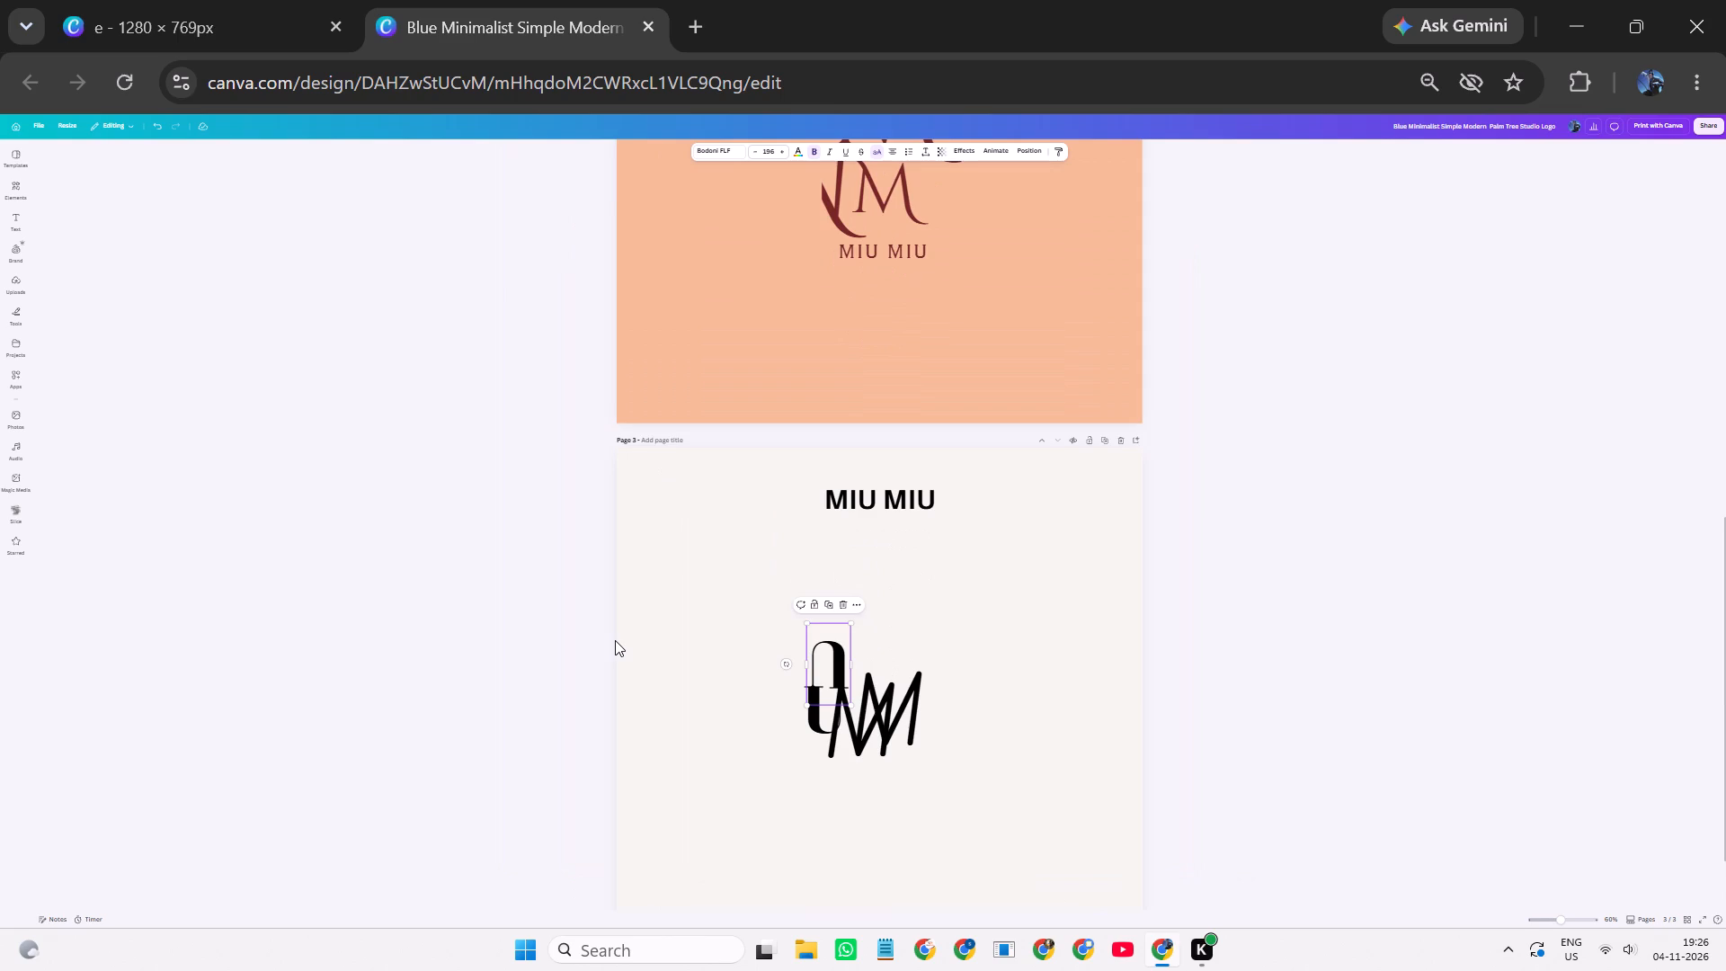
{"action": "scroll", "coordinate": [615, 640], "scroll_direction": "up", "scroll_amount": 2}
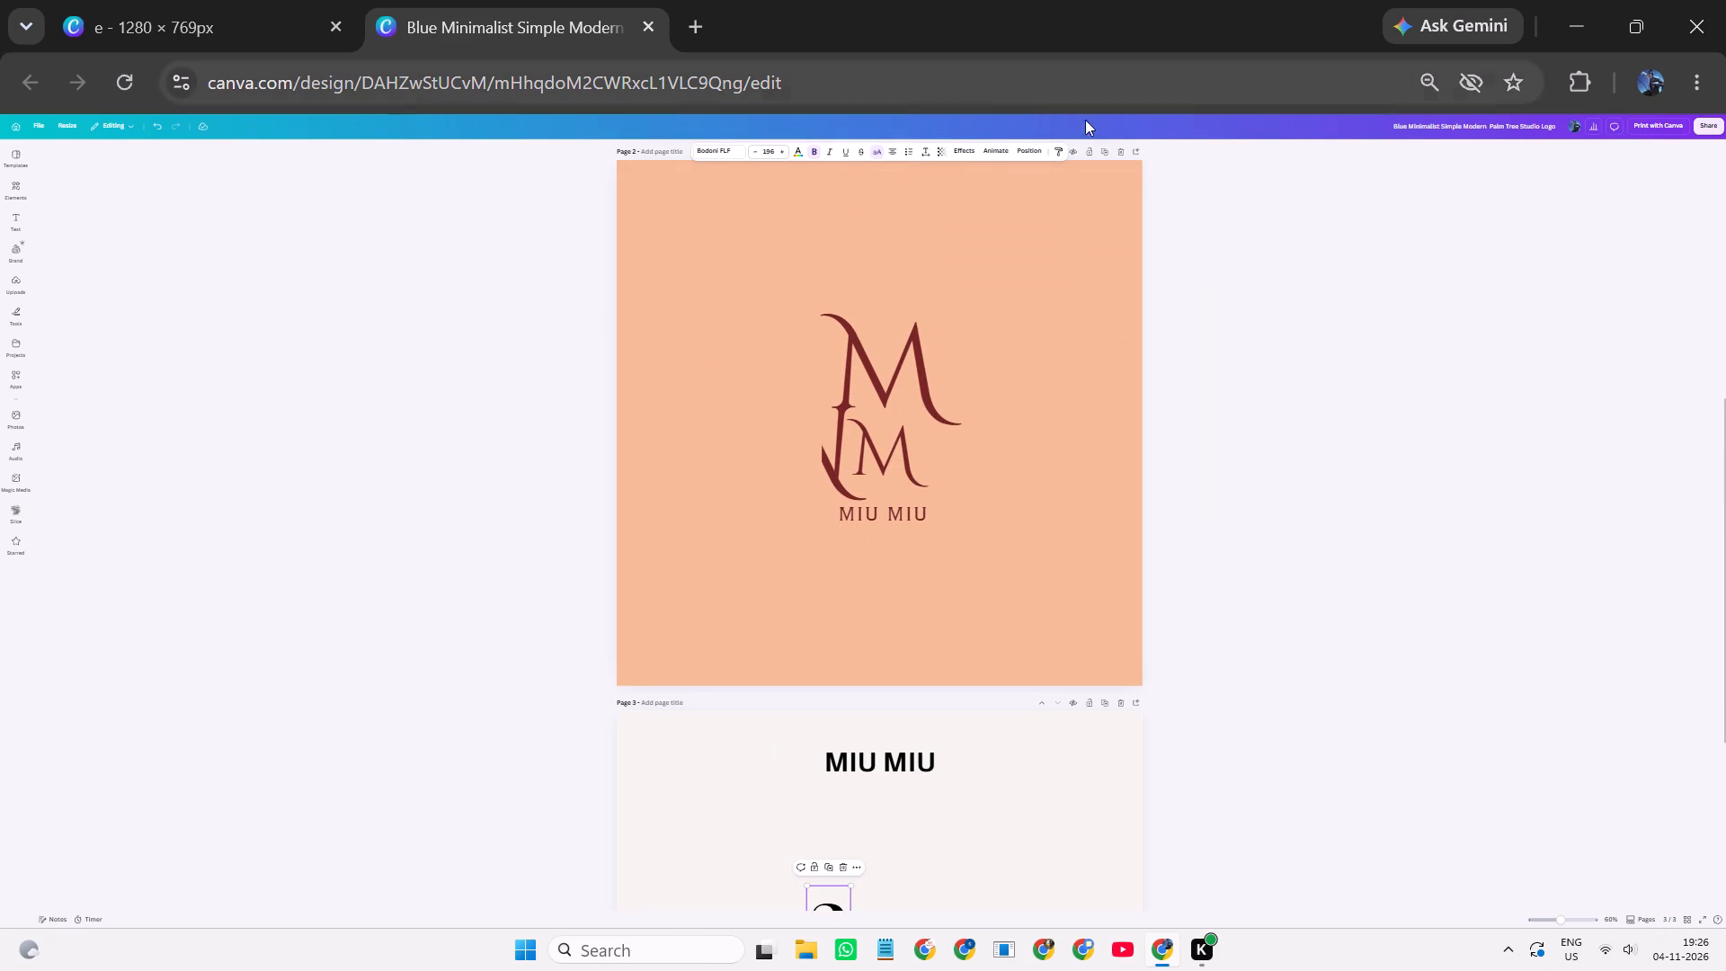
{"action": "scroll", "coordinate": [1097, 128], "scroll_direction": "up", "scroll_amount": 1, "text": "ctrl"}
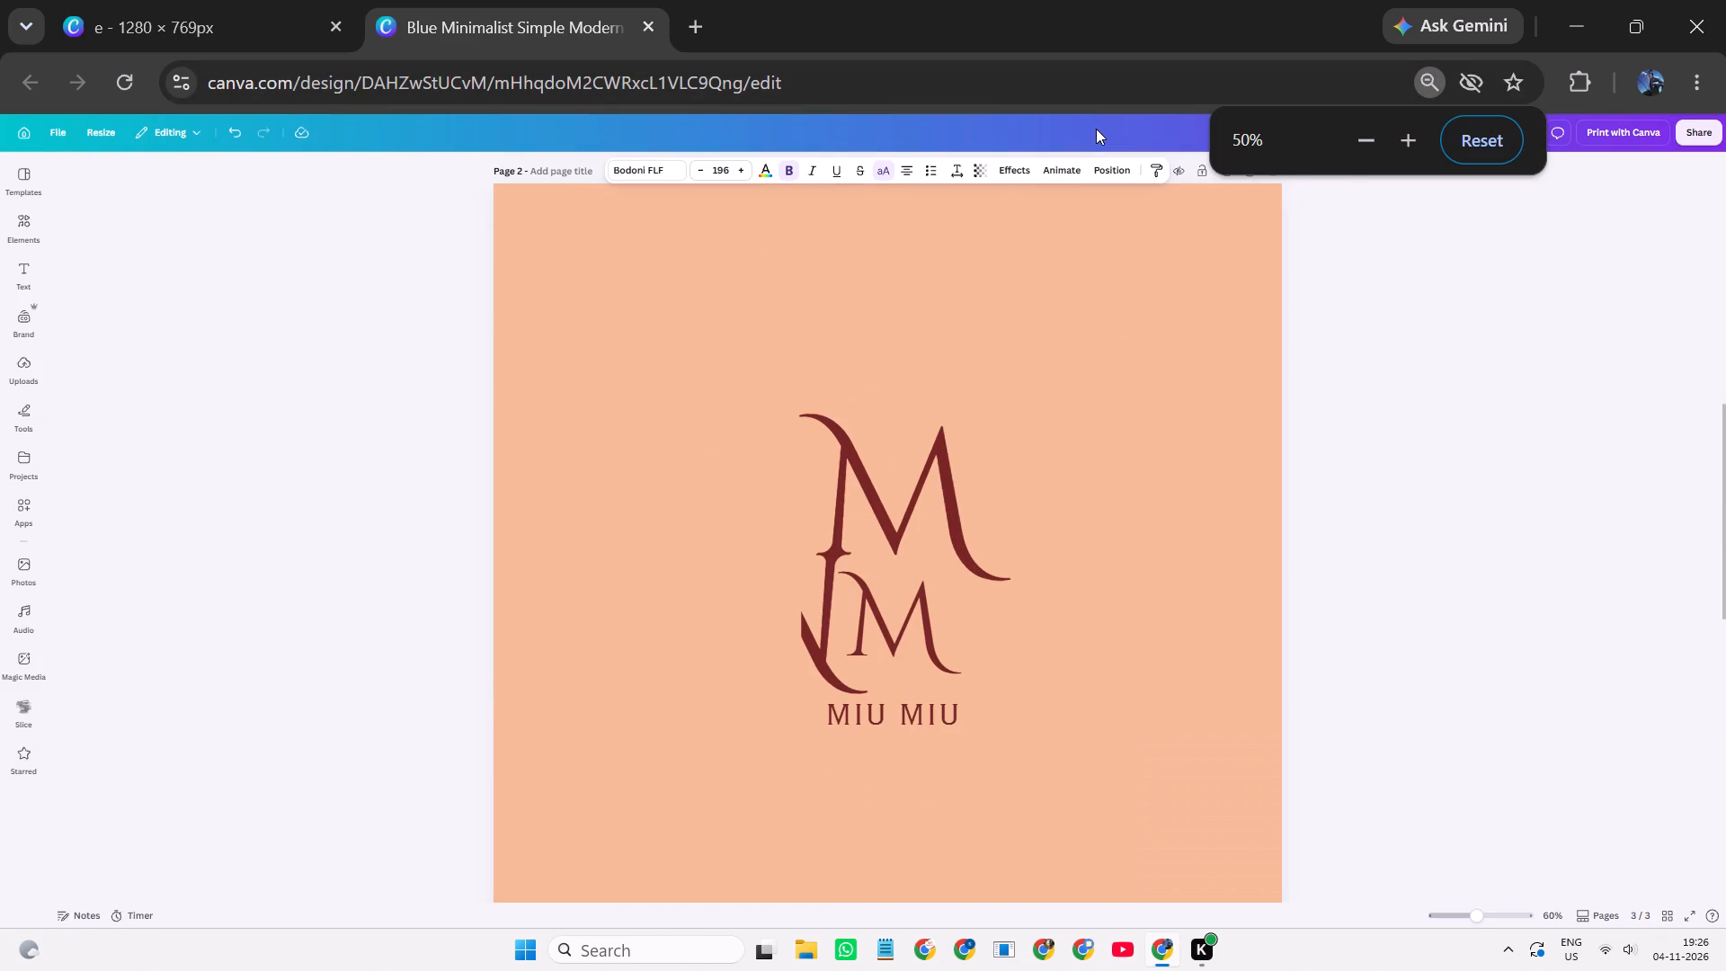
Examine the black monogram on page 3 at several zoom levels, comparing it with the maroon logo on page 2.
{"action": "scroll", "coordinate": [1096, 129], "scroll_direction": "up", "scroll_amount": 1, "text": "ctrl"}
{"action": "scroll", "coordinate": [887, 375], "scroll_direction": "down", "scroll_amount": 2}
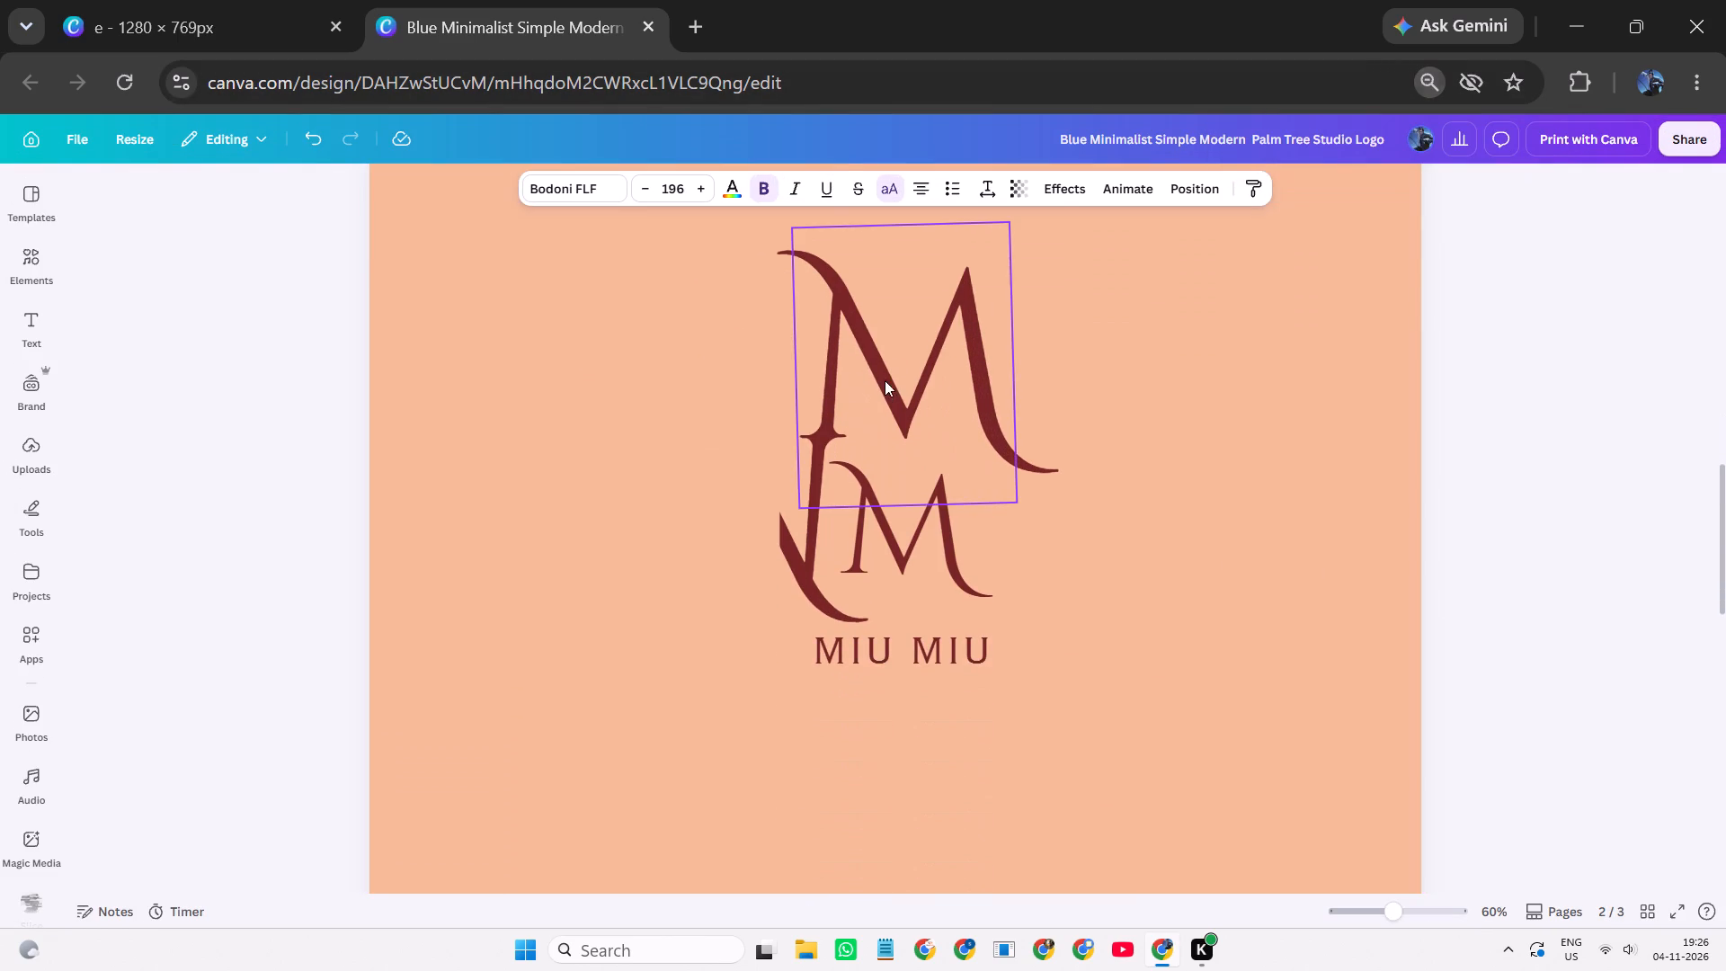
{"action": "scroll", "coordinate": [880, 396], "scroll_direction": "down", "scroll_amount": 2}
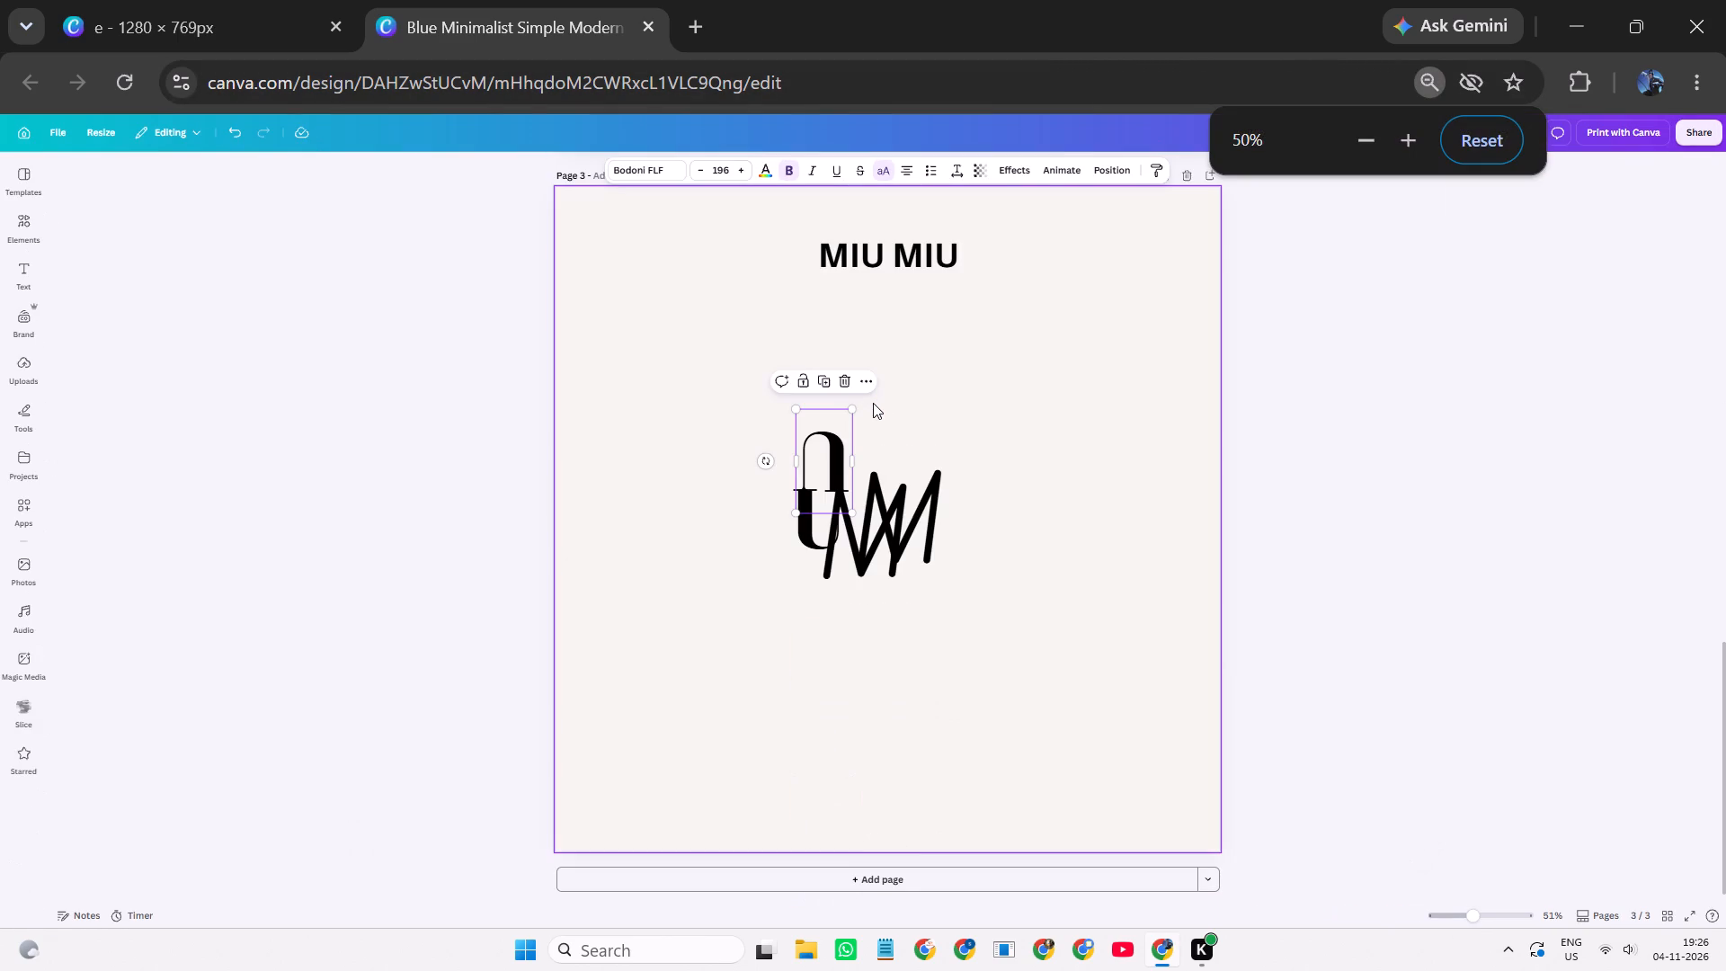
{"action": "scroll", "coordinate": [873, 403], "scroll_direction": "up", "scroll_amount": 1, "text": "ctrl"}
{"action": "scroll", "coordinate": [1518, 358], "scroll_direction": "up", "scroll_amount": 2, "text": "ctrl"}
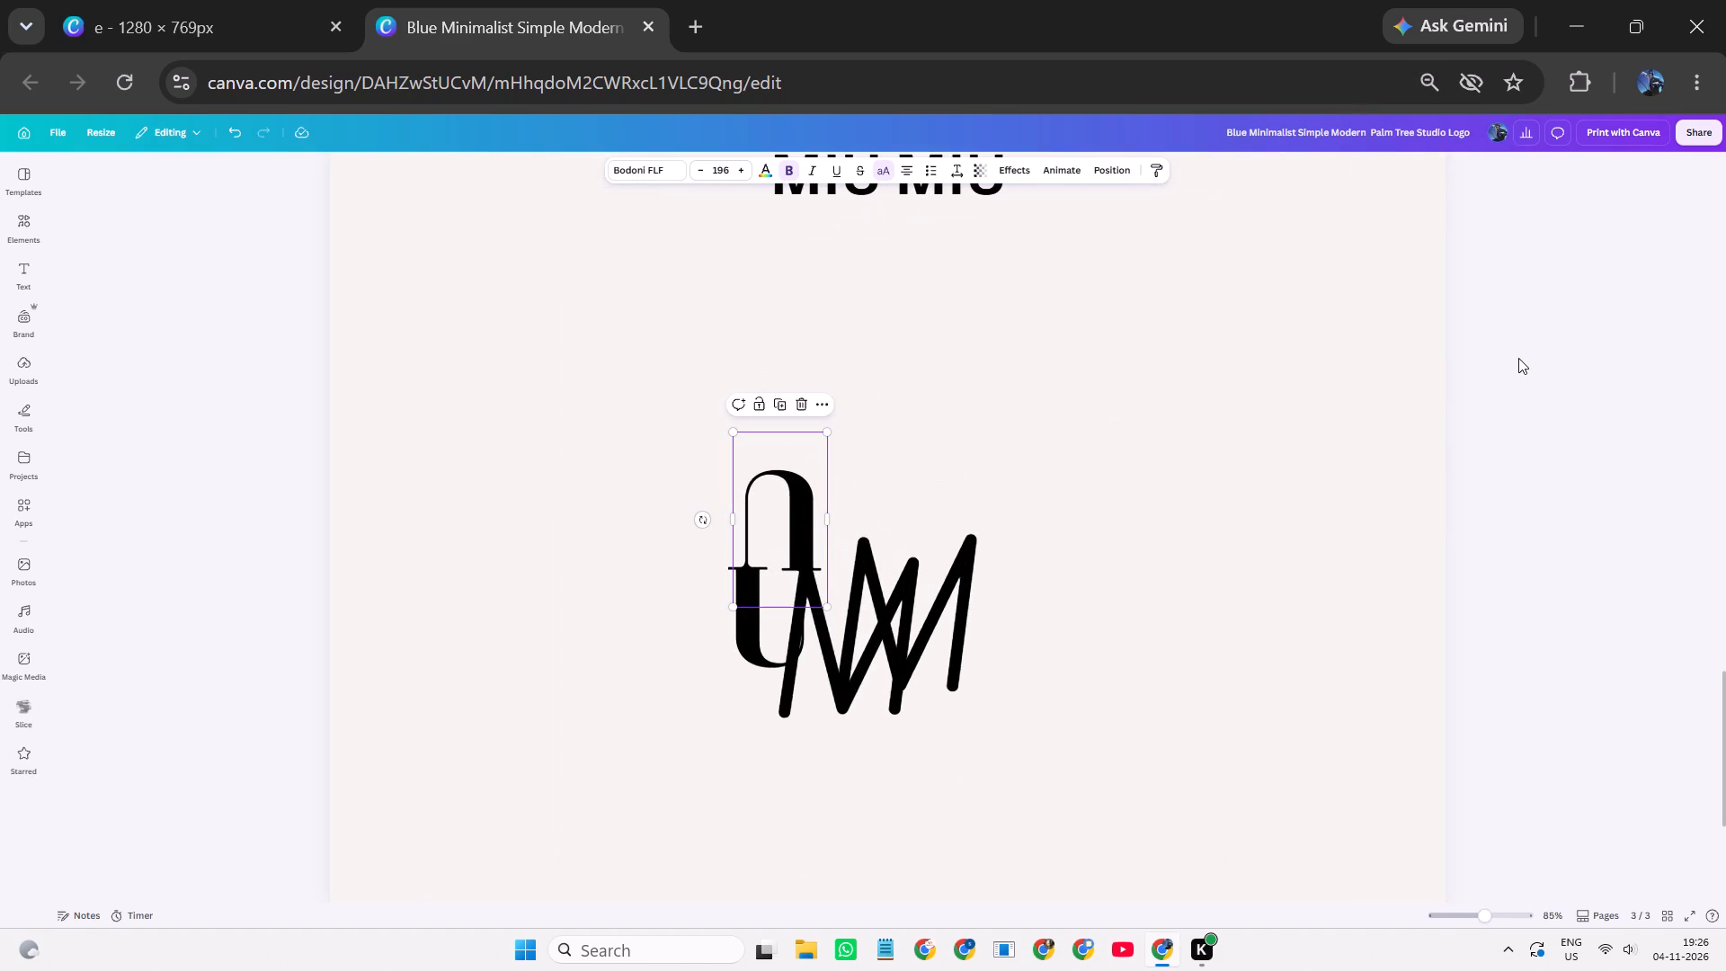
{"action": "scroll", "coordinate": [1325, 145], "scroll_direction": "up", "scroll_amount": 1, "text": "ctrl"}
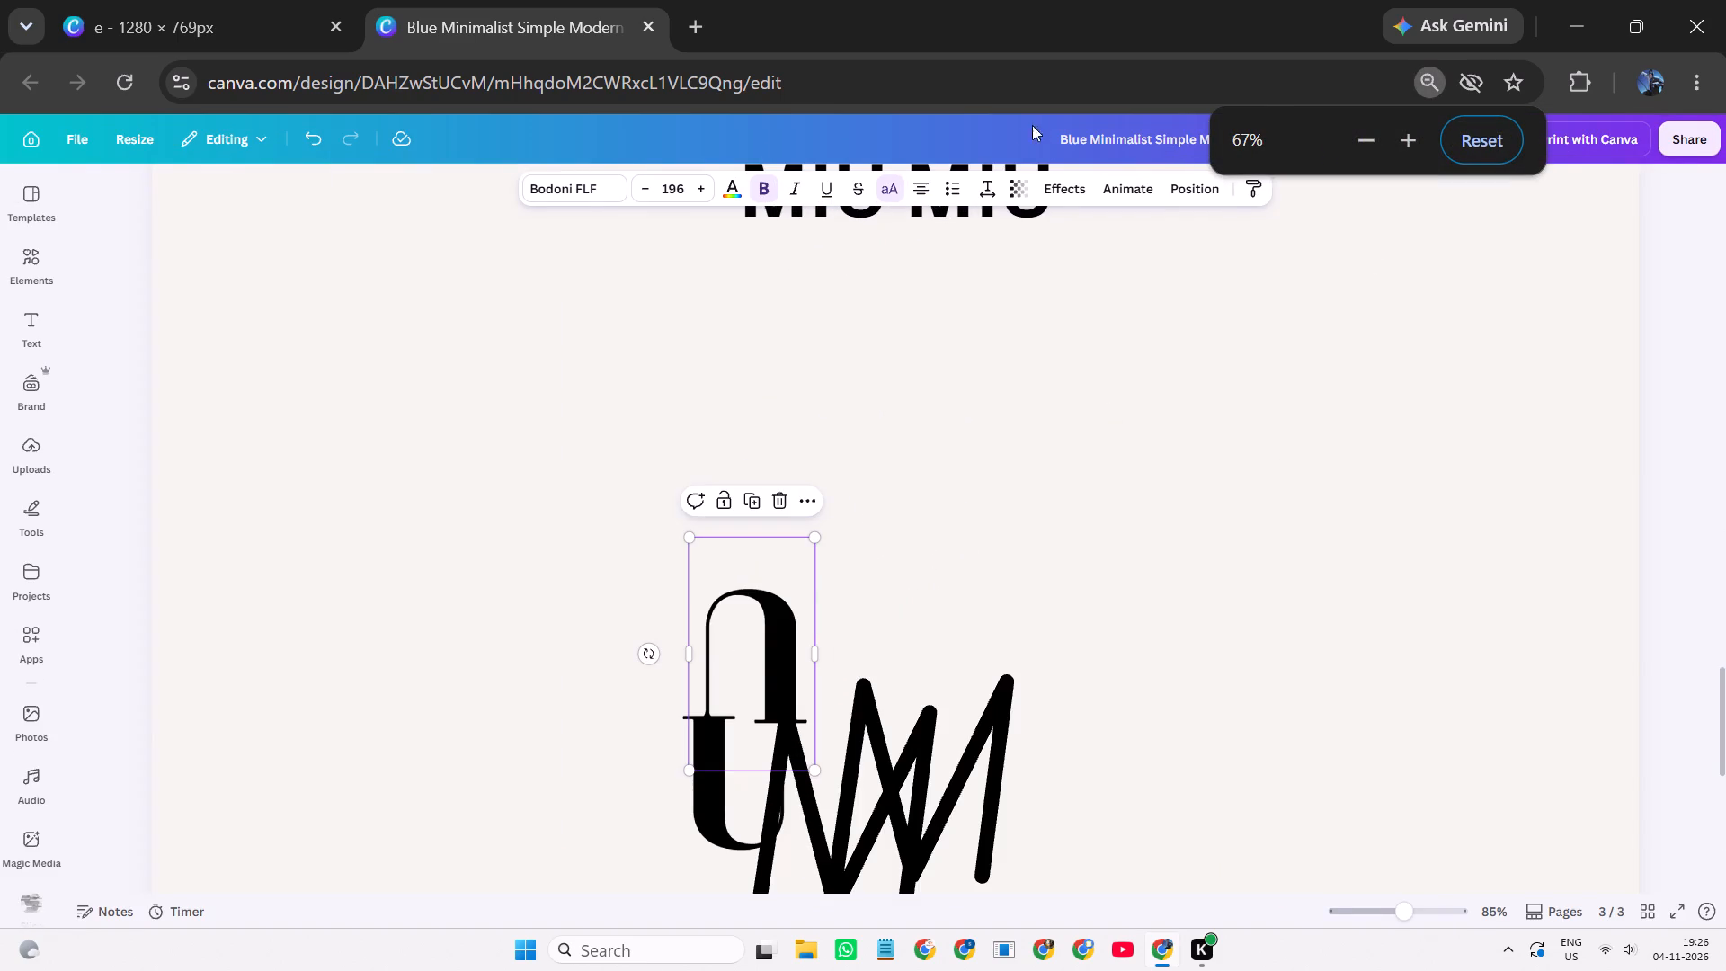
{"action": "scroll", "coordinate": [945, 142], "scroll_direction": "up", "scroll_amount": 1, "text": "ctrl"}
{"action": "left_click", "coordinate": [516, 391]}
{"action": "scroll", "coordinate": [783, 548], "scroll_direction": "down", "scroll_amount": 1}
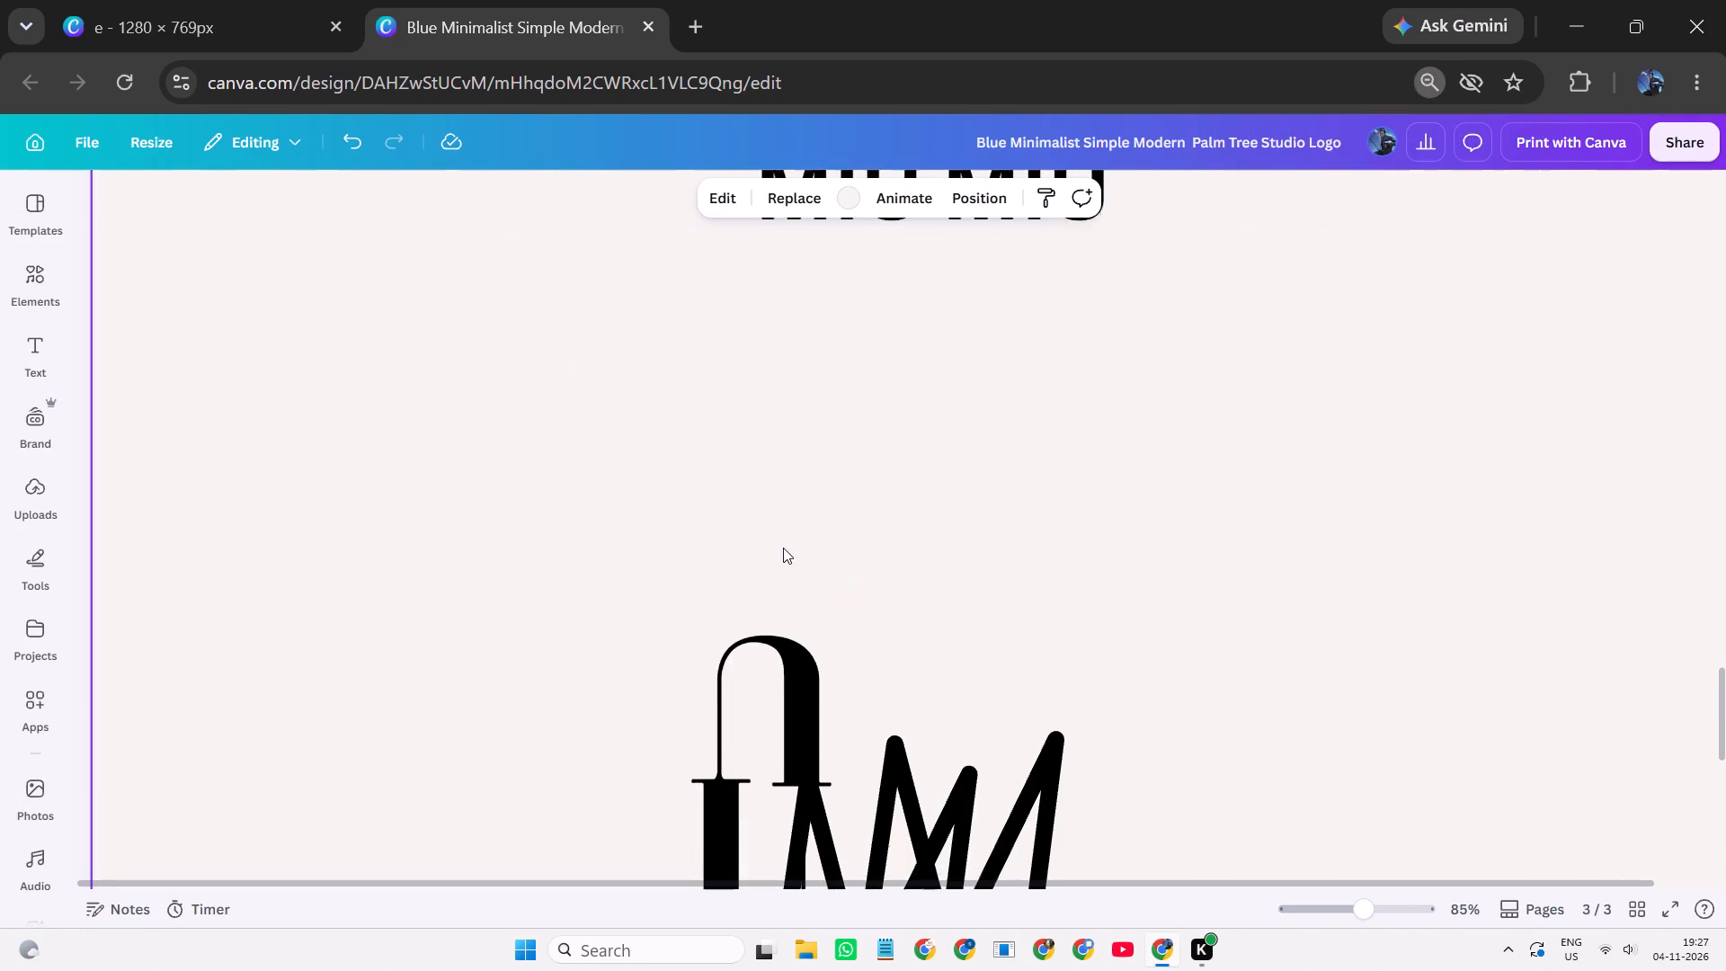
{"action": "left_click", "coordinate": [1315, 913]}
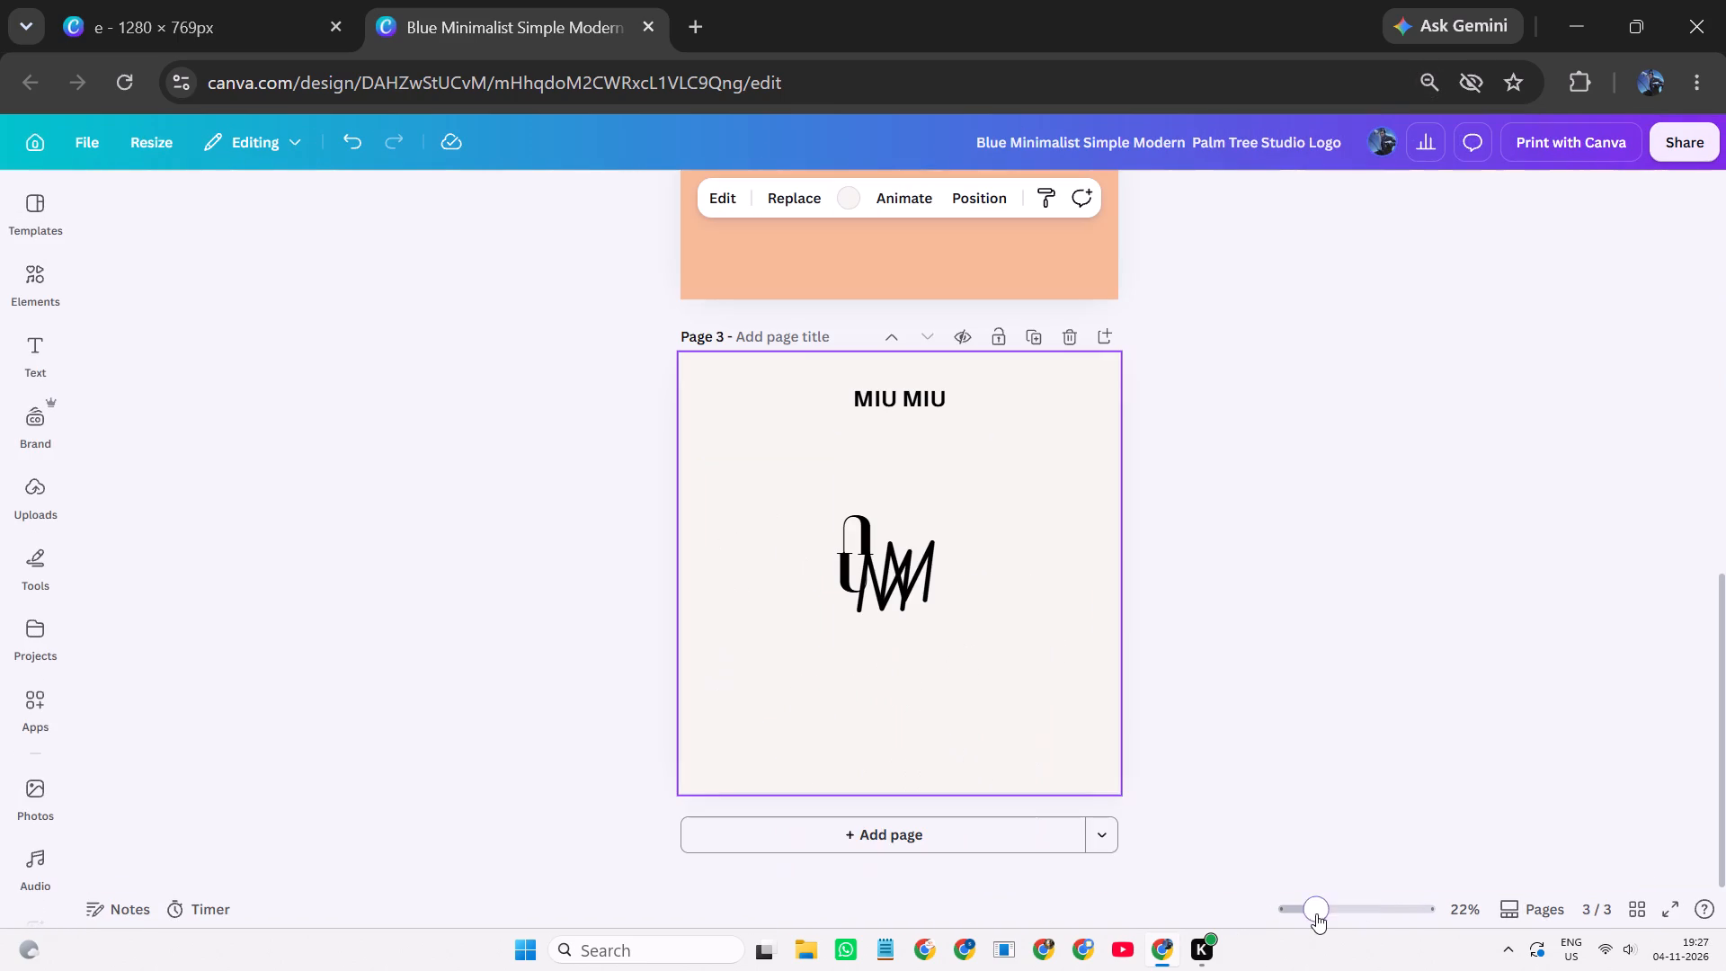
{"action": "left_click", "coordinate": [1285, 907]}
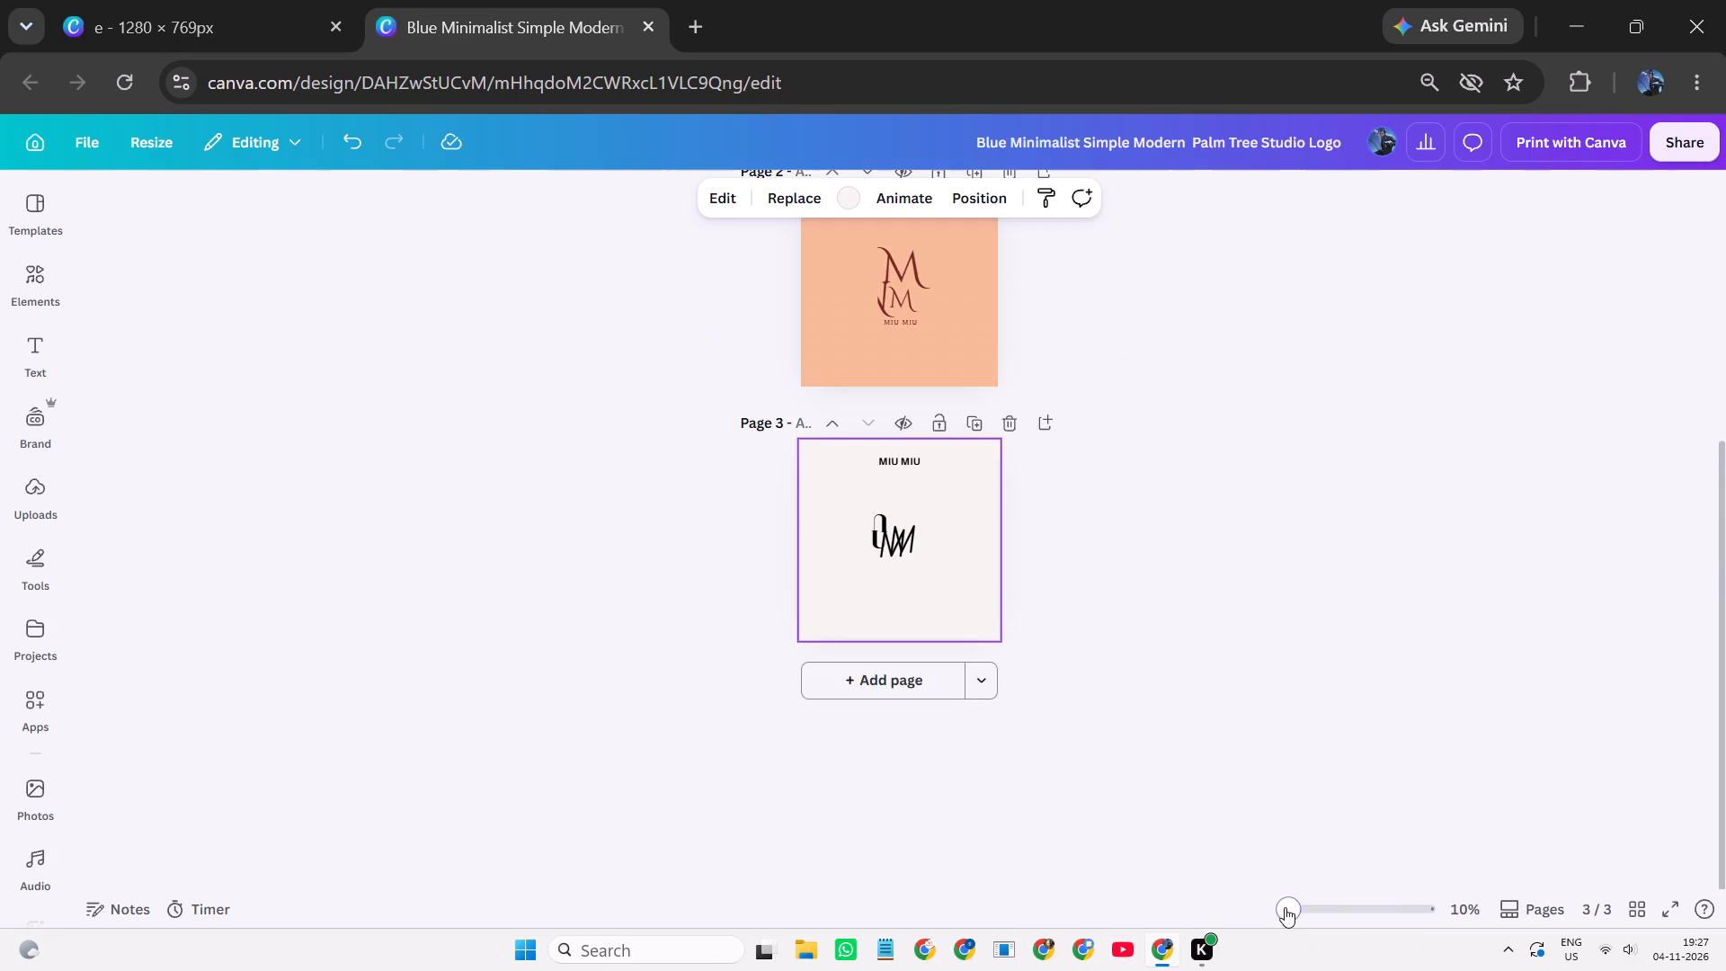
{"action": "left_click_drag", "start_coordinate": [1285, 907], "coordinate": [1319, 905]}
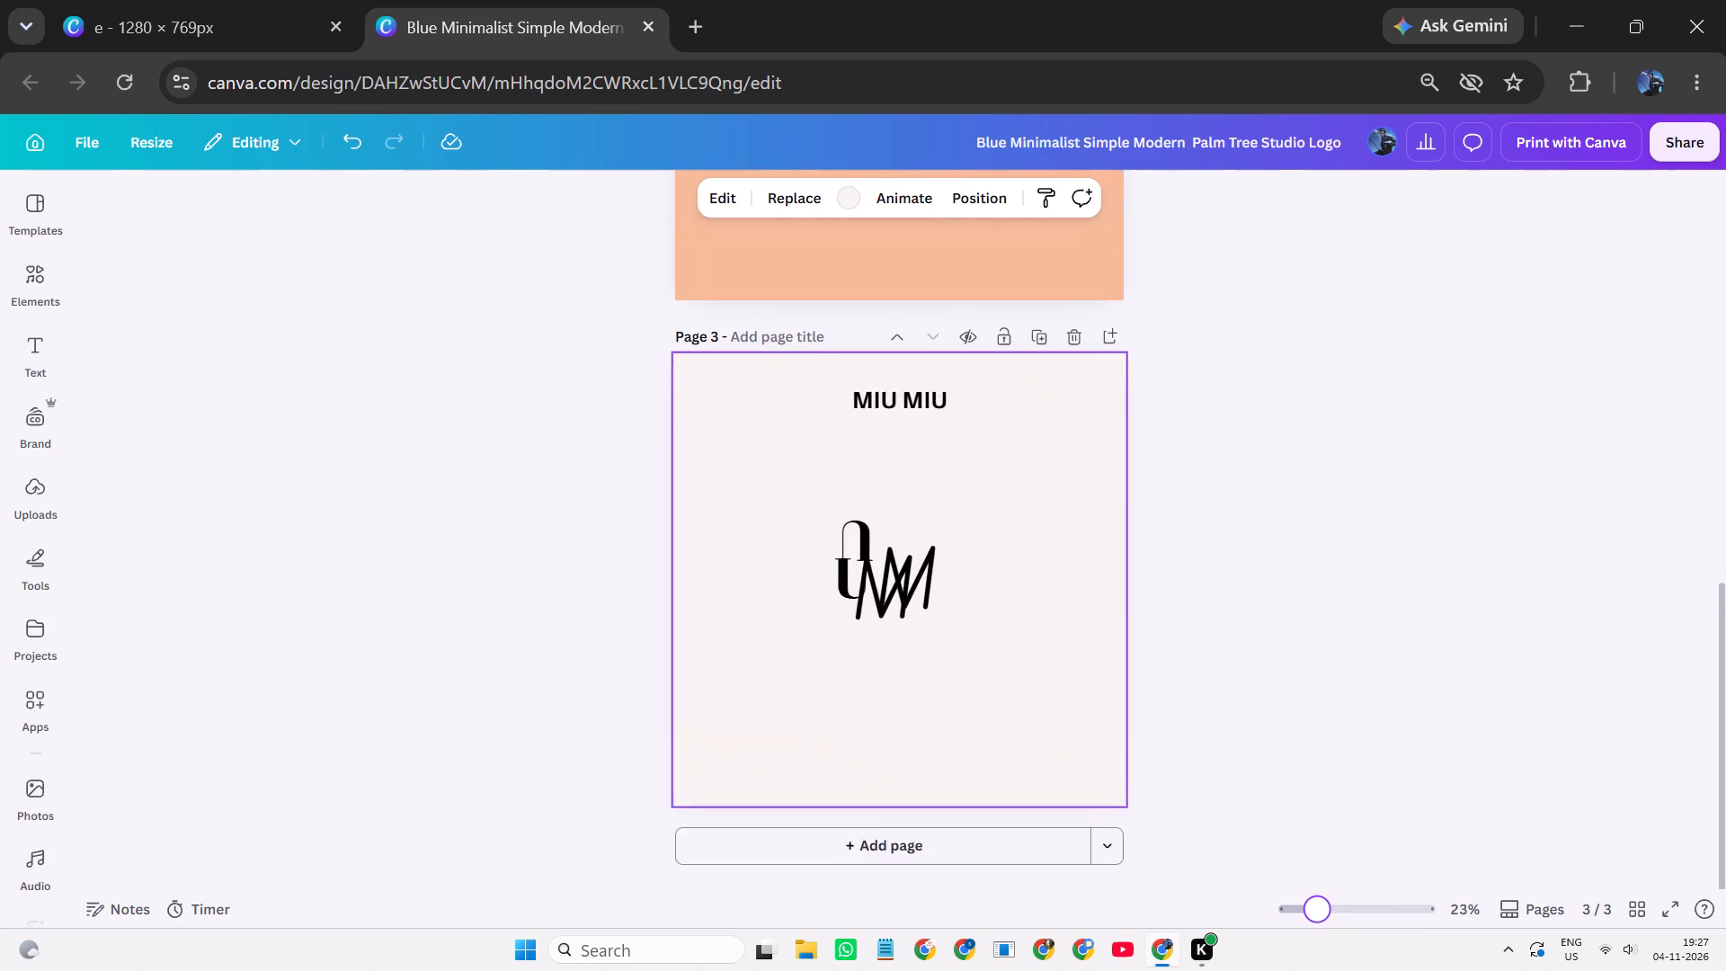
{"action": "left_click_drag", "start_coordinate": [1319, 905], "coordinate": [1324, 905]}
{"action": "left_click", "coordinate": [1356, 692]}
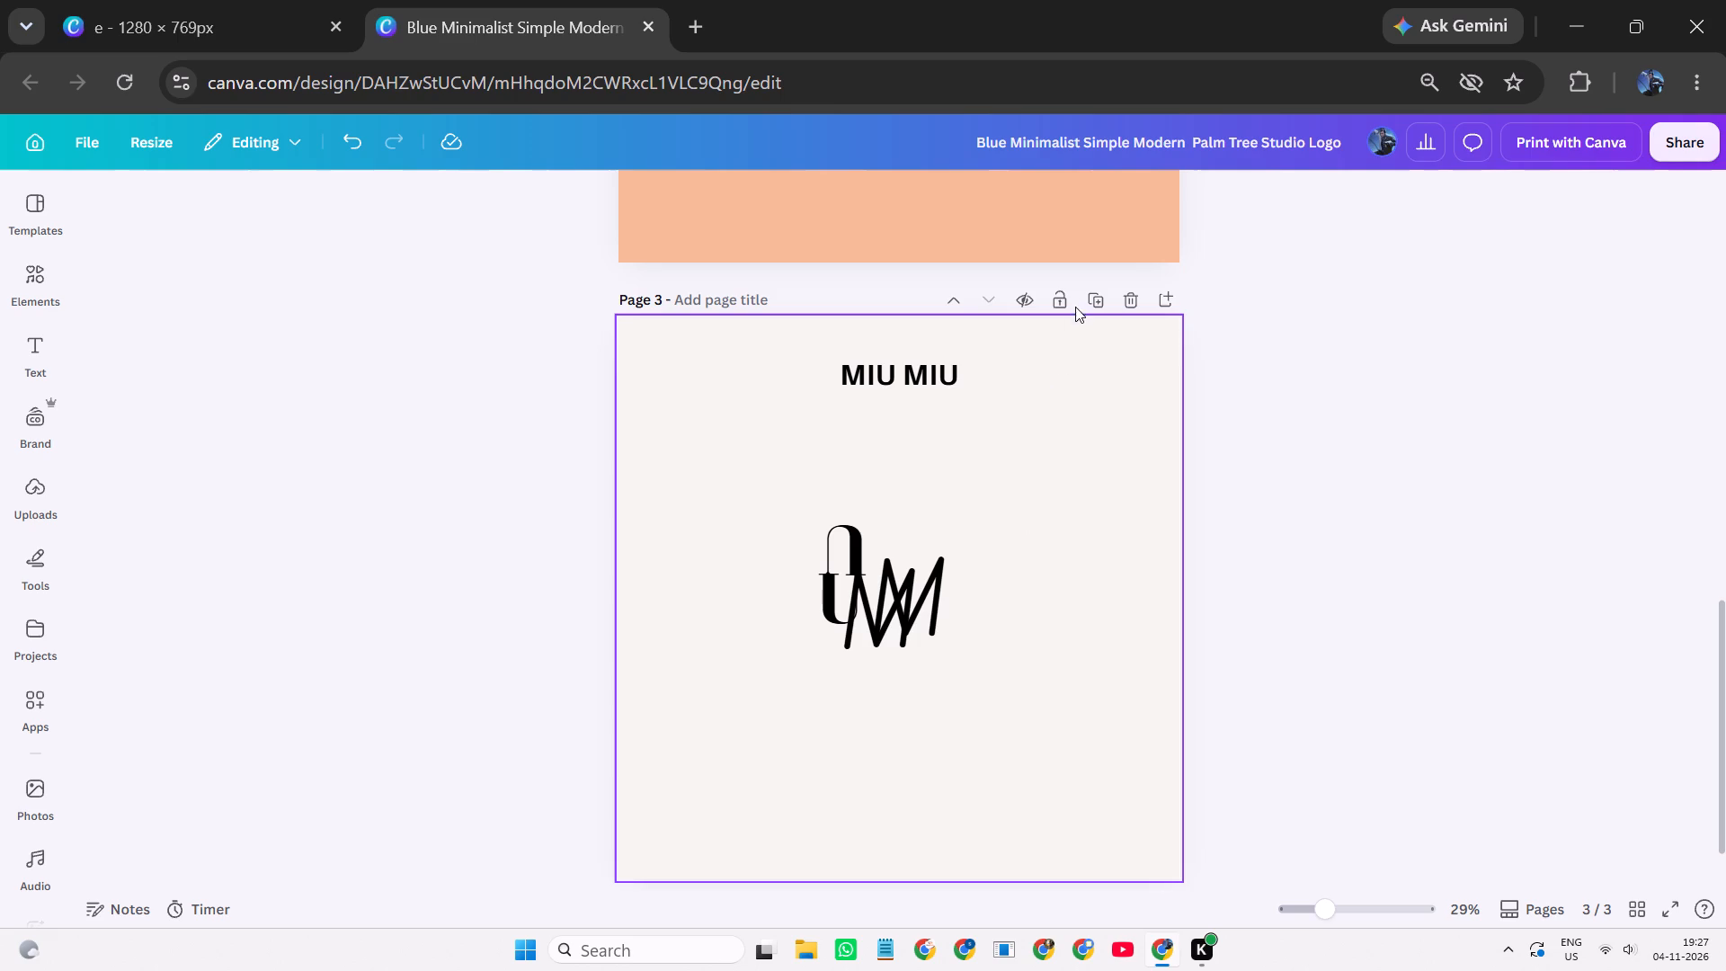
Delete both overlapping Ms from the black monogram on page 3, keeping only the two Us.
{"action": "left_click", "coordinate": [919, 617]}
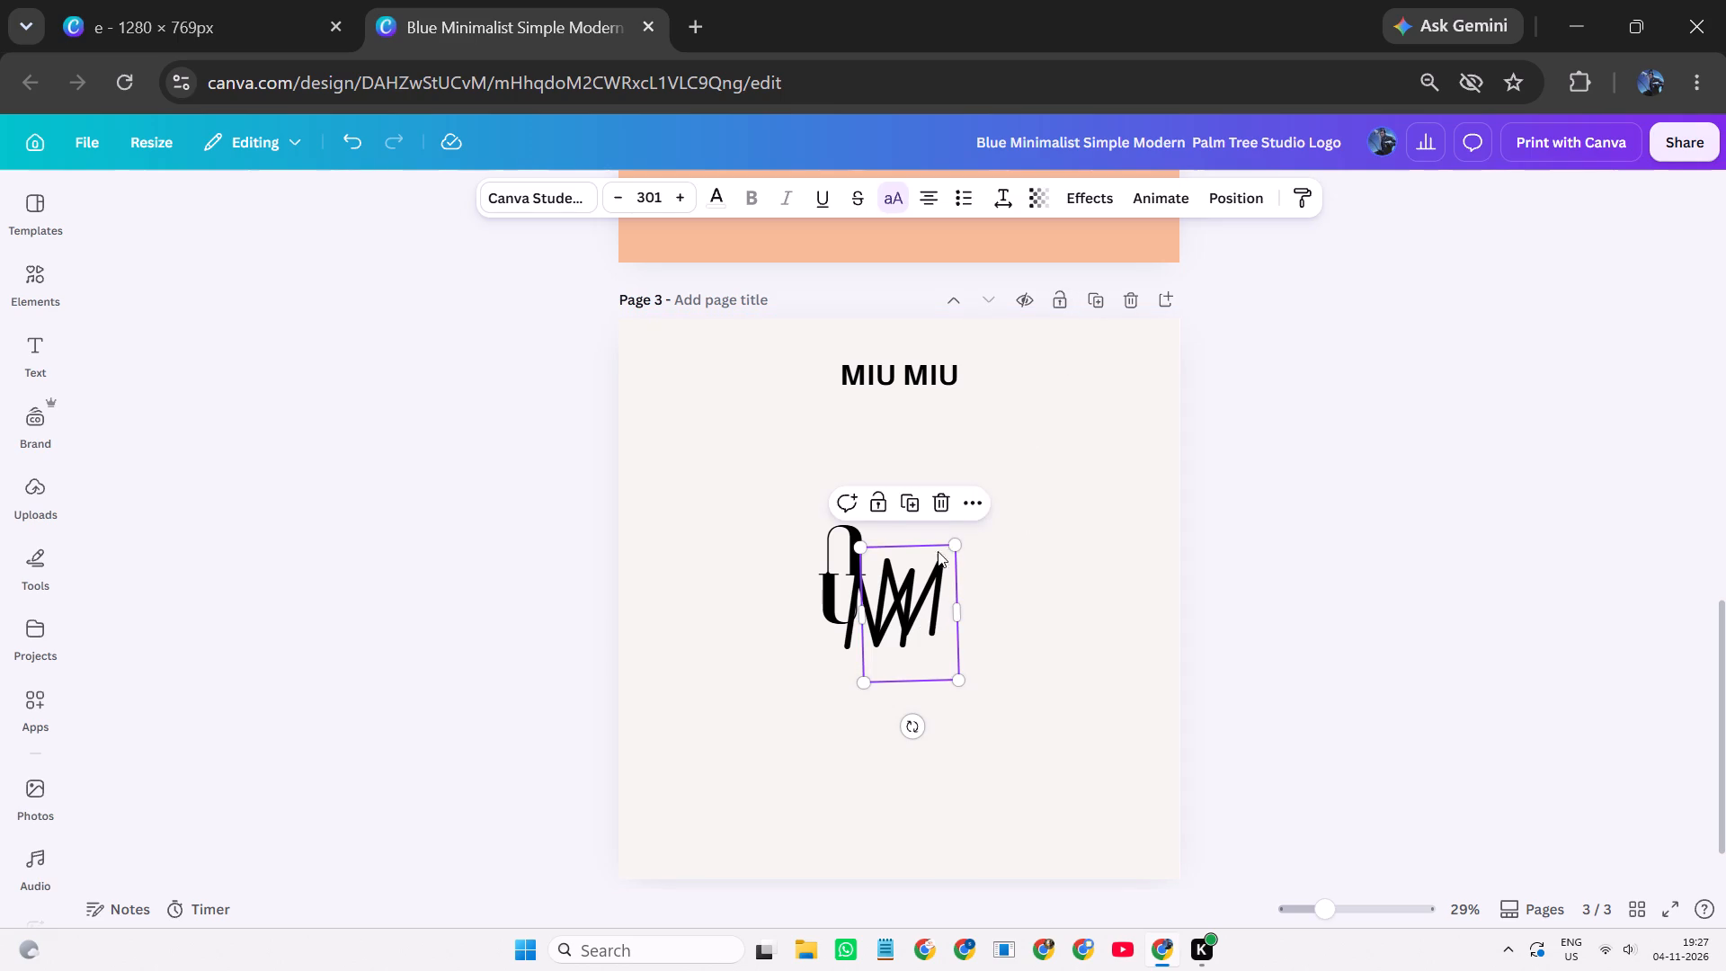
{"action": "left_click", "coordinate": [948, 496]}
{"action": "left_click", "coordinate": [889, 626]}
{"action": "left_click", "coordinate": [921, 512]}
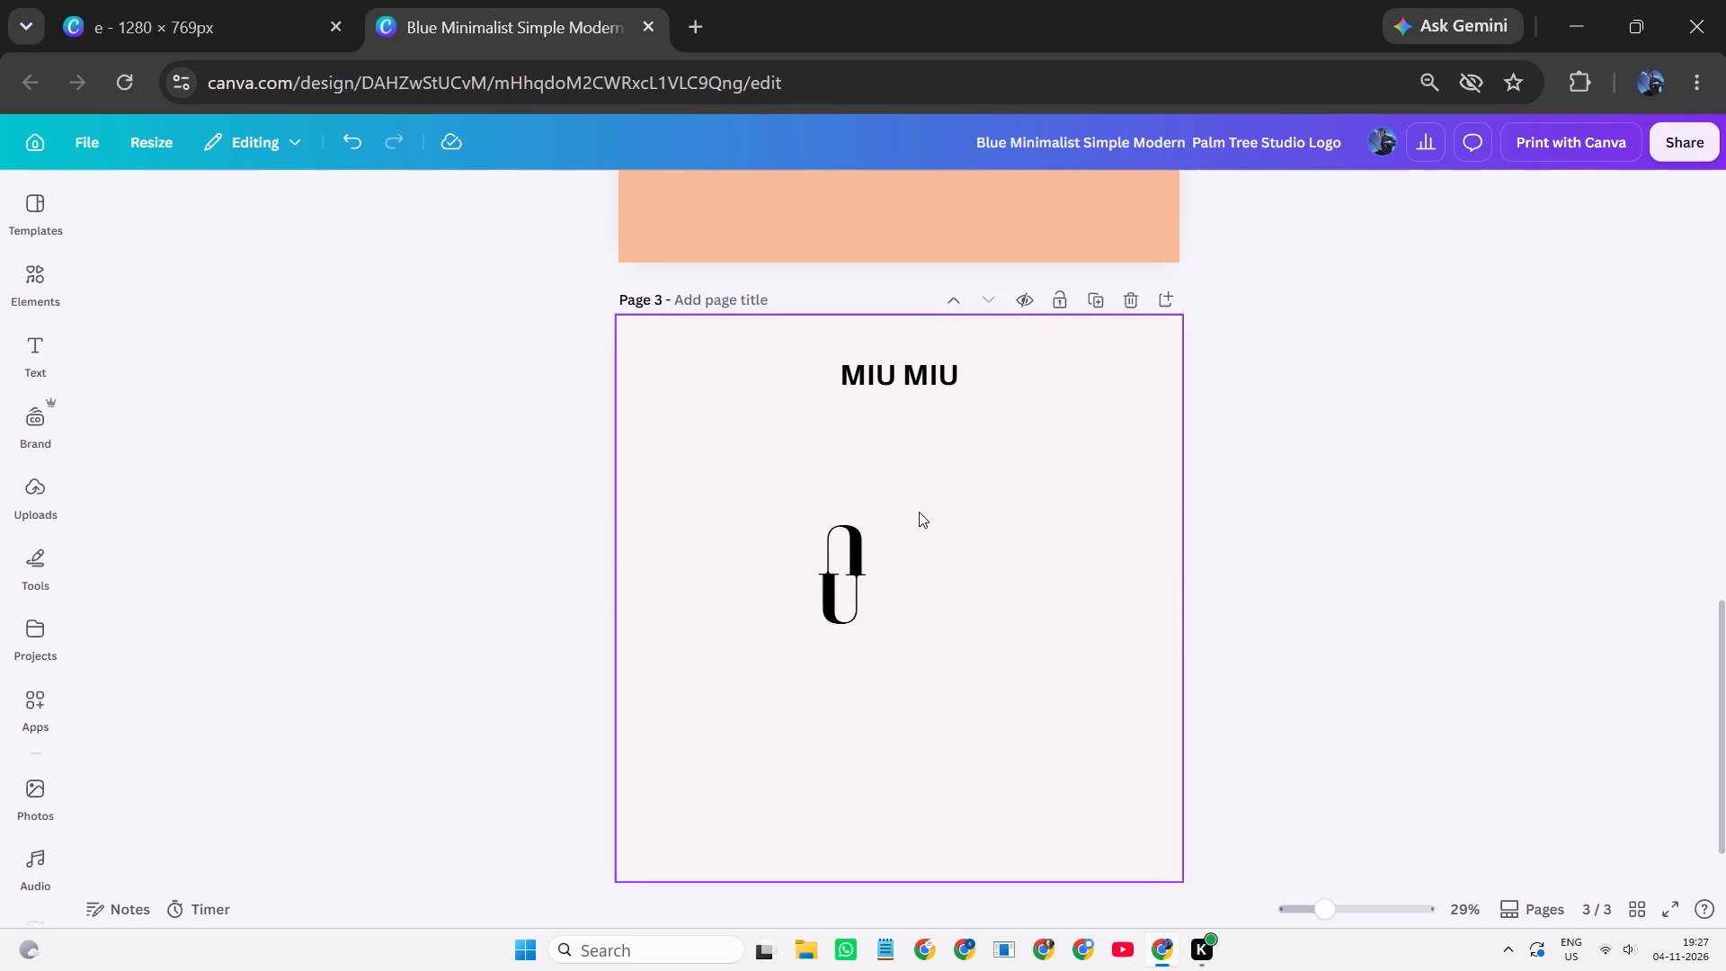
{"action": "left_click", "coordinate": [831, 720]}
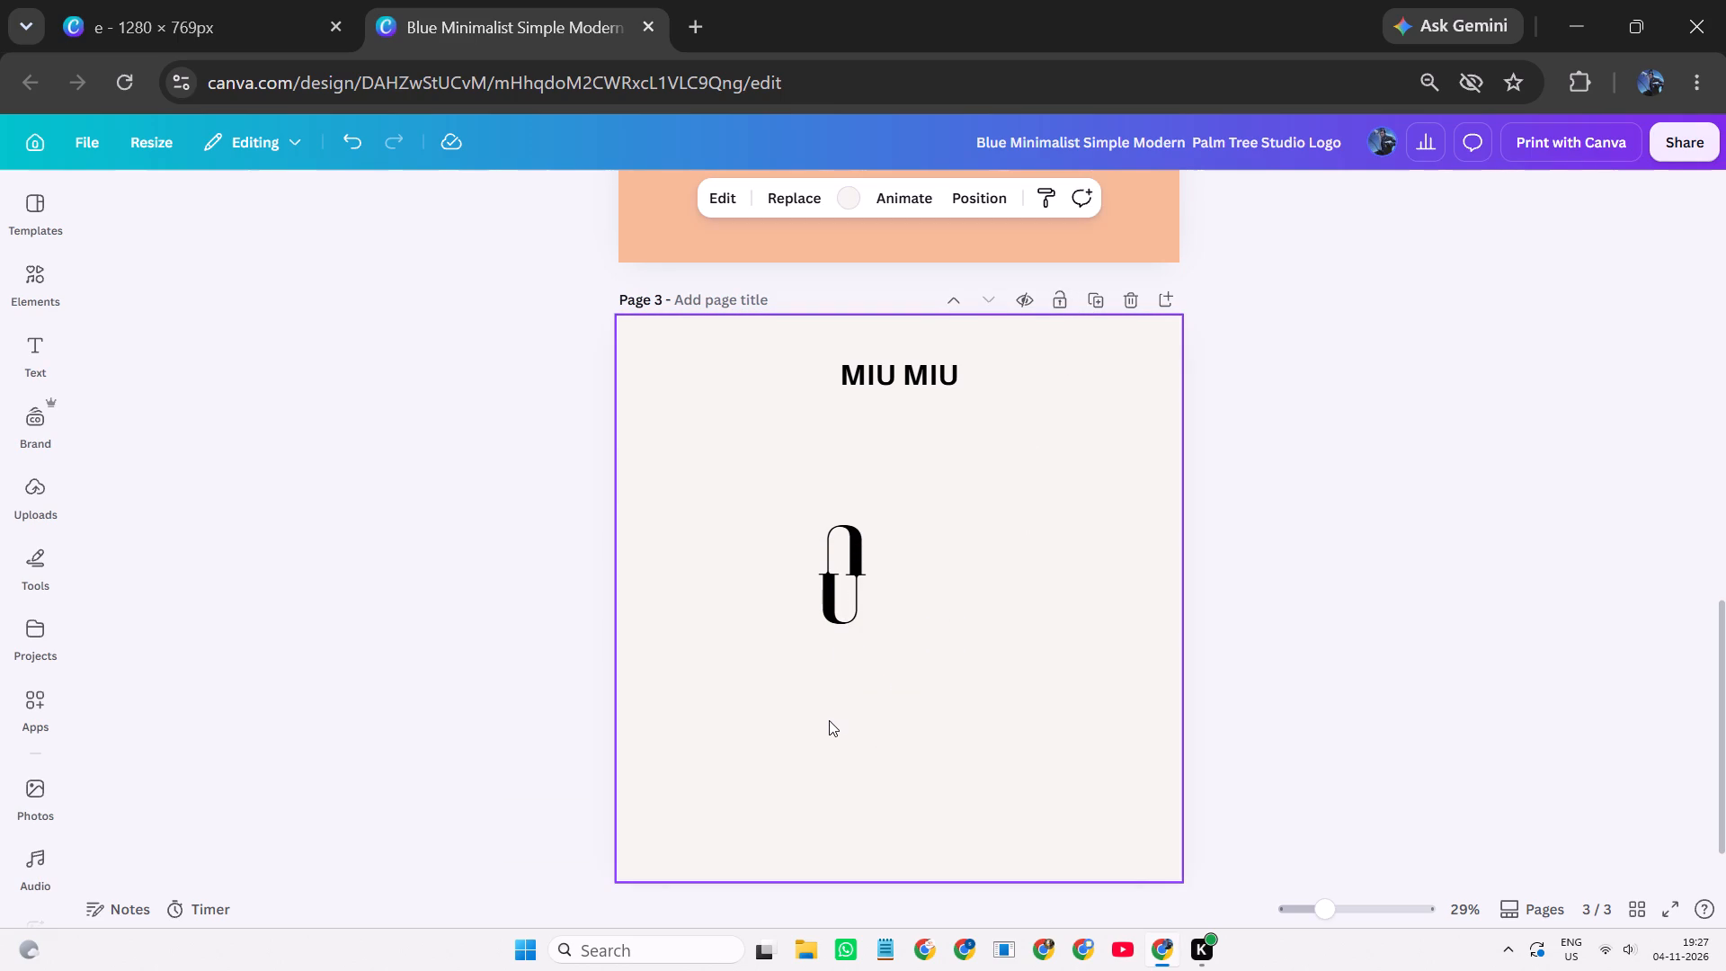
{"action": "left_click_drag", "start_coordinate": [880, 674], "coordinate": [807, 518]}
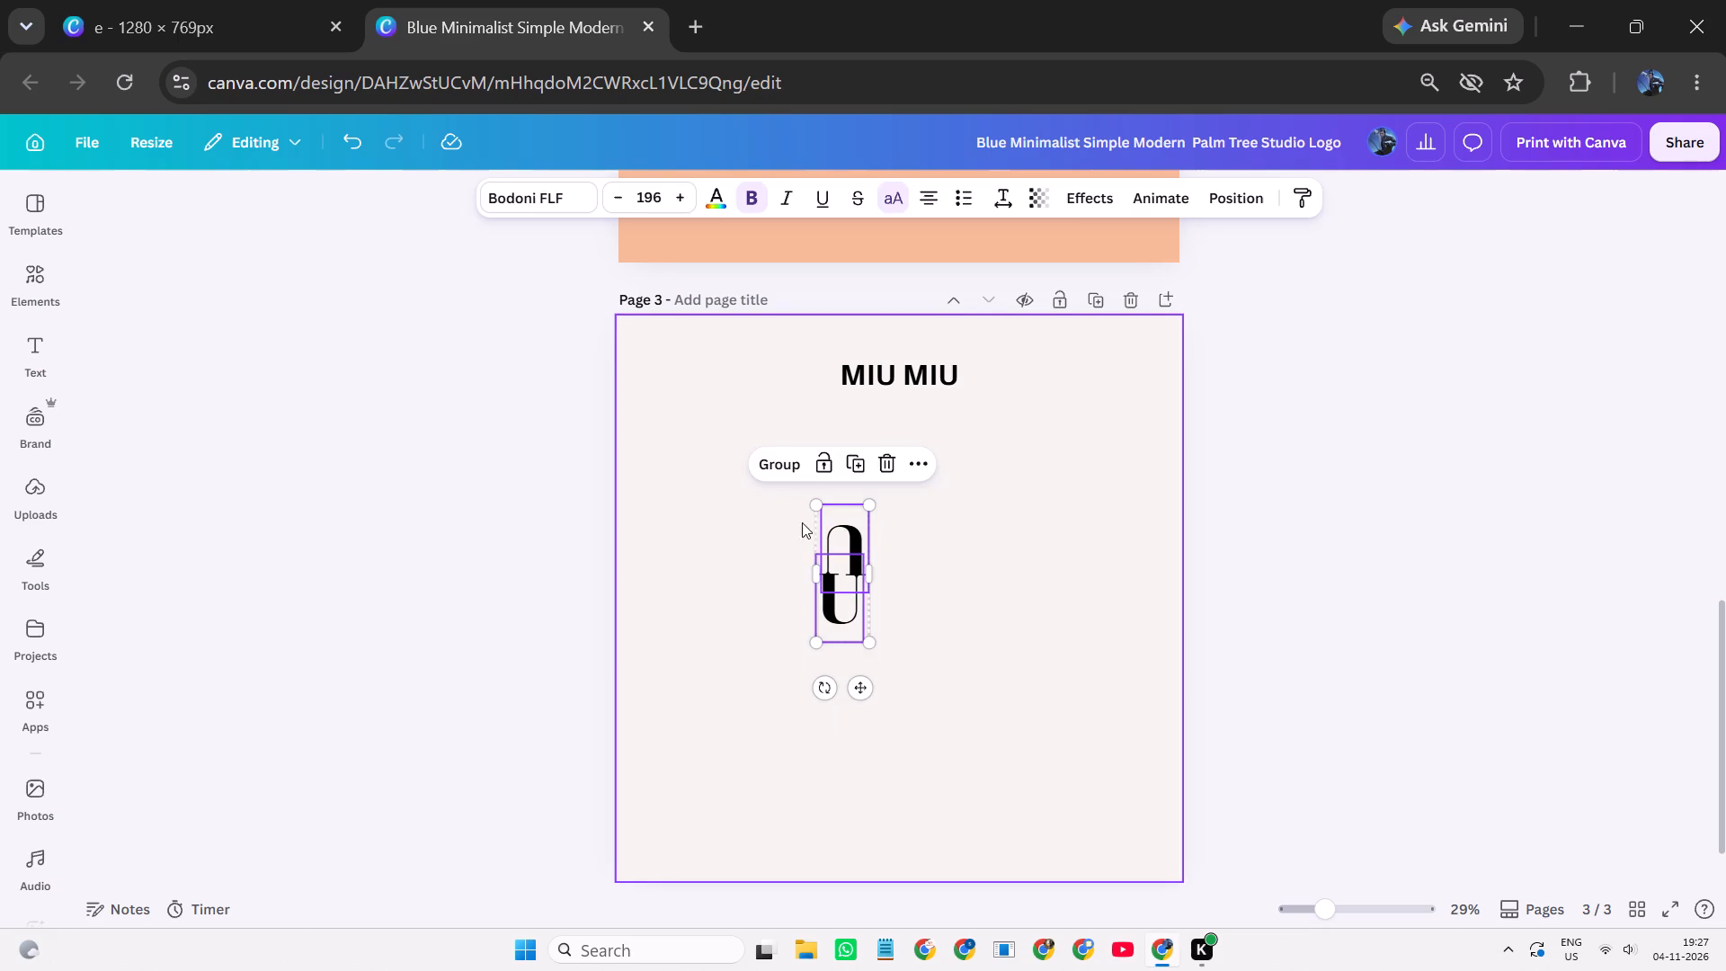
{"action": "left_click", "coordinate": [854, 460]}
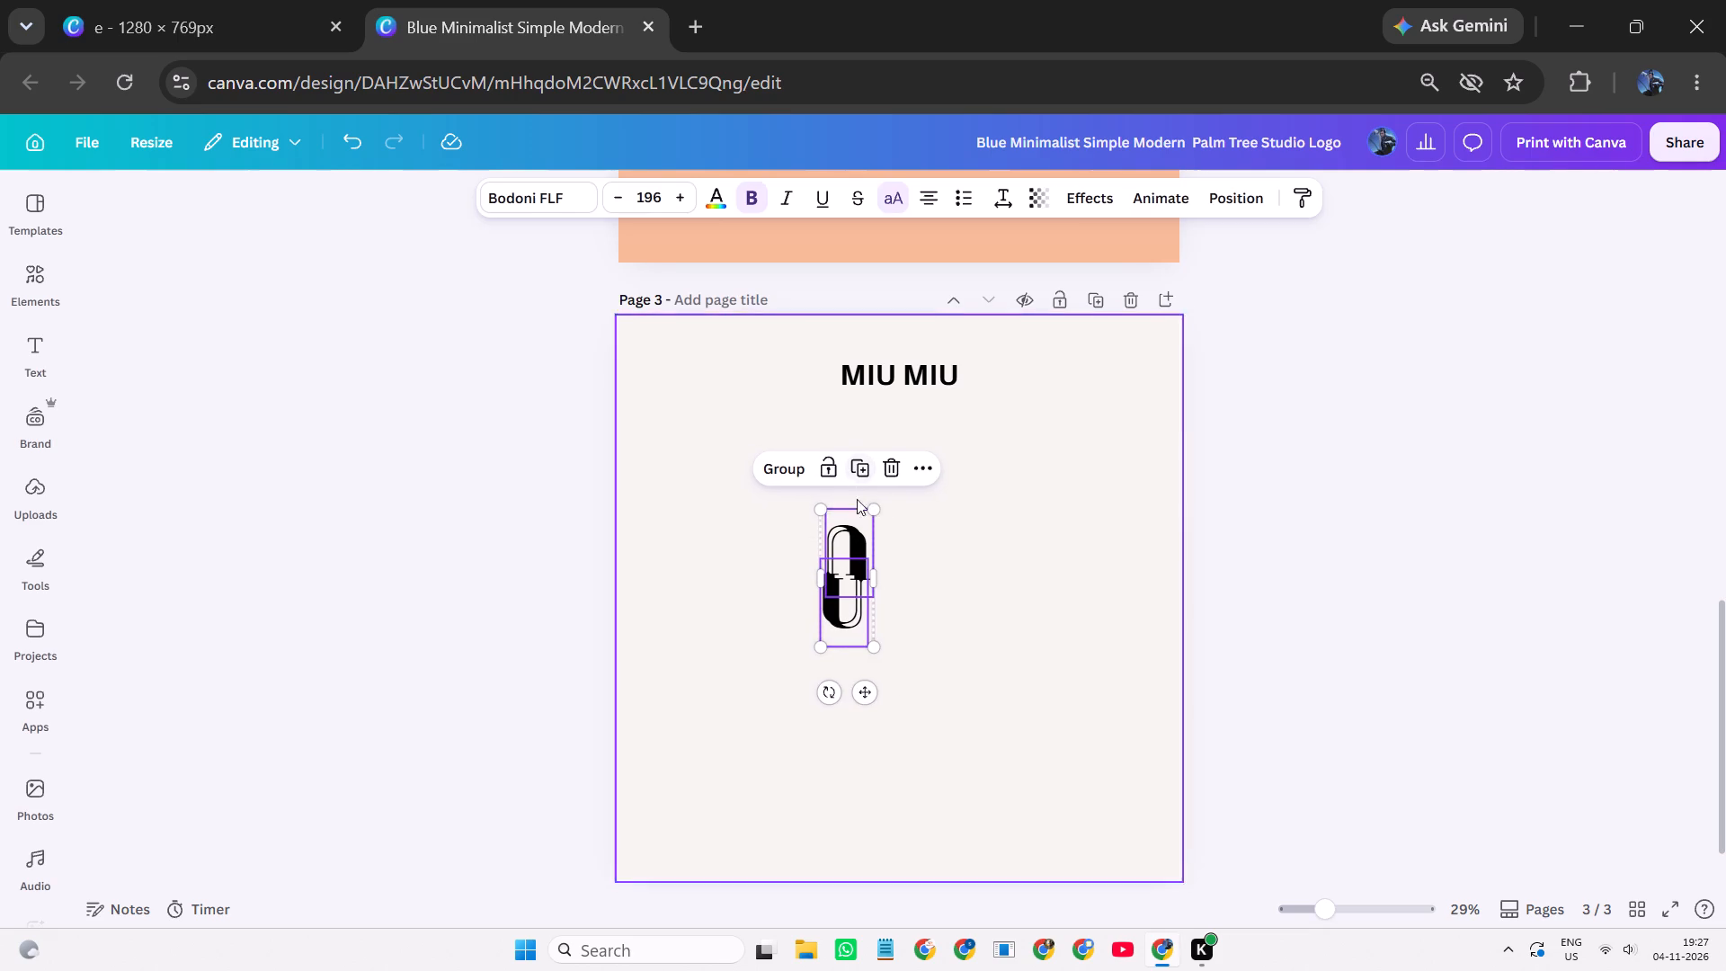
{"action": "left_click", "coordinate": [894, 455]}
Group the upright and inverted Us and move the group to the middle of page 3.
{"action": "left_click_drag", "start_coordinate": [876, 638], "coordinate": [833, 493]}
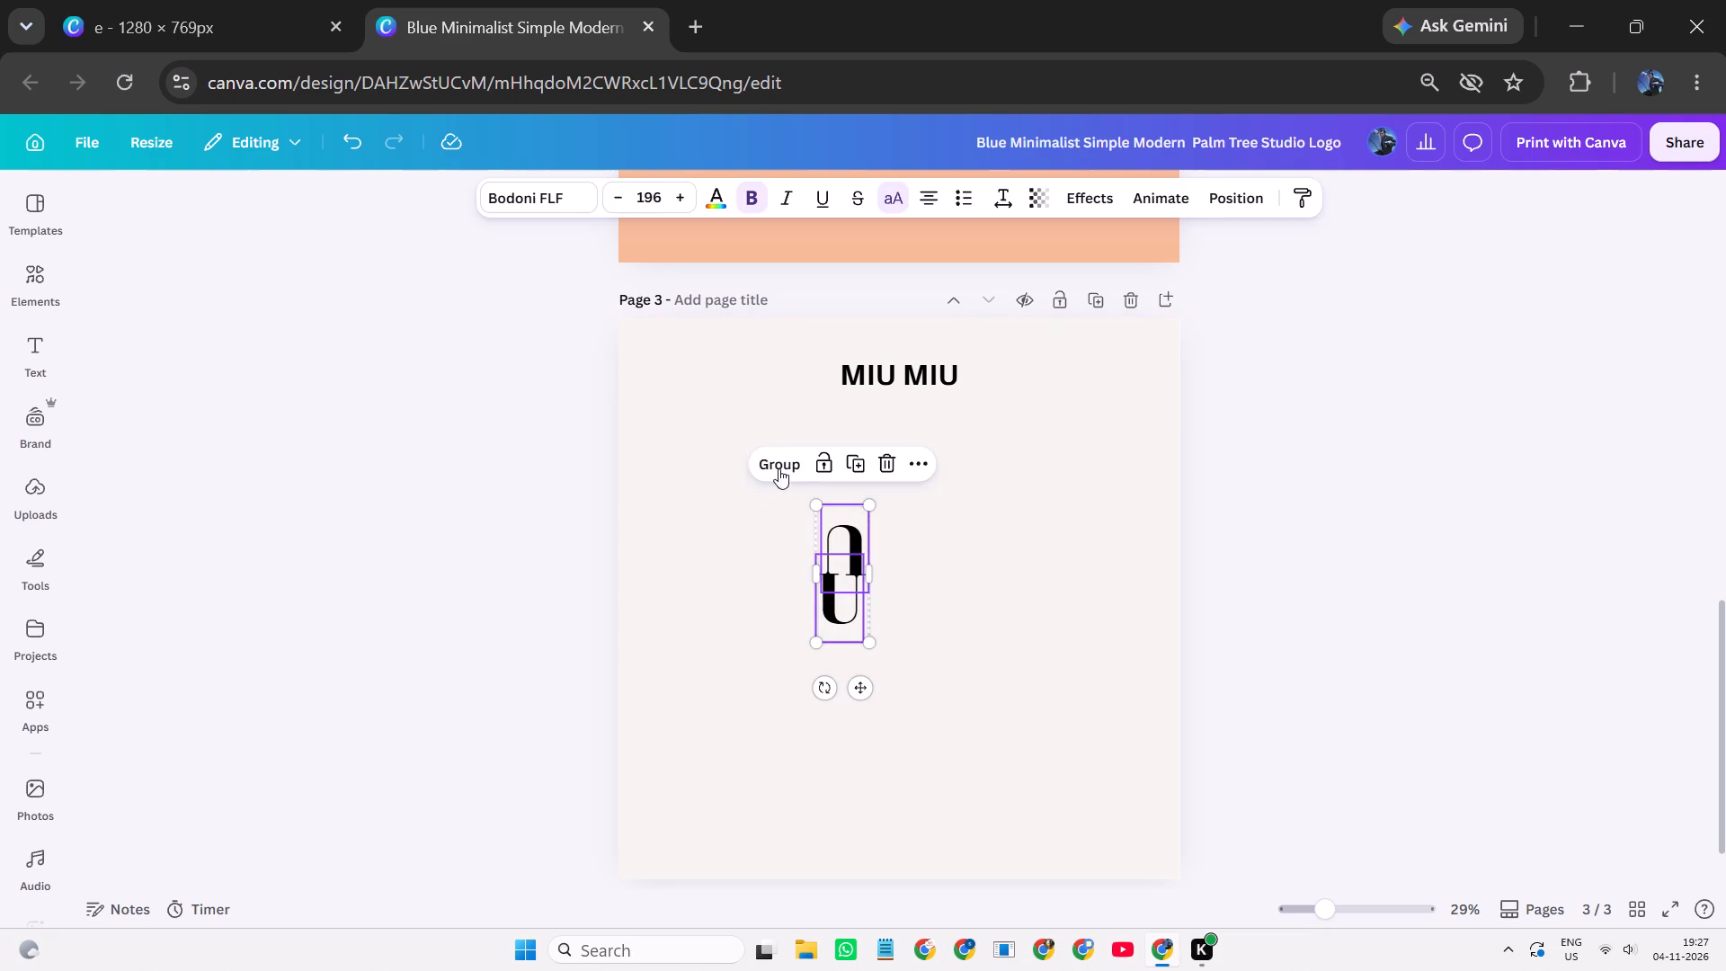
{"action": "left_click", "coordinate": [764, 459]}
{"action": "left_click", "coordinate": [827, 753]}
{"action": "left_click_drag", "start_coordinate": [857, 622], "coordinate": [867, 620]}
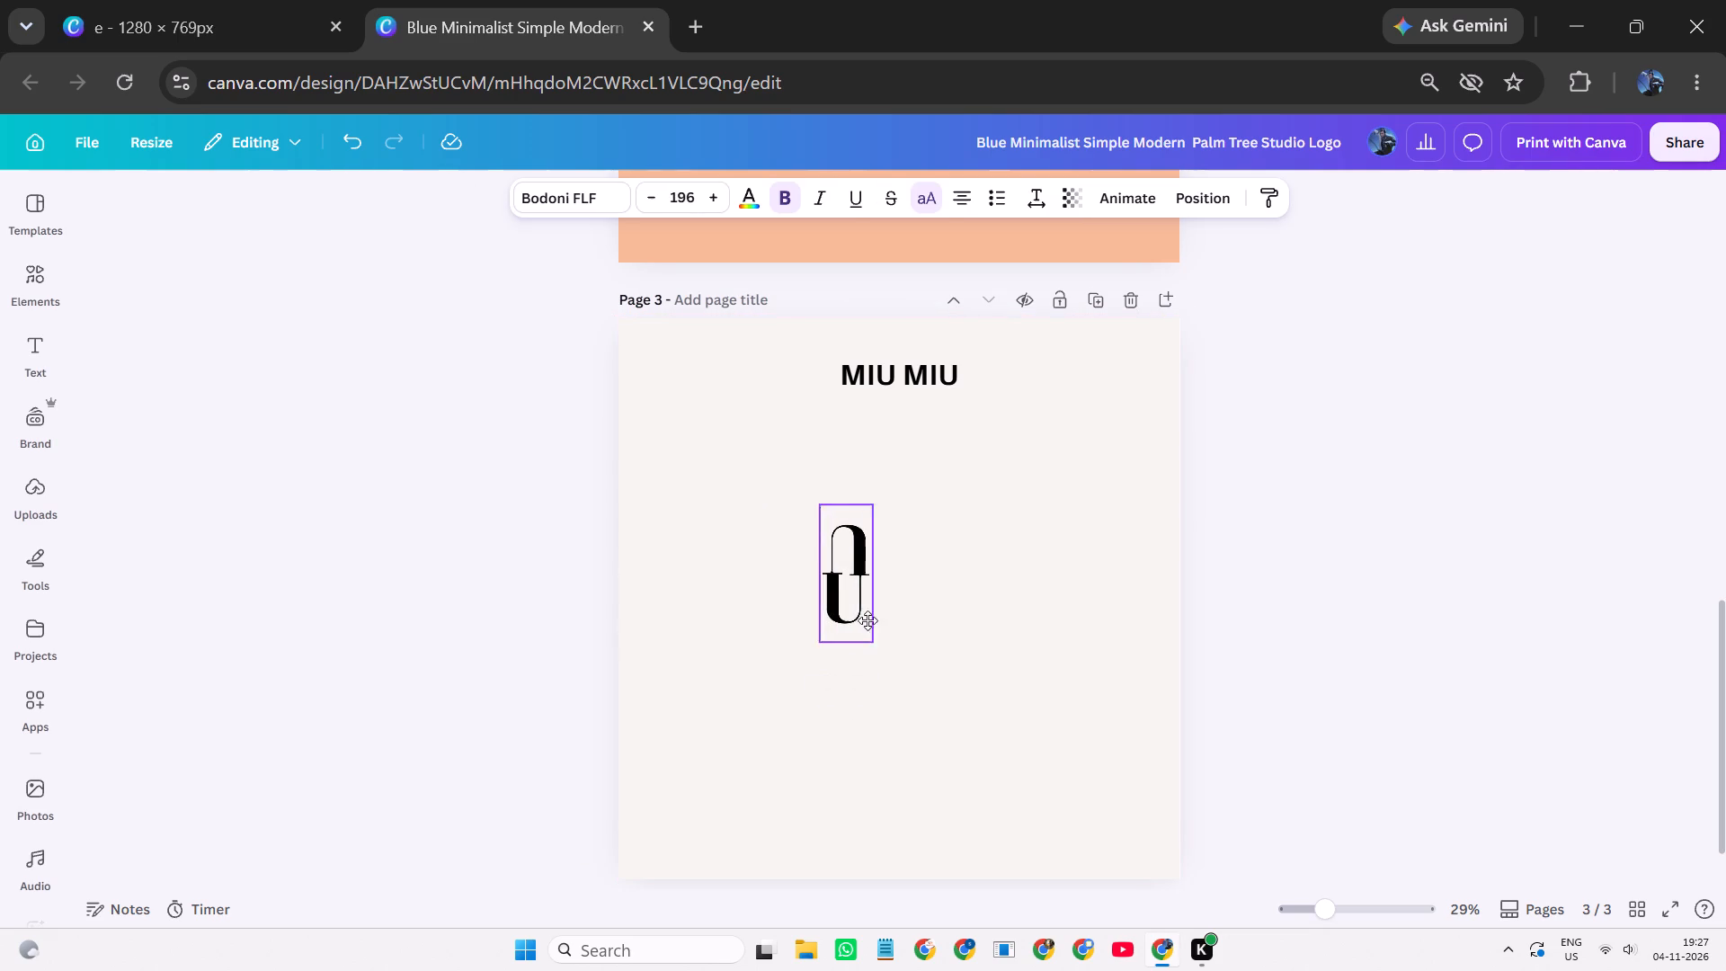
{"action": "left_click_drag", "start_coordinate": [867, 620], "coordinate": [926, 661]}
{"action": "left_click", "coordinate": [778, 682]}
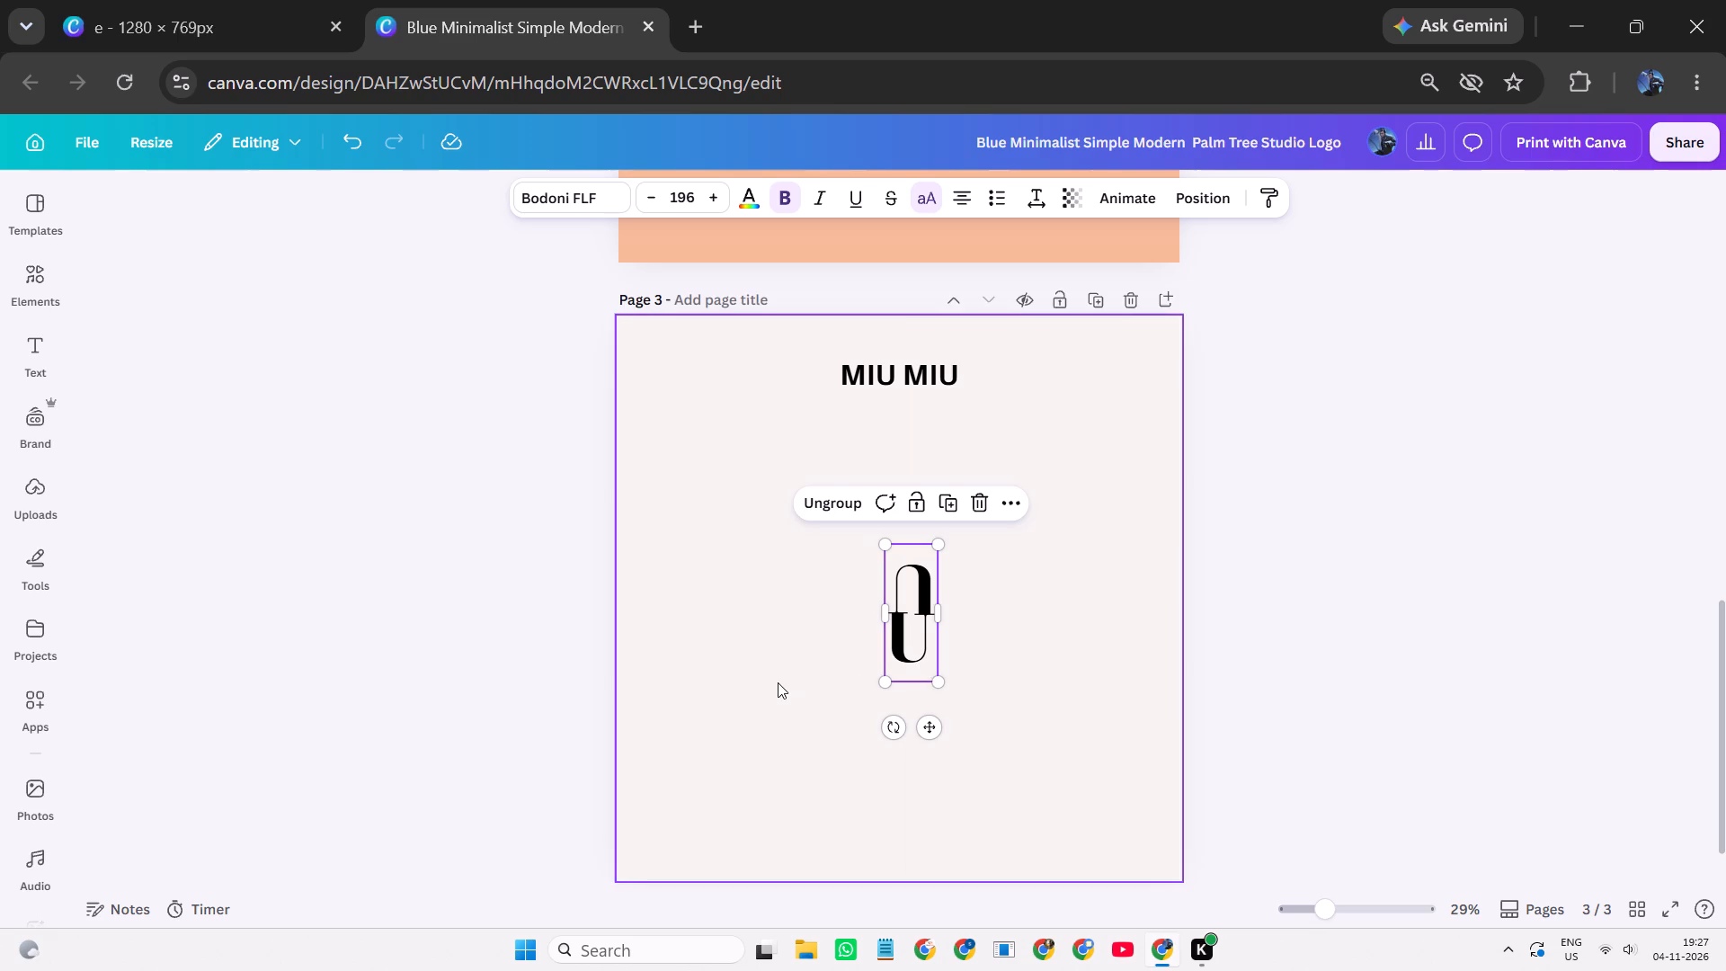
{"action": "left_click", "coordinate": [762, 690]}
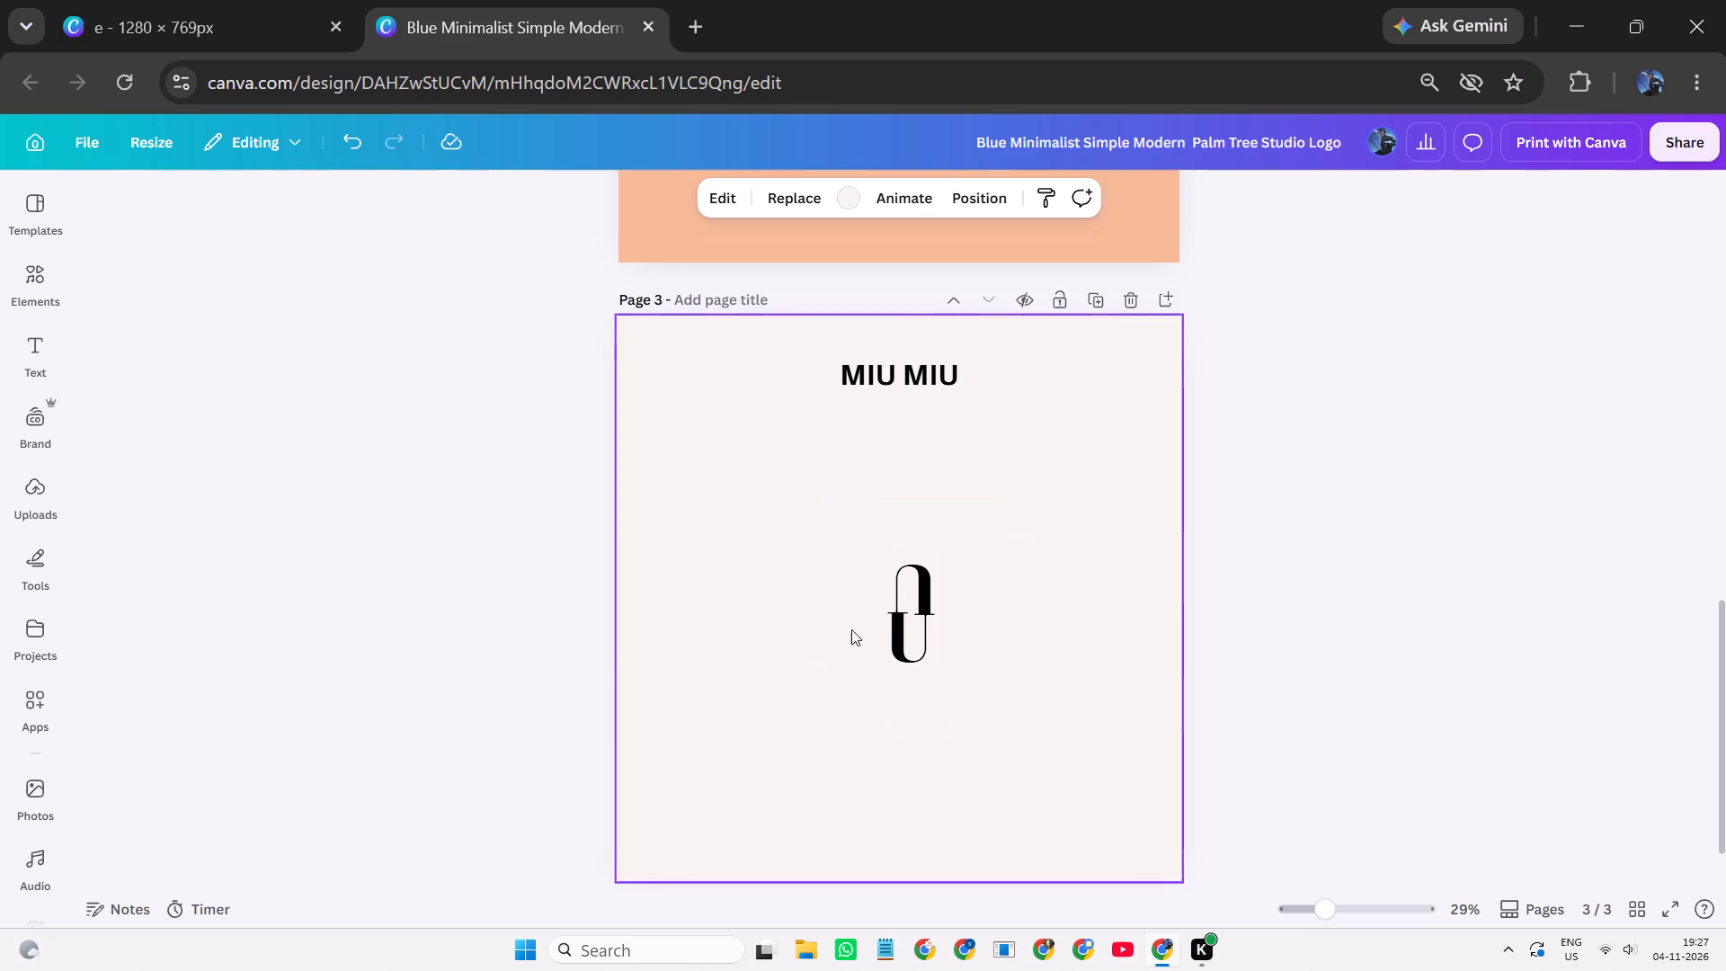
Move the grouped Us to the upper-left area of page 3, below the level of the MIU MIU text.
{"action": "left_click", "coordinate": [918, 616]}
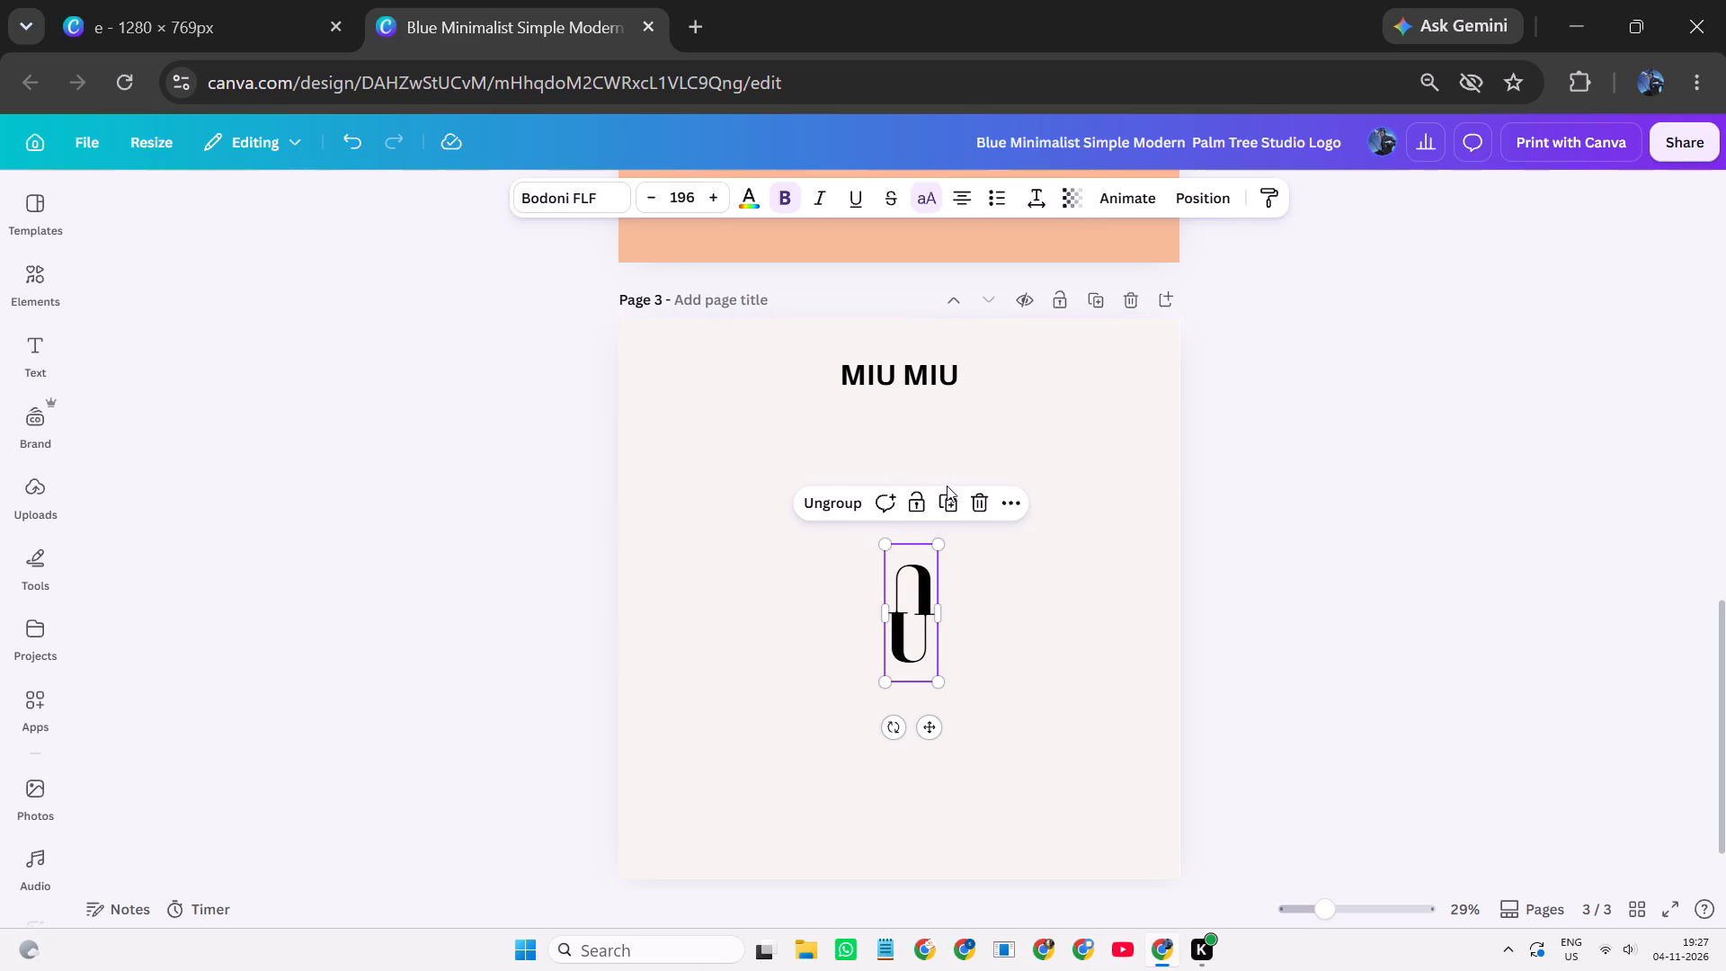
{"action": "left_click", "coordinate": [921, 376]}
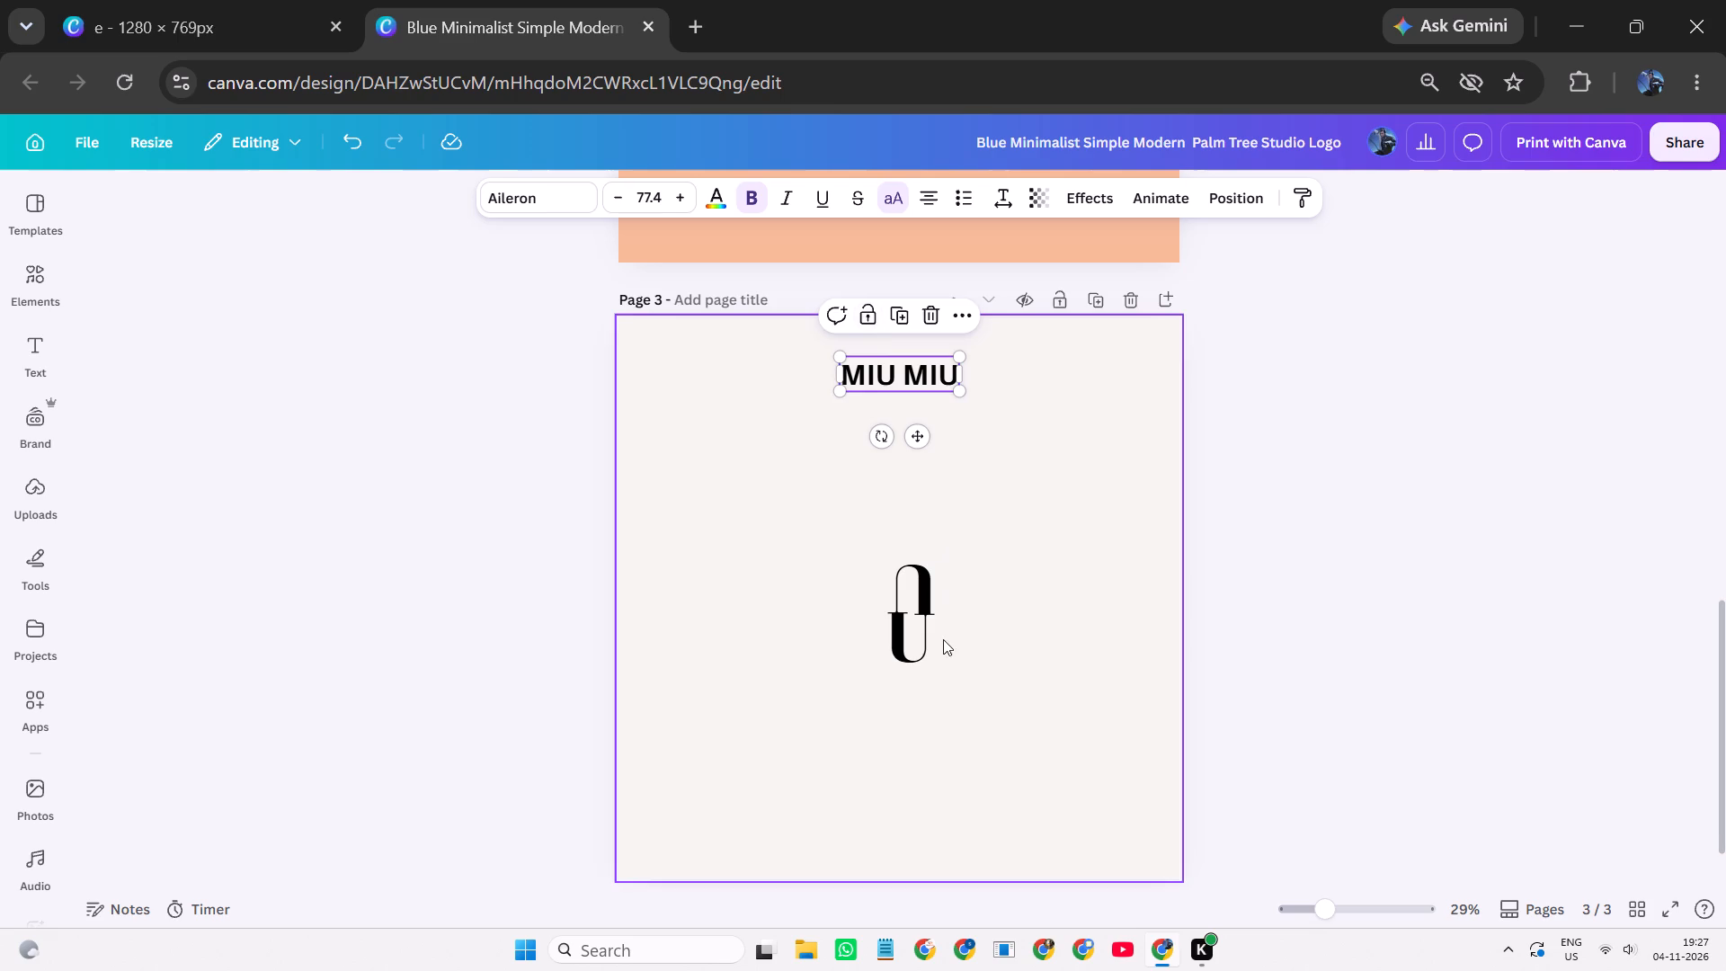
{"action": "left_click_drag", "start_coordinate": [920, 629], "coordinate": [726, 548]}
{"action": "left_click", "coordinate": [726, 548]}
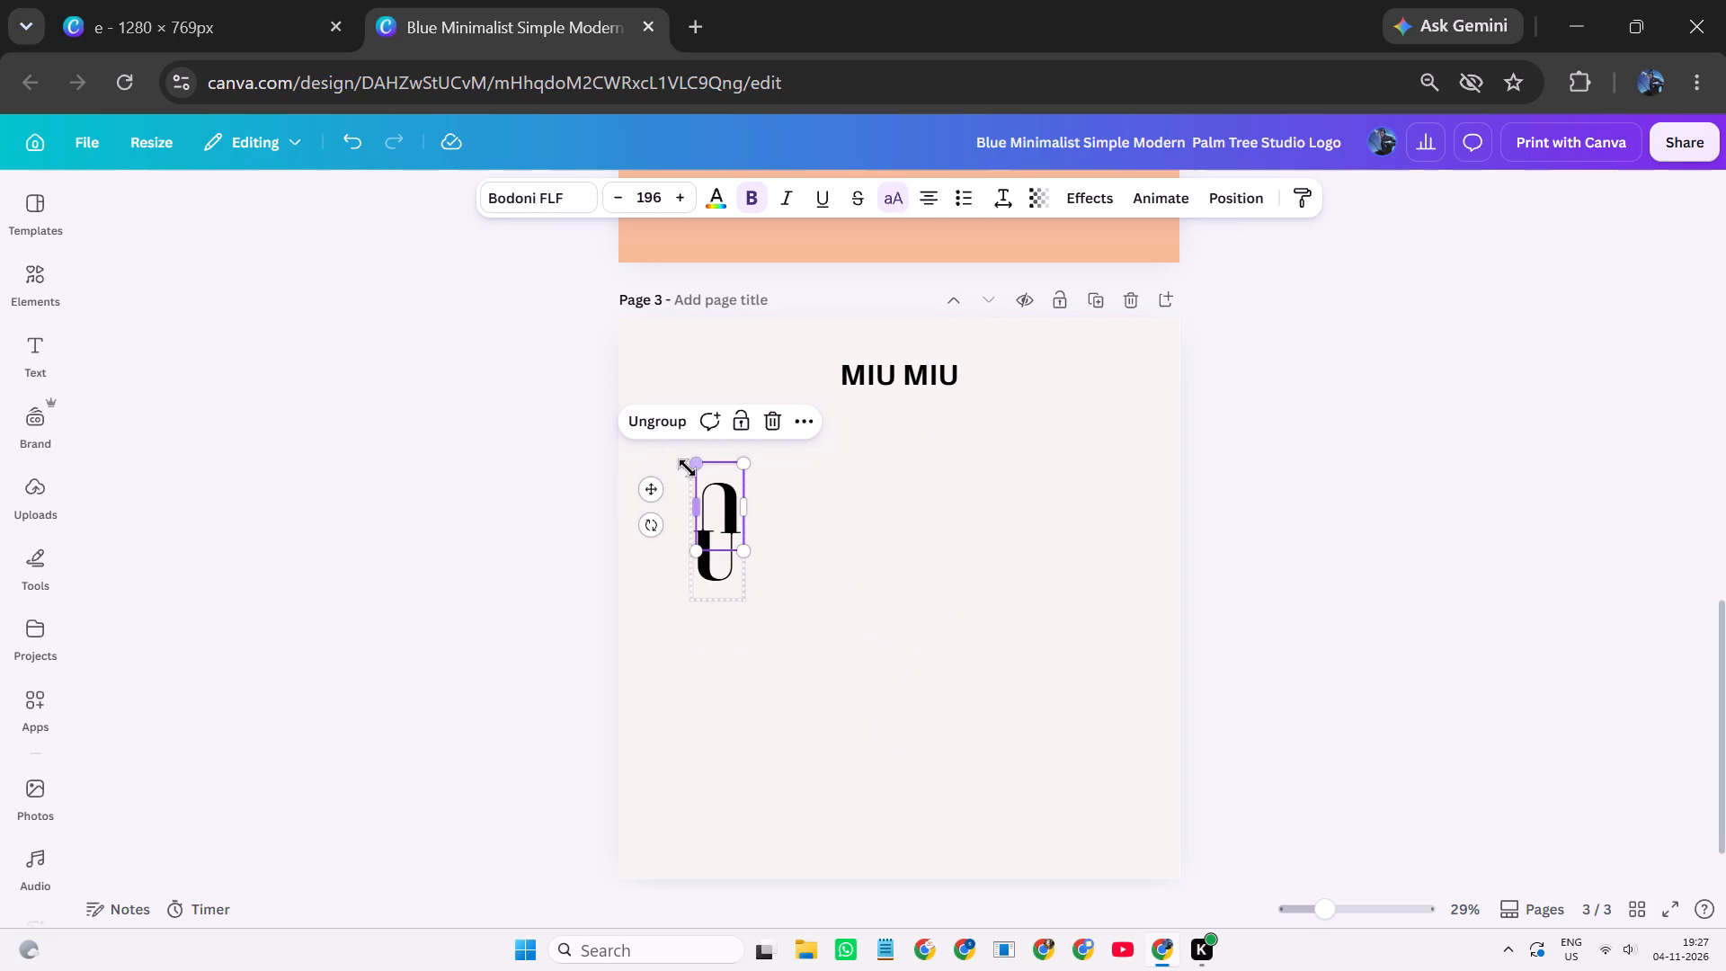
{"action": "left_click", "coordinate": [807, 521]}
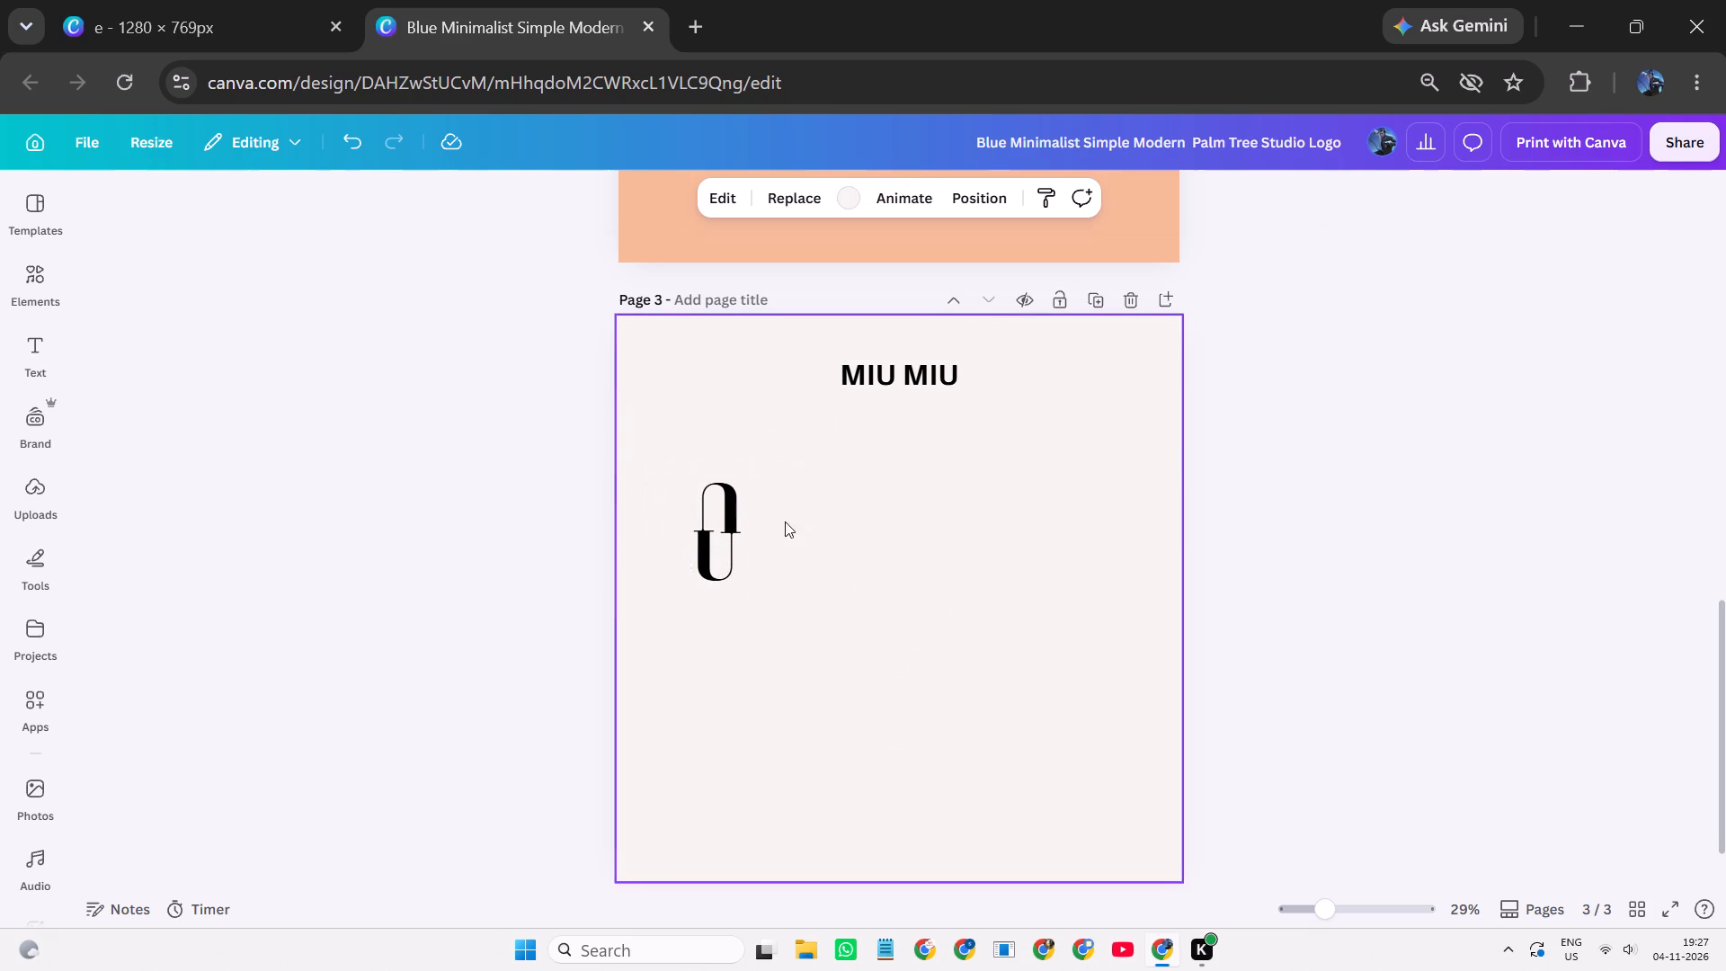
Ungroup the two Us, duplicate the inverted U and place the copy alone on the right side of the page.
{"action": "left_click", "coordinate": [707, 487]}
{"action": "left_click", "coordinate": [662, 427]}
{"action": "left_click", "coordinate": [762, 584]}
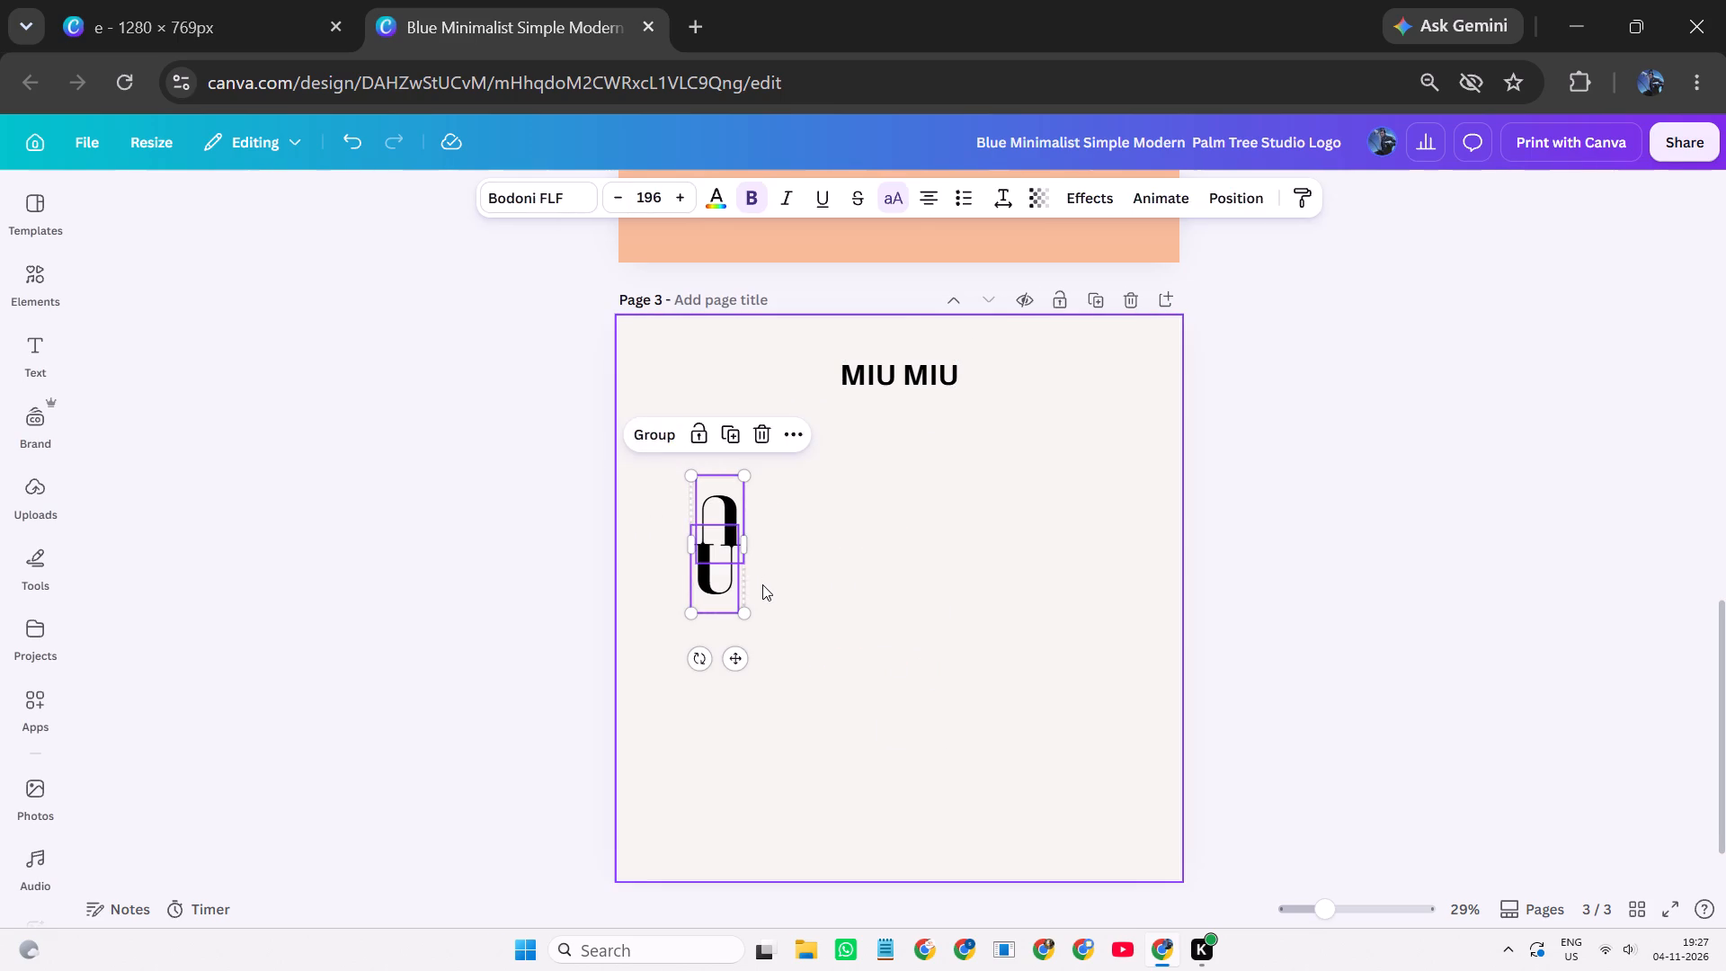
{"action": "left_click", "coordinate": [710, 543]}
{"action": "left_click", "coordinate": [722, 424]}
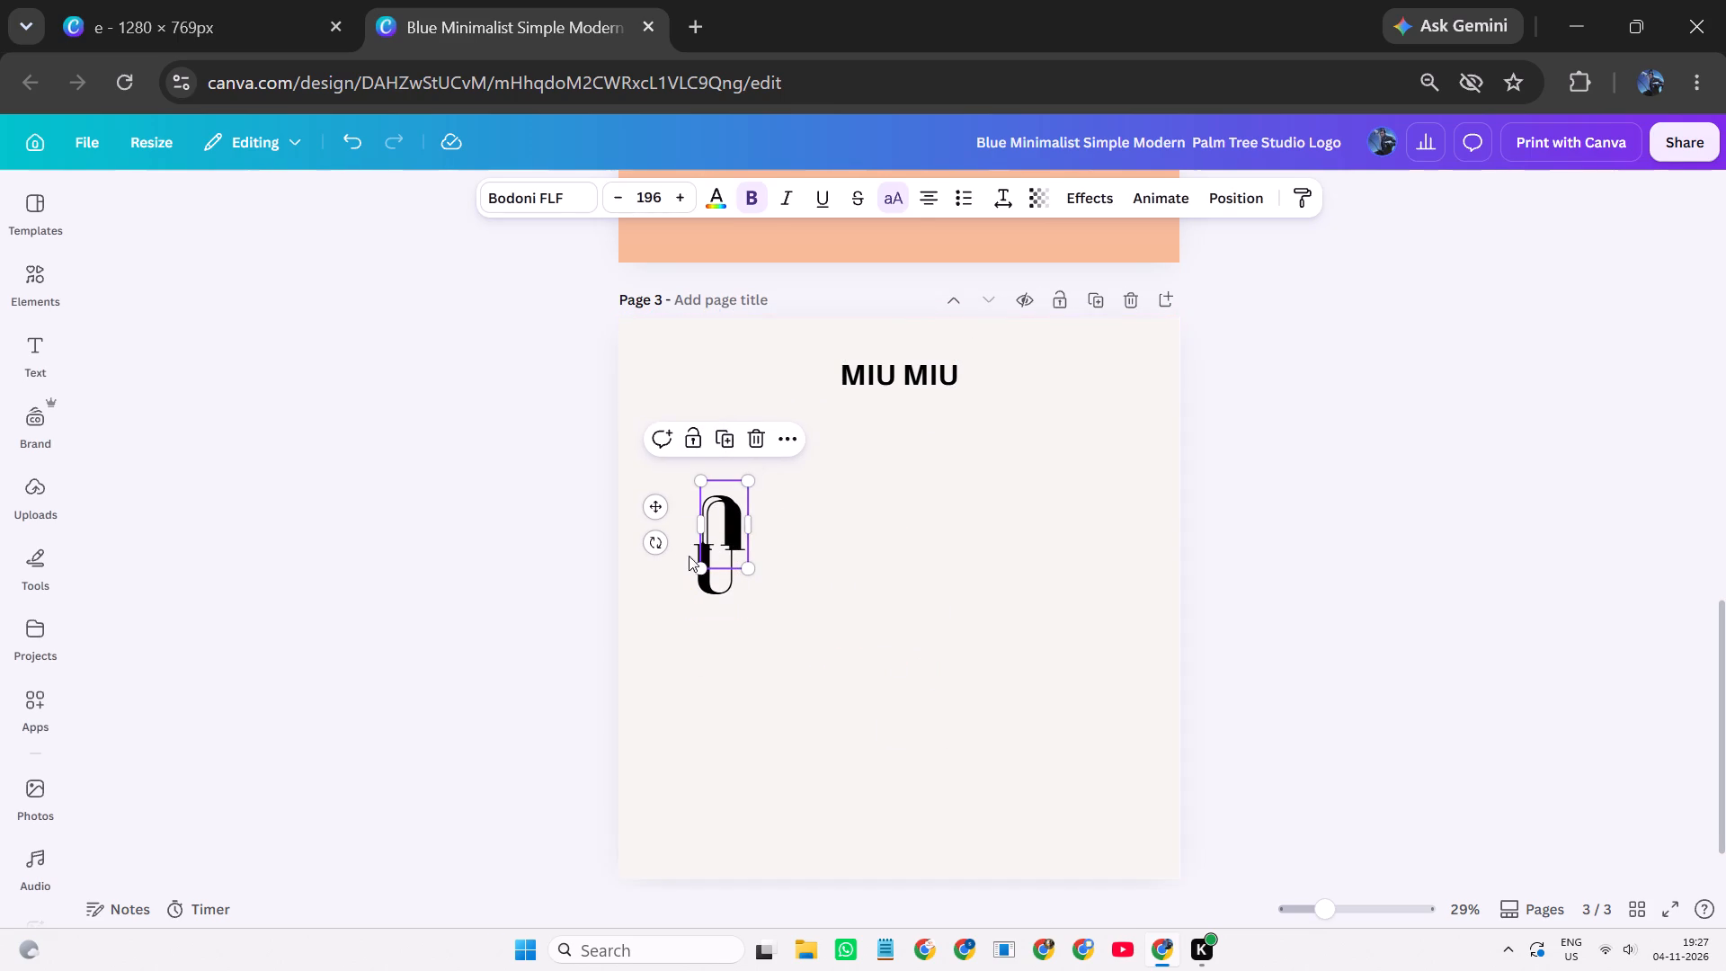
{"action": "left_click_drag", "start_coordinate": [653, 507], "coordinate": [909, 545]}
Regroup the original pair of Us and move it up beside the MIU MIU text, near the page's upper-left corner.
{"action": "left_click_drag", "start_coordinate": [752, 612], "coordinate": [727, 535]}
{"action": "left_click", "coordinate": [652, 416]}
{"action": "left_click", "coordinate": [654, 423]}
{"action": "double_click", "coordinate": [753, 664]}
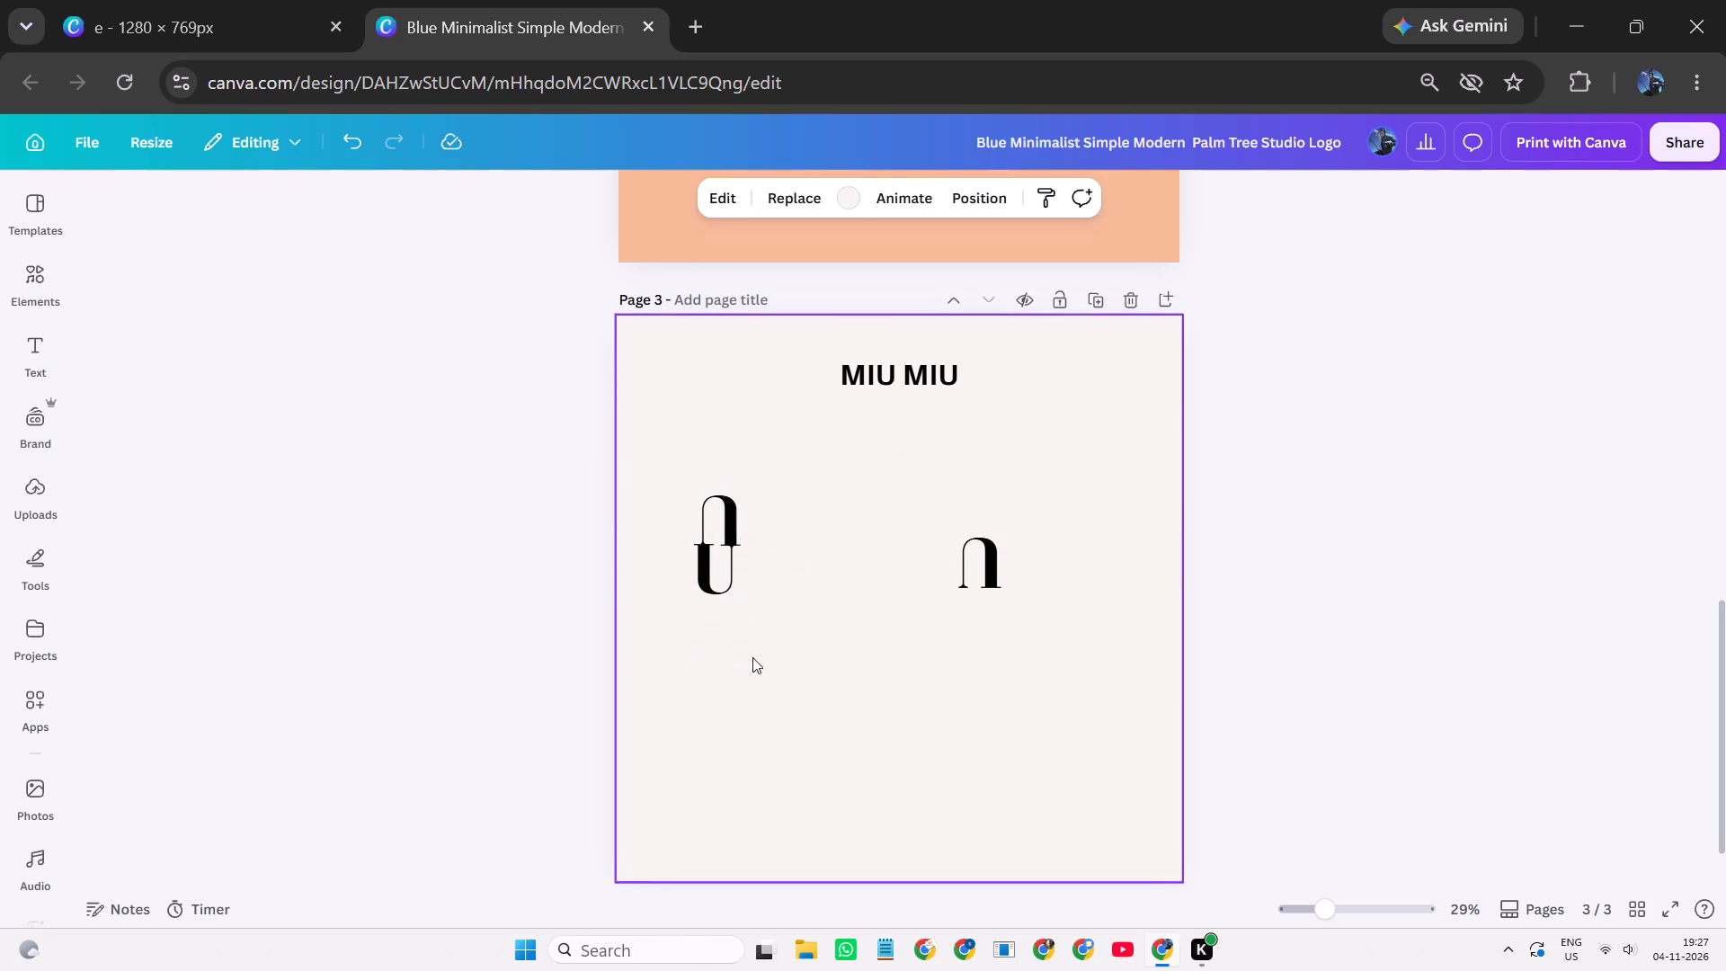
{"action": "left_click_drag", "start_coordinate": [720, 599], "coordinate": [721, 456]}
Move the single inverted U near the page centre and overlap a duplicate slightly to its right, baselines aligned, to form an m.
{"action": "left_click_drag", "start_coordinate": [985, 563], "coordinate": [852, 608]}
{"action": "left_click", "coordinate": [884, 634]}
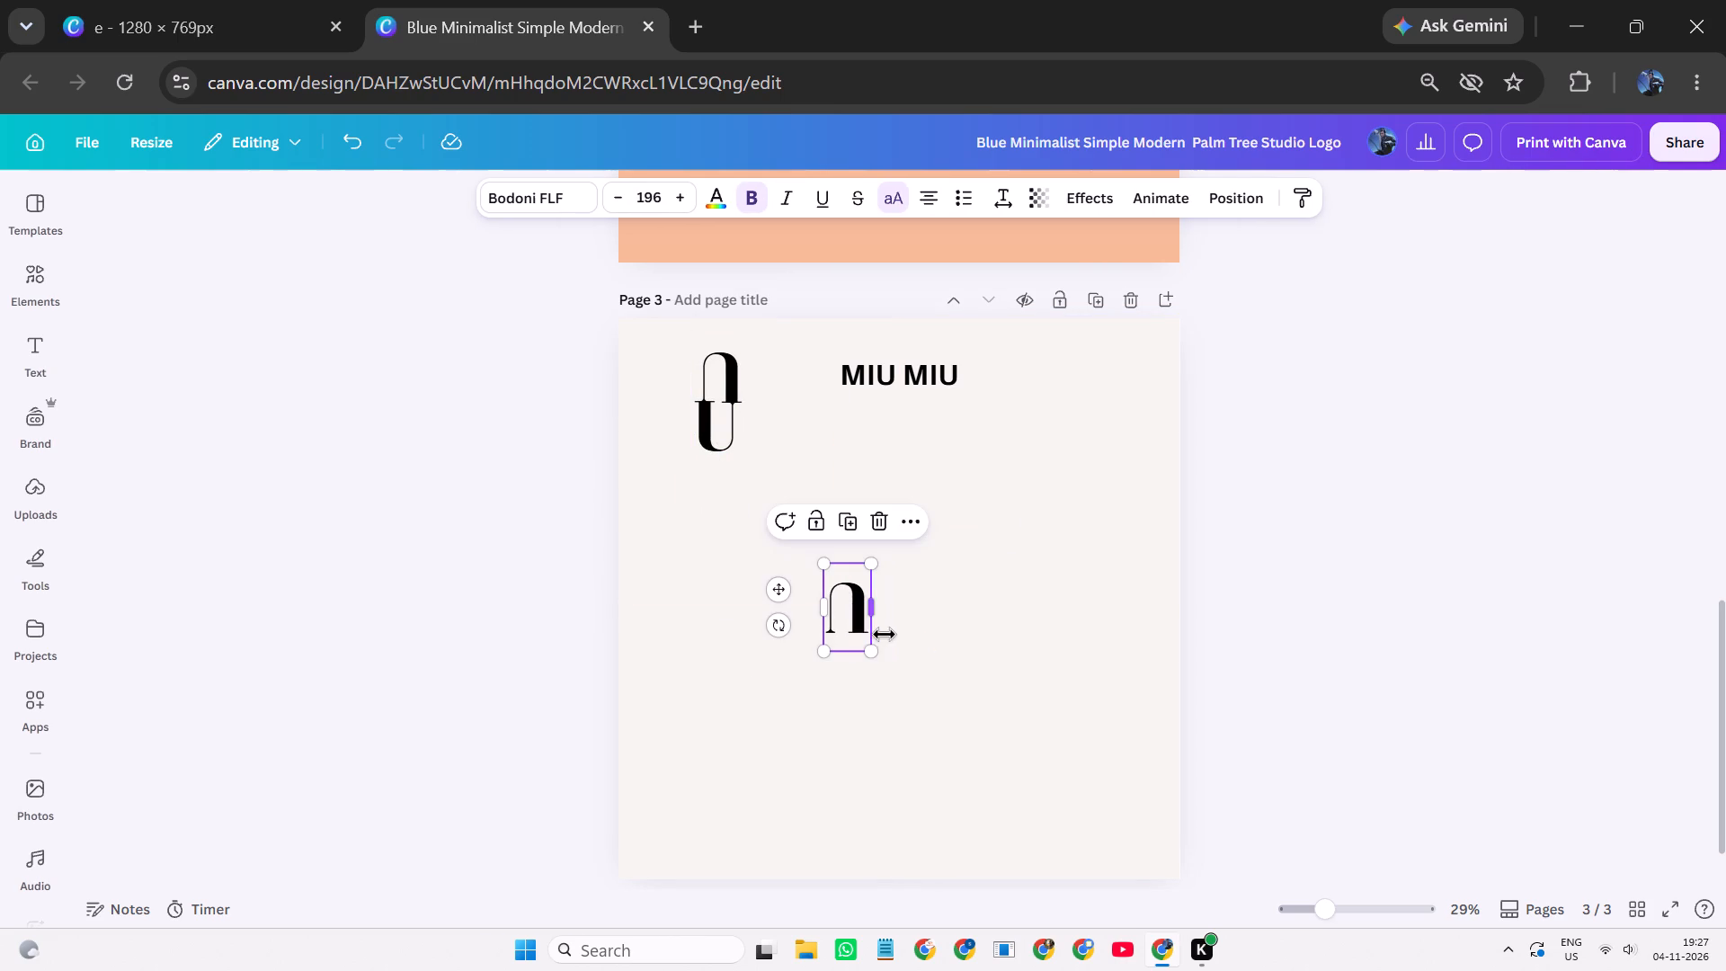
{"action": "left_click", "coordinate": [845, 508]}
{"action": "left_click_drag", "start_coordinate": [969, 693], "coordinate": [938, 633]}
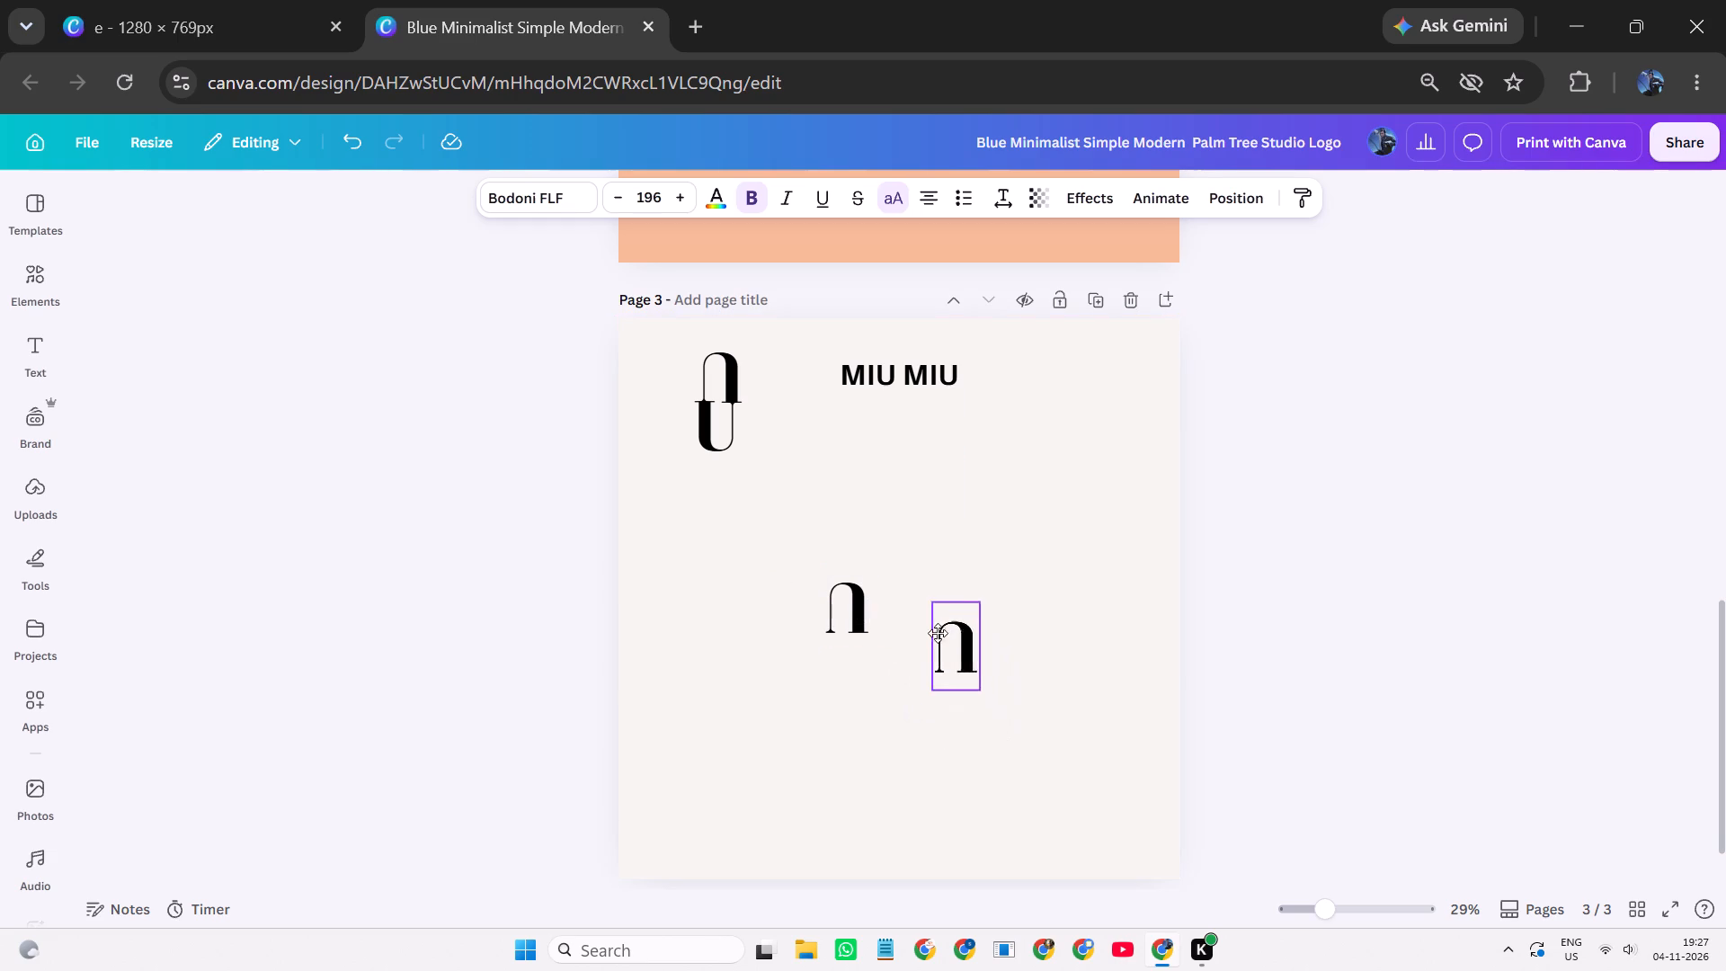
{"action": "left_click_drag", "start_coordinate": [938, 633], "coordinate": [859, 601]}
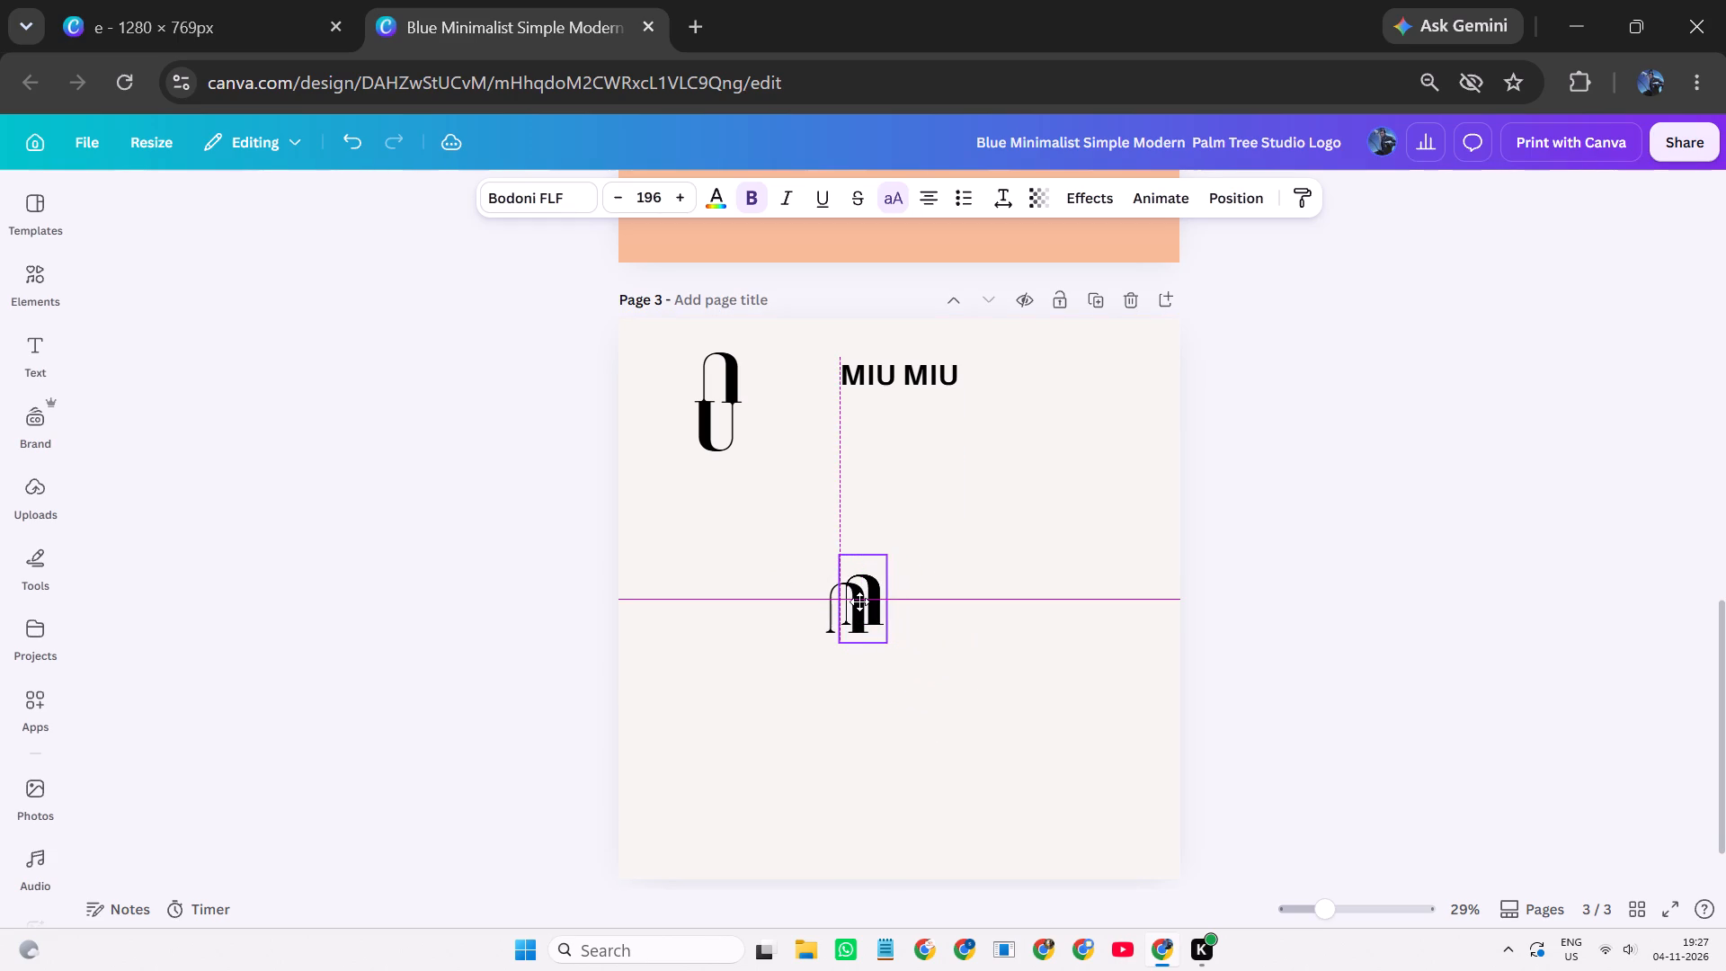
{"action": "left_click_drag", "start_coordinate": [859, 601], "coordinate": [858, 605]}
{"action": "left_click", "coordinate": [805, 758]}
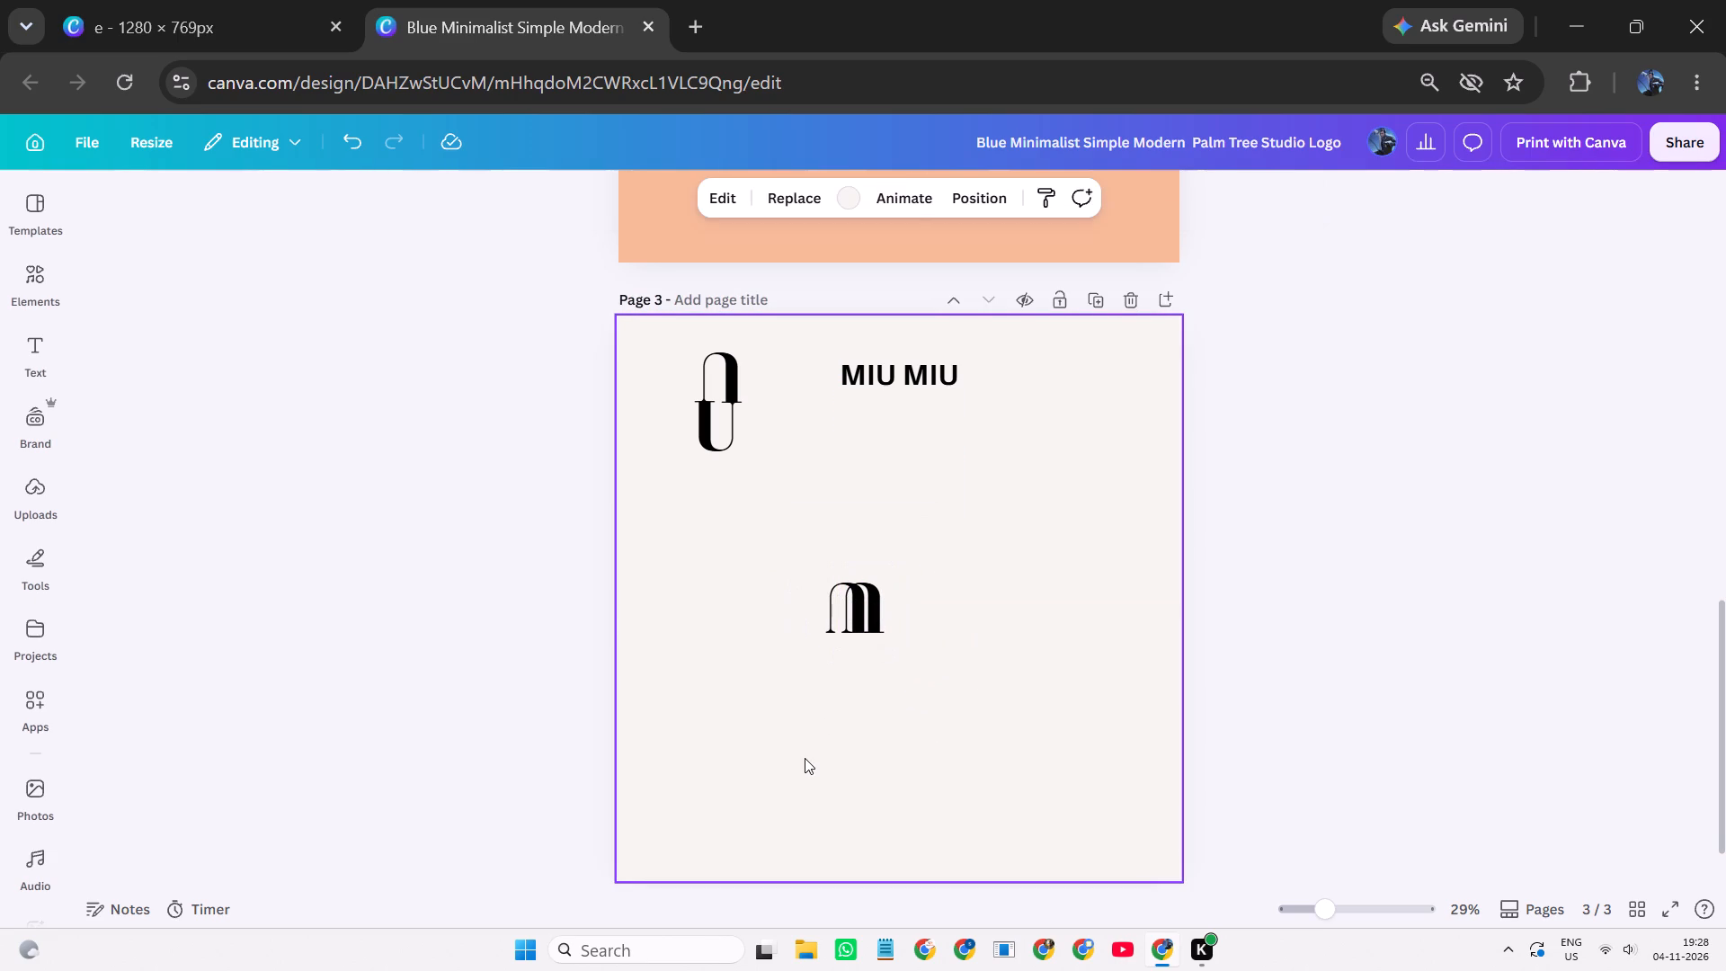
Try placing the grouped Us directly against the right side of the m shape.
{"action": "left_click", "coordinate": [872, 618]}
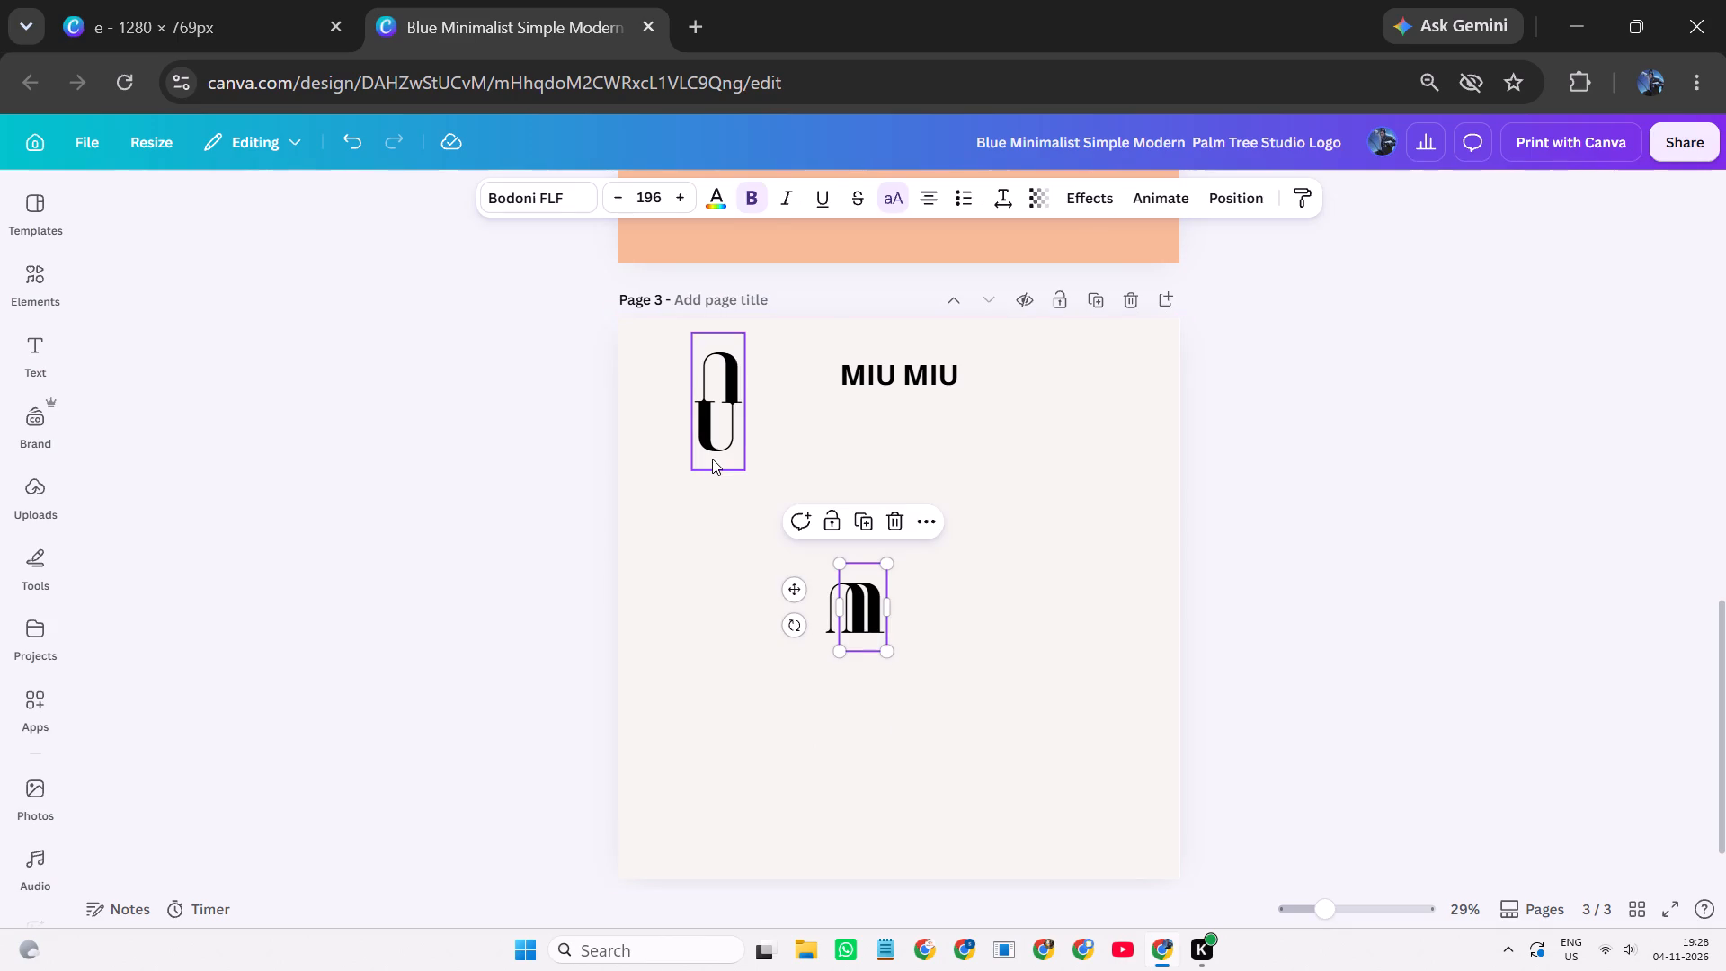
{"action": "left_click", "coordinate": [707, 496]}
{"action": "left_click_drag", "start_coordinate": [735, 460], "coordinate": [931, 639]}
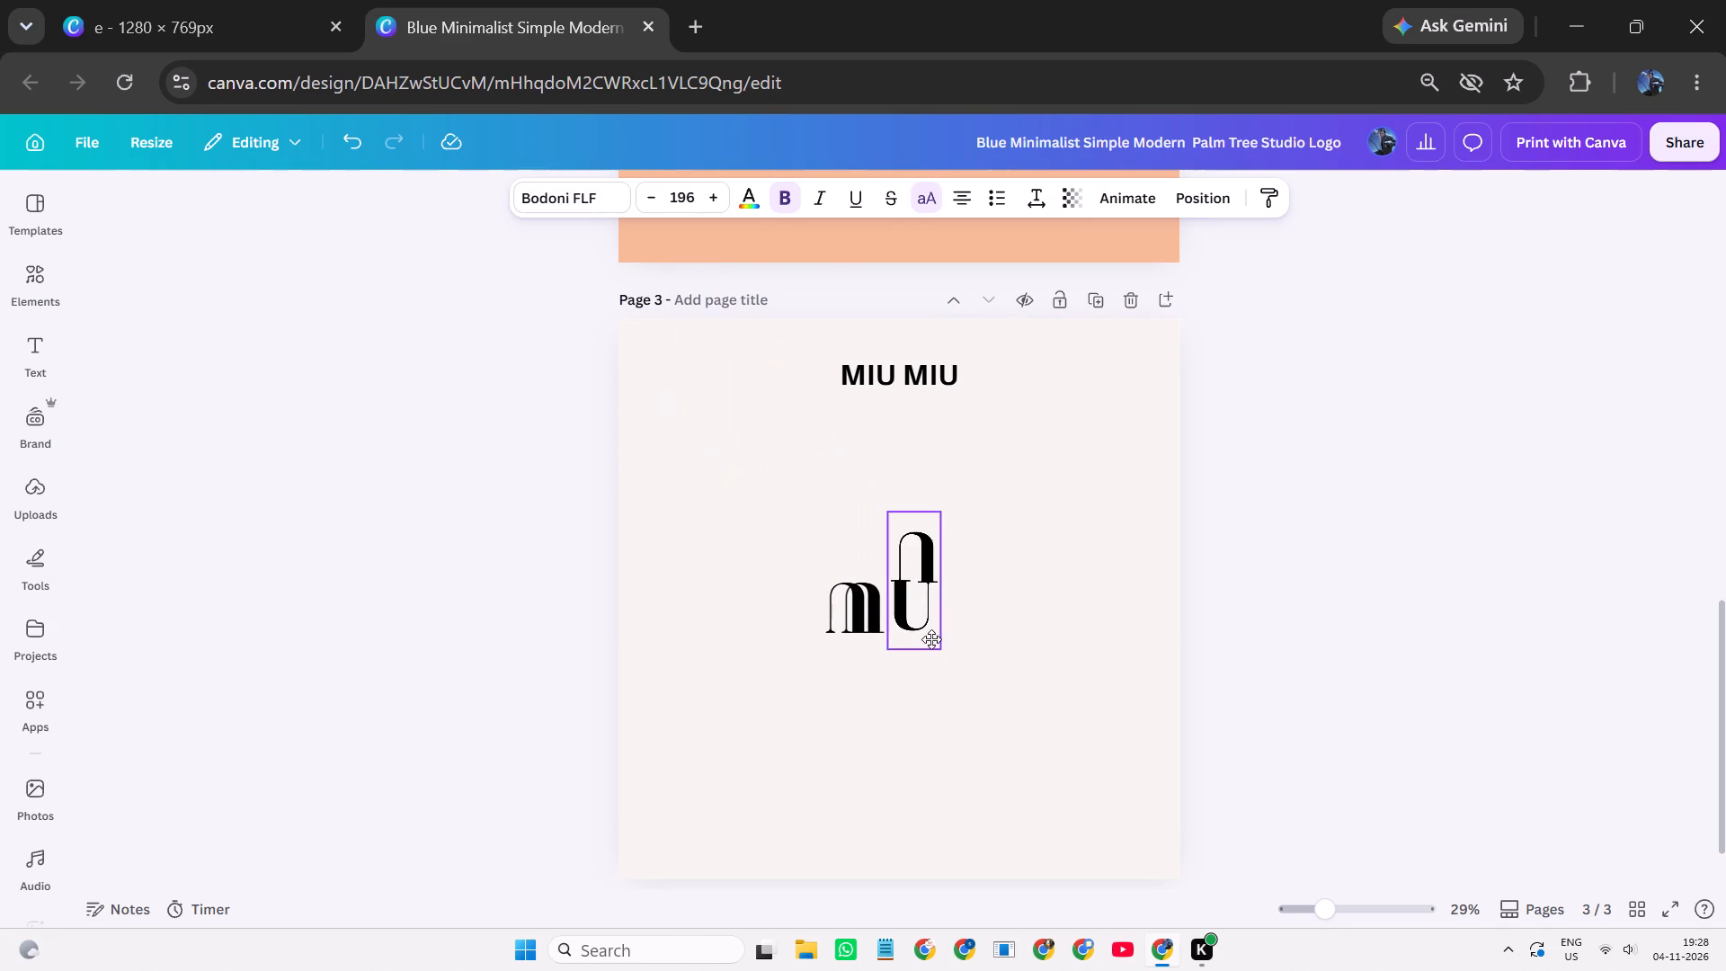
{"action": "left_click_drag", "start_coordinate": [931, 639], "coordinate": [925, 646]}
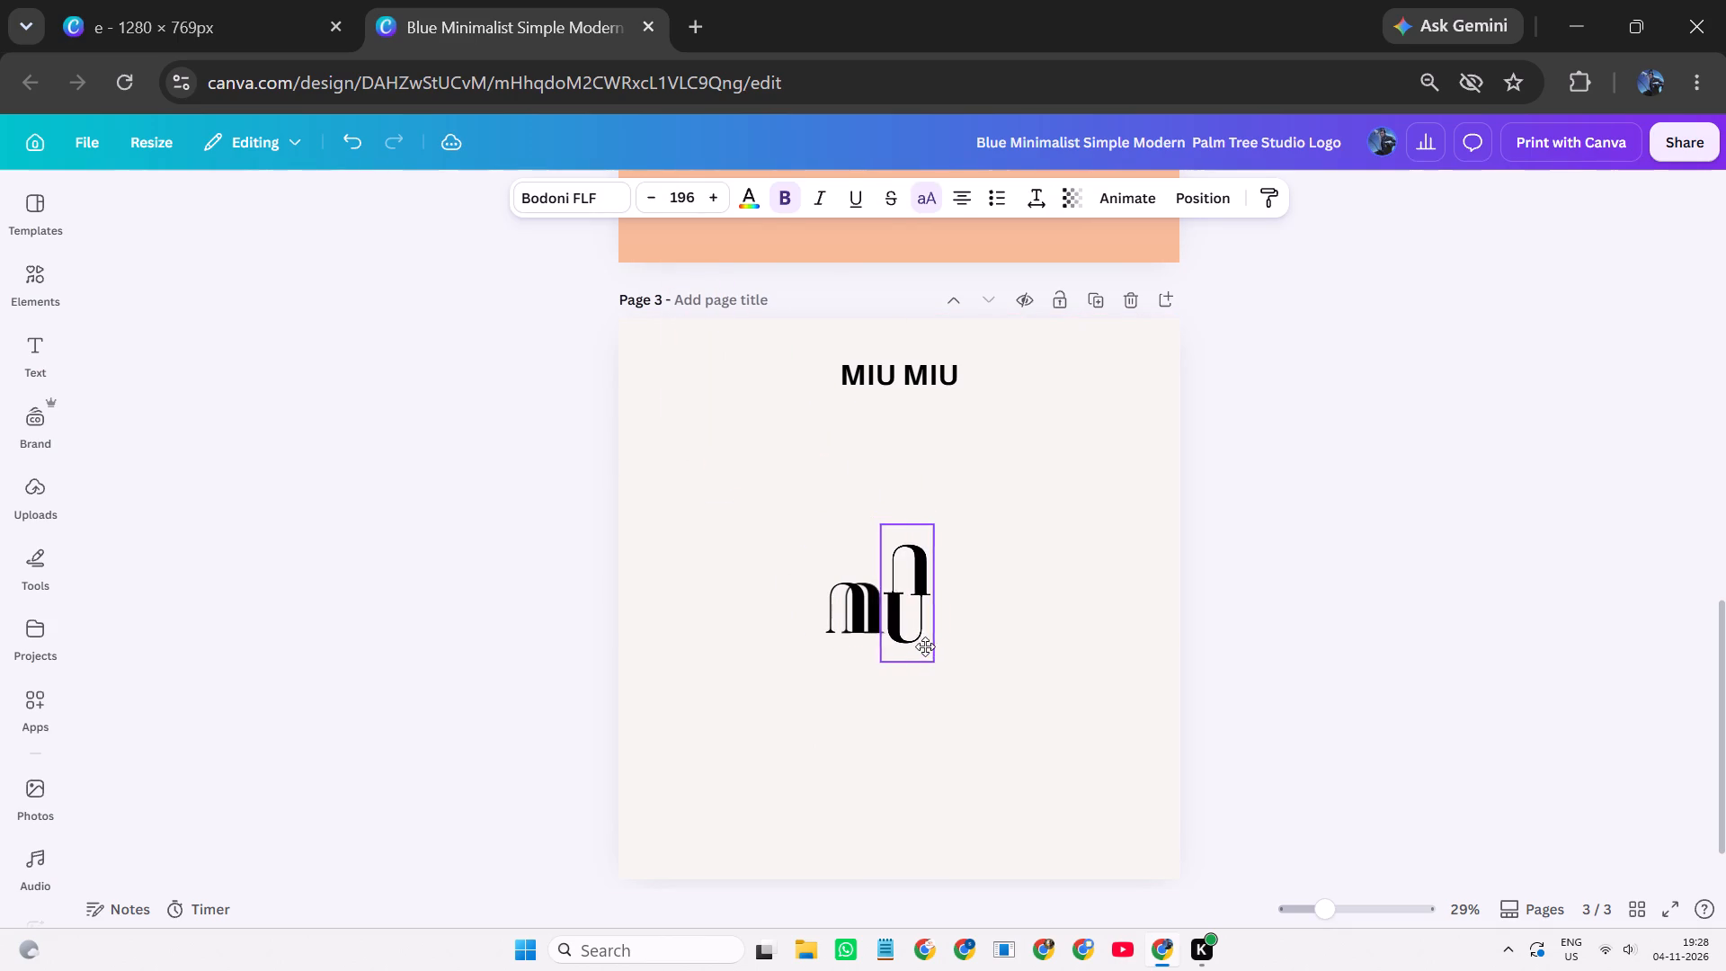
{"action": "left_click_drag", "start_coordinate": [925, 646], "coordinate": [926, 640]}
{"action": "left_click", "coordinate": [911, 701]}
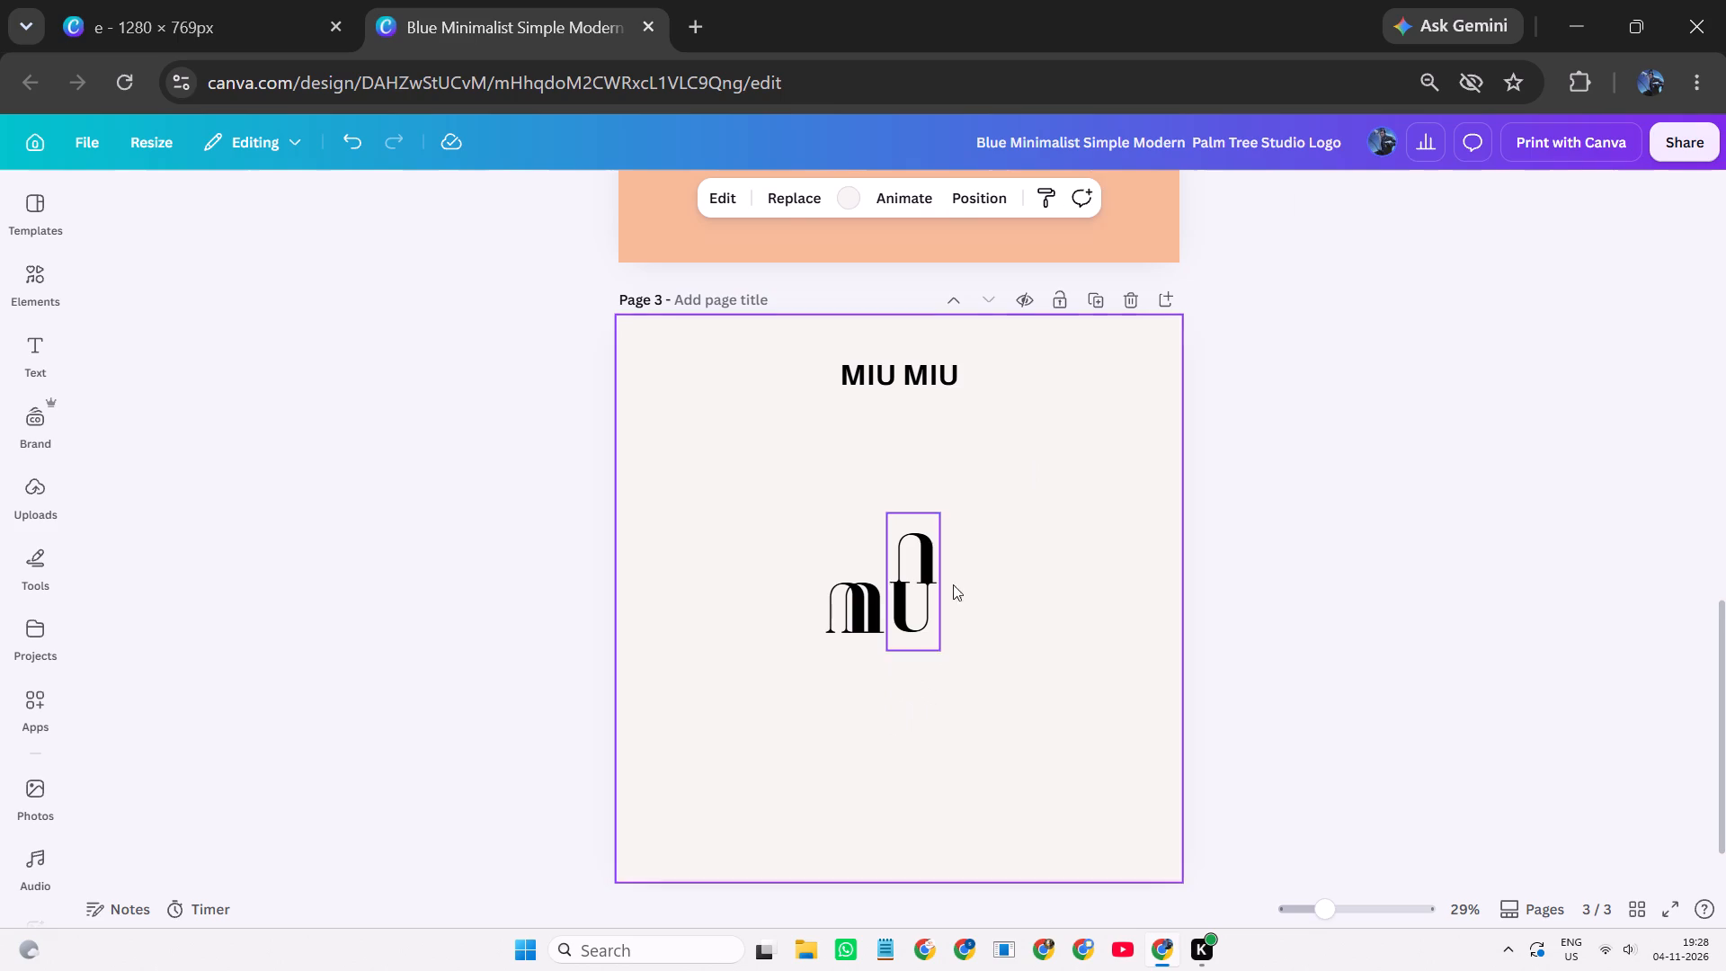
Move the grouped Us away from the m shape to the clear upper-left area of page 3.
{"action": "left_click", "coordinate": [914, 591]}
{"action": "left_click_drag", "start_coordinate": [915, 589], "coordinate": [708, 464]}
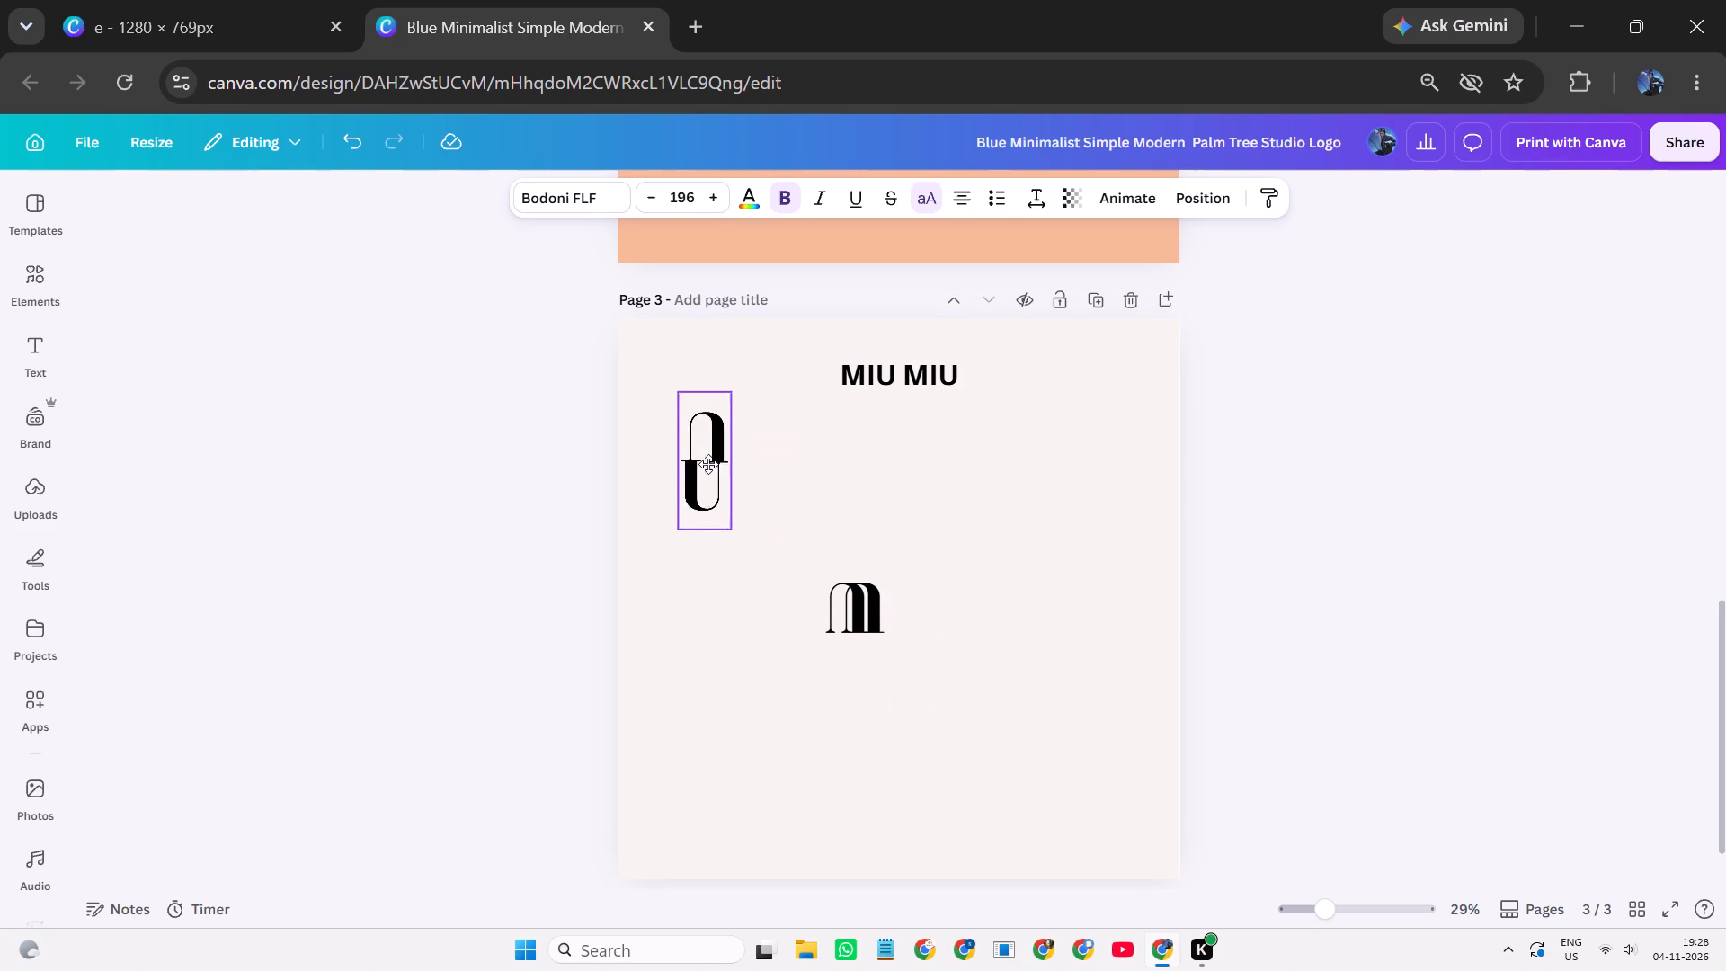
{"action": "left_click_drag", "start_coordinate": [708, 464], "coordinate": [725, 450]}
Add two more duplicates of the inverted U, overlapping one at each end of the m shape with baselines aligned.
{"action": "left_click", "coordinate": [842, 641]}
{"action": "left_click", "coordinate": [872, 525]}
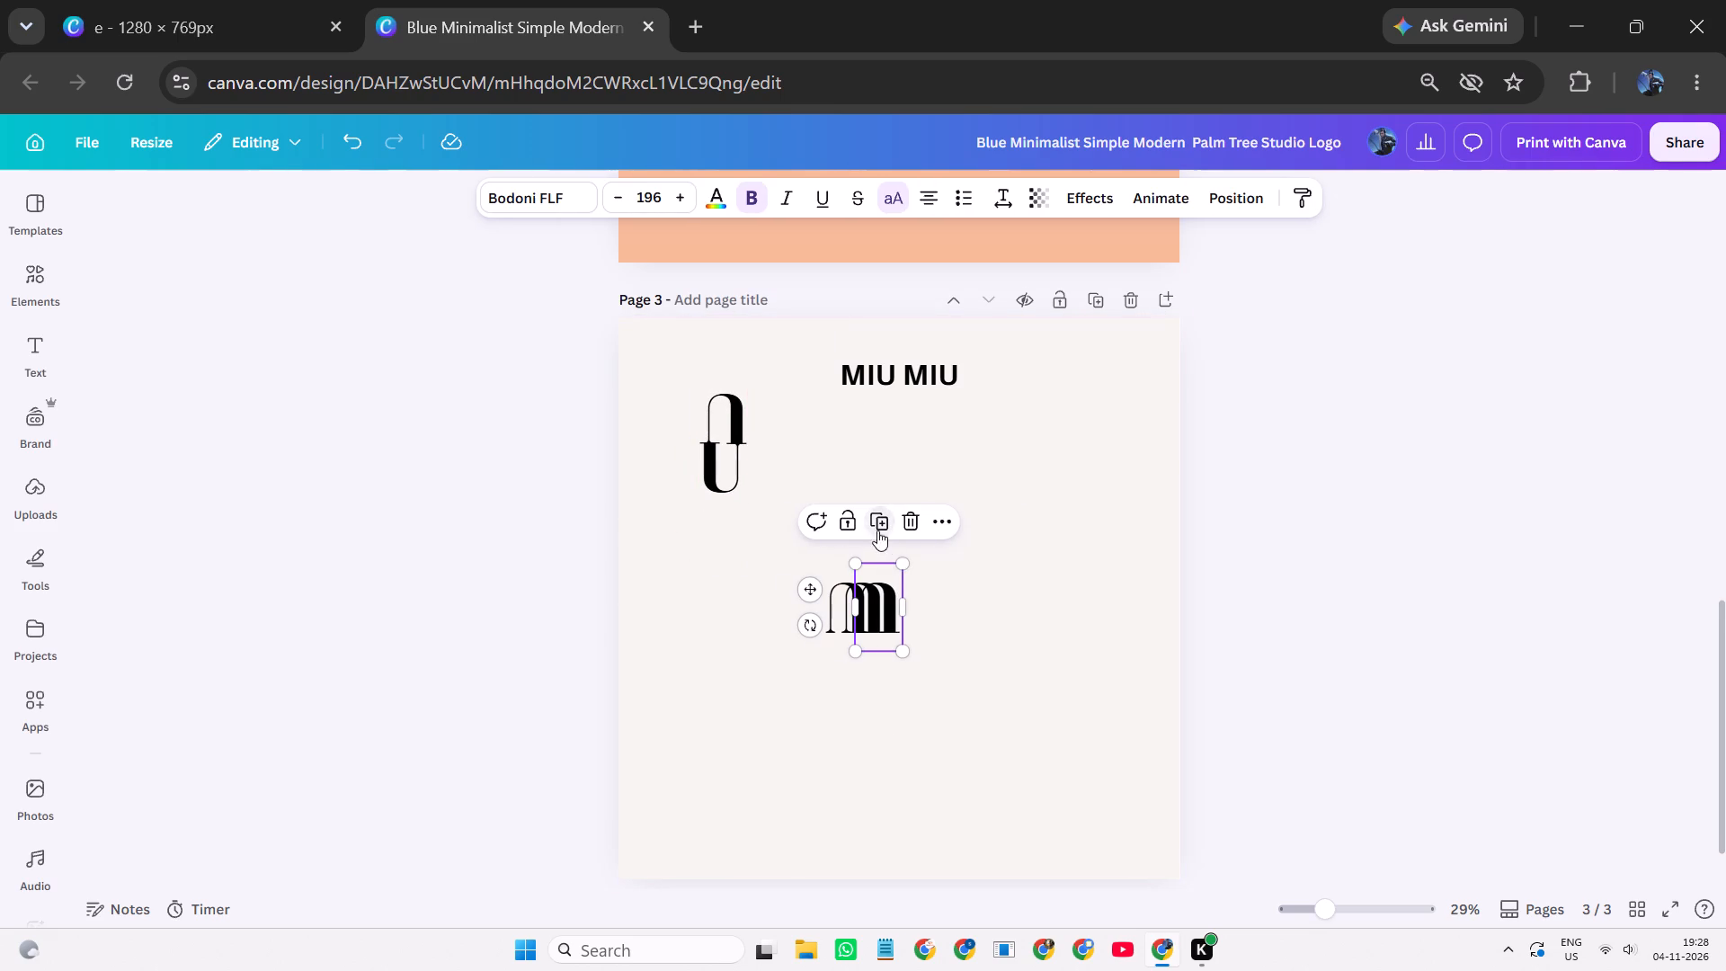
{"action": "left_click", "coordinate": [858, 699]}
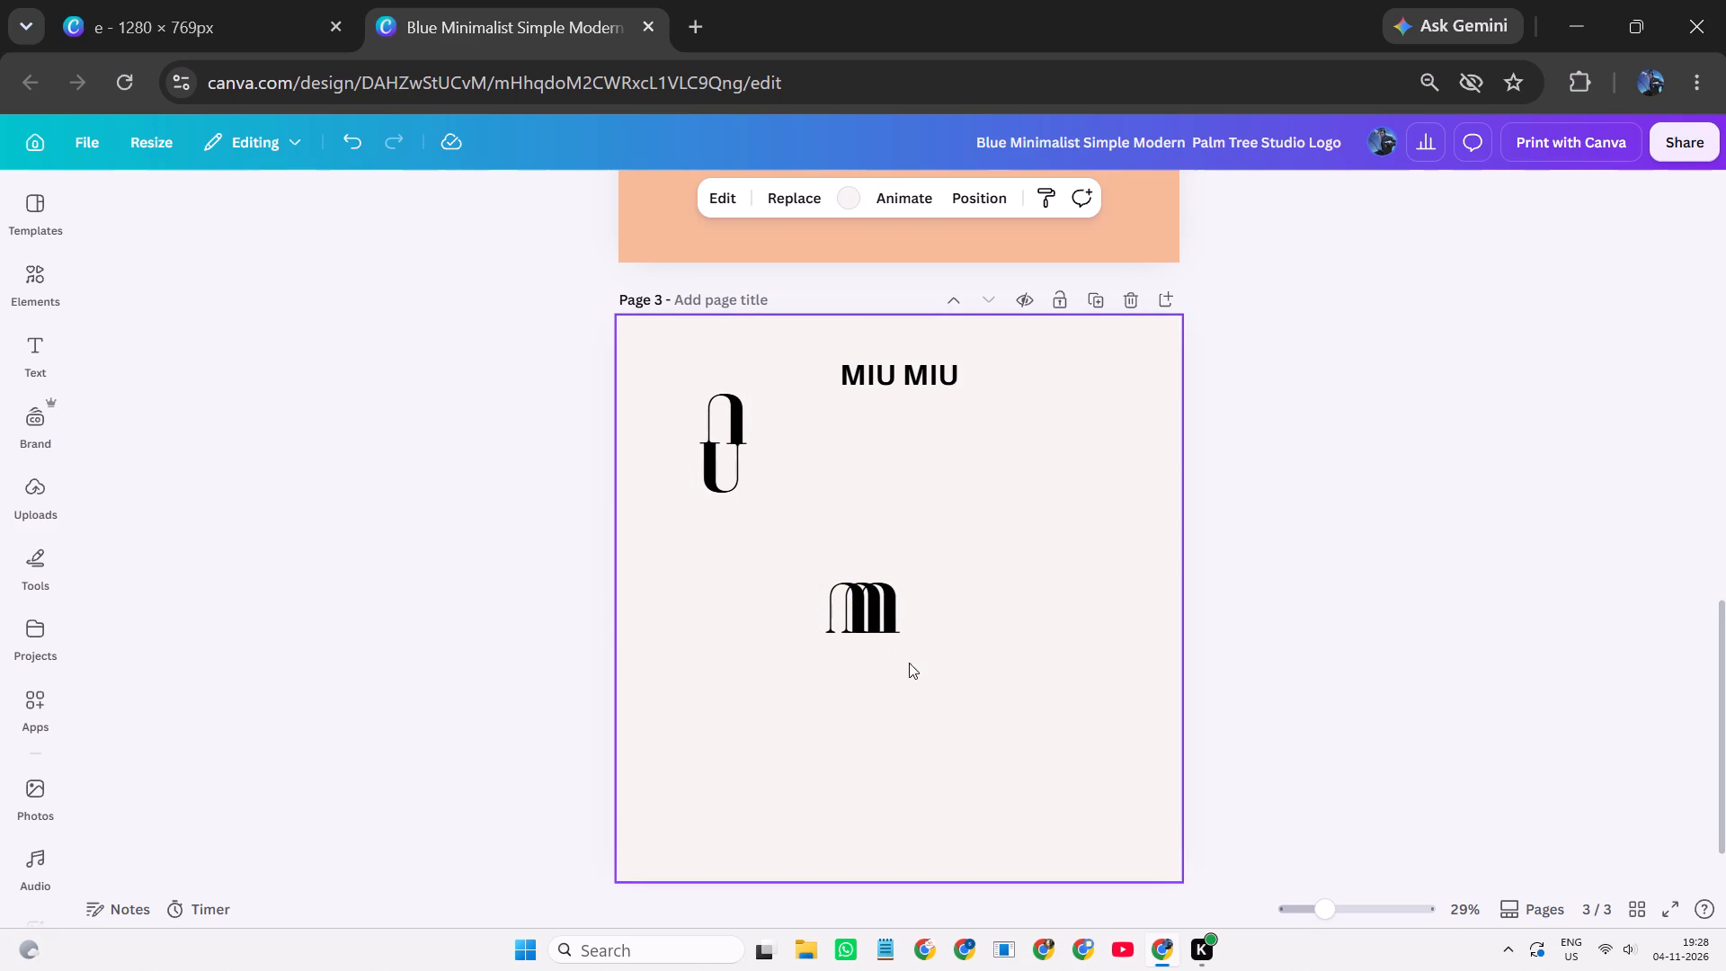
{"action": "left_click", "coordinate": [878, 607]}
{"action": "left_click", "coordinate": [879, 512]}
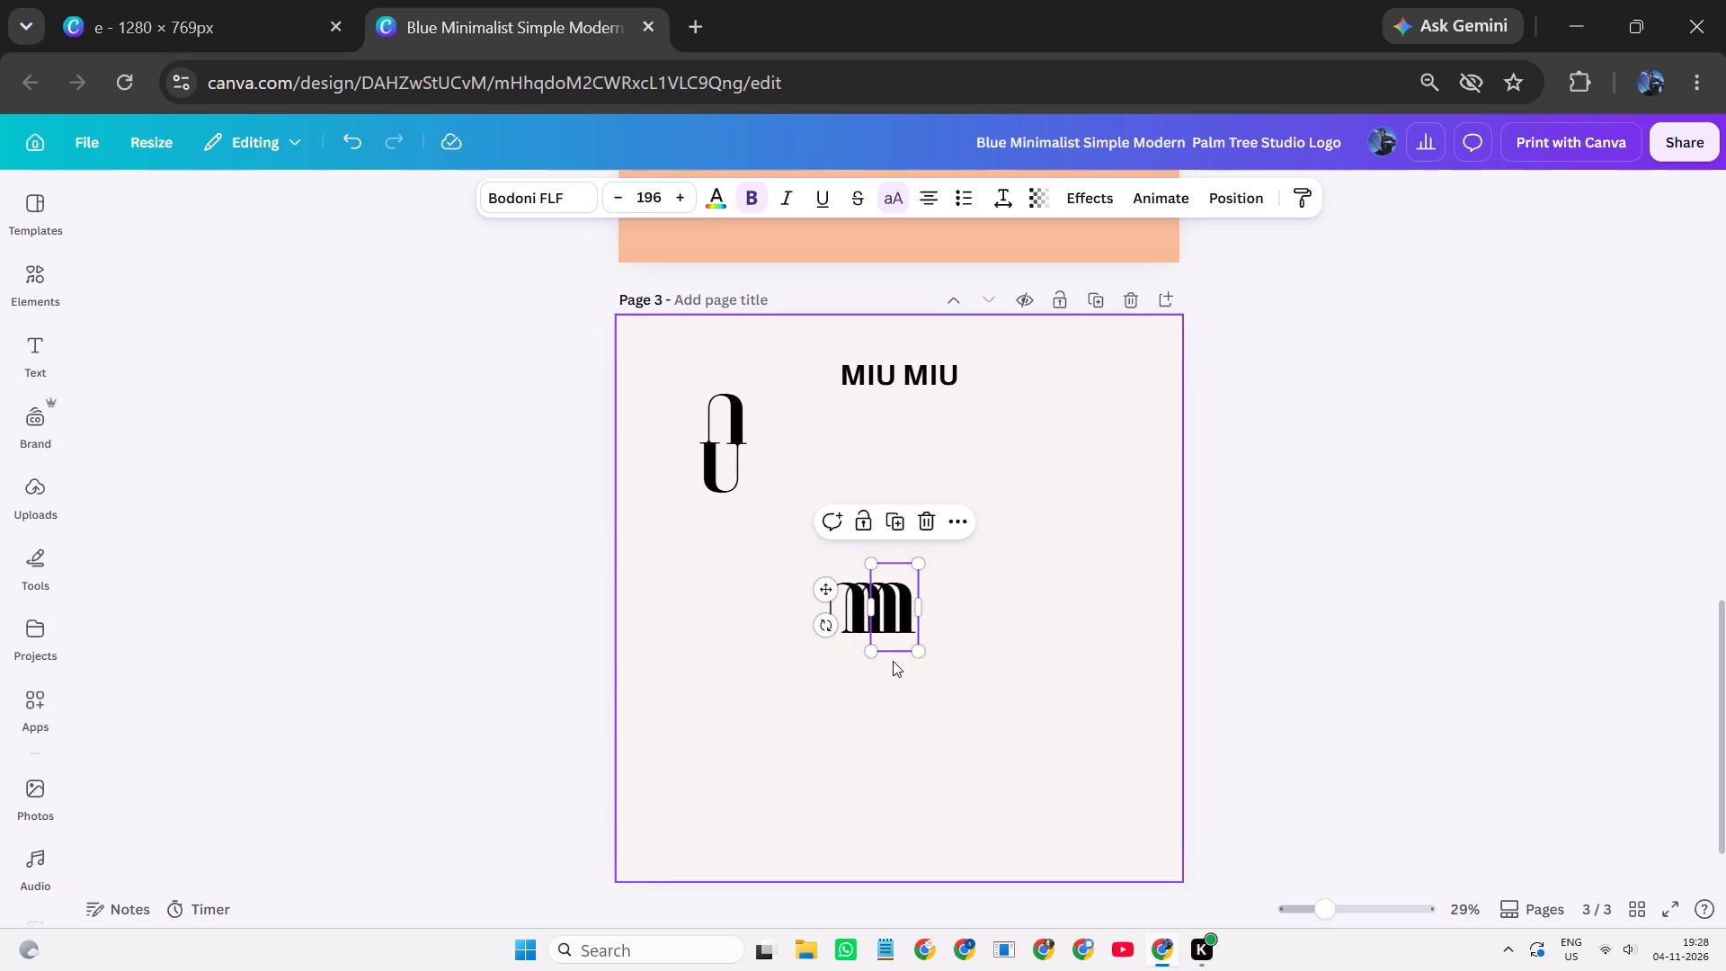
{"action": "left_click", "coordinate": [893, 661]}
{"action": "left_click_drag", "start_coordinate": [894, 625], "coordinate": [811, 620]}
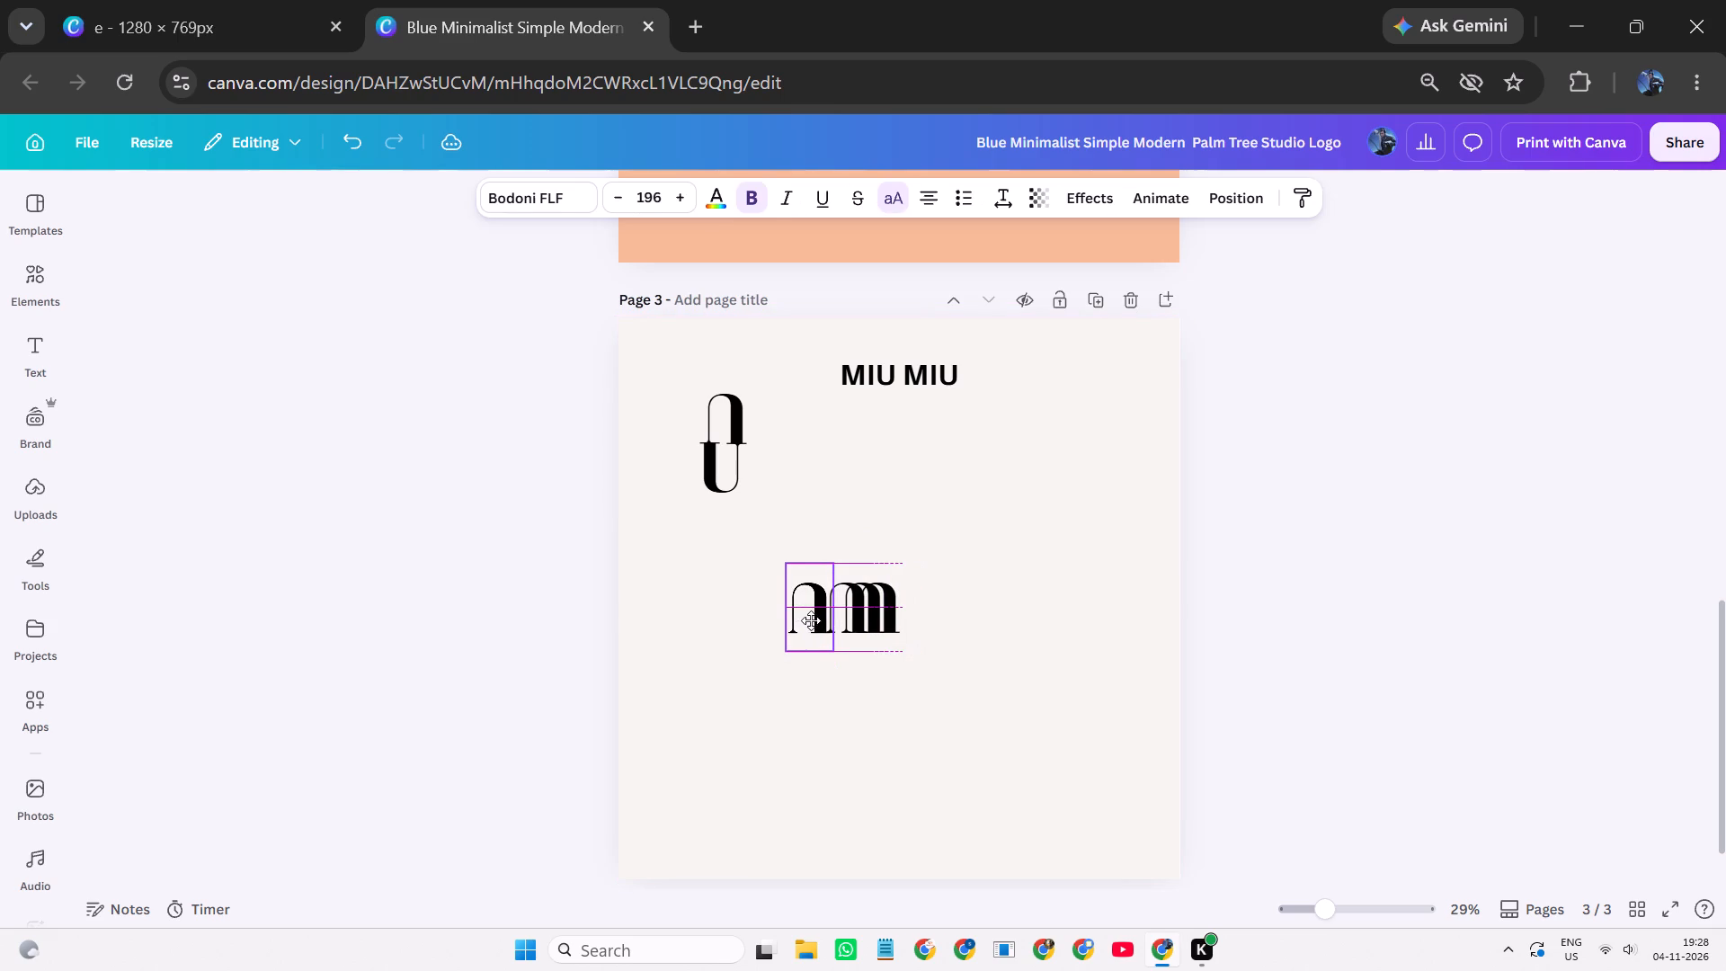
{"action": "left_click_drag", "start_coordinate": [811, 620], "coordinate": [836, 618]}
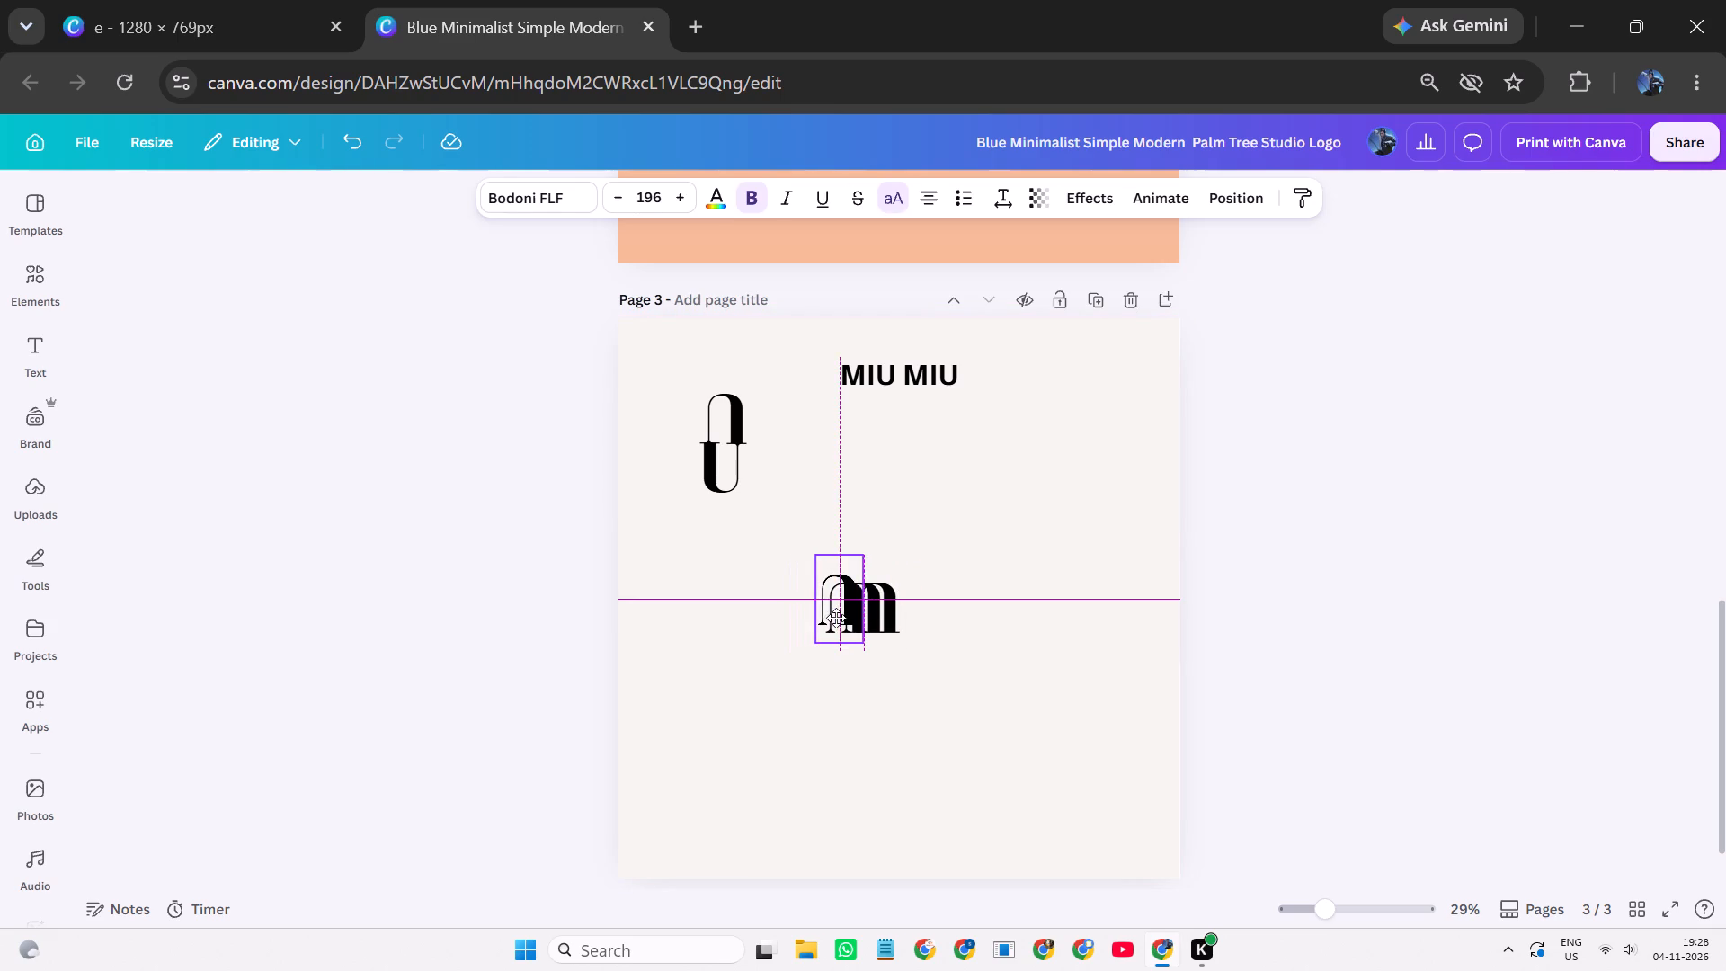
{"action": "left_click_drag", "start_coordinate": [836, 618], "coordinate": [839, 626]}
{"action": "left_click", "coordinate": [800, 719]}
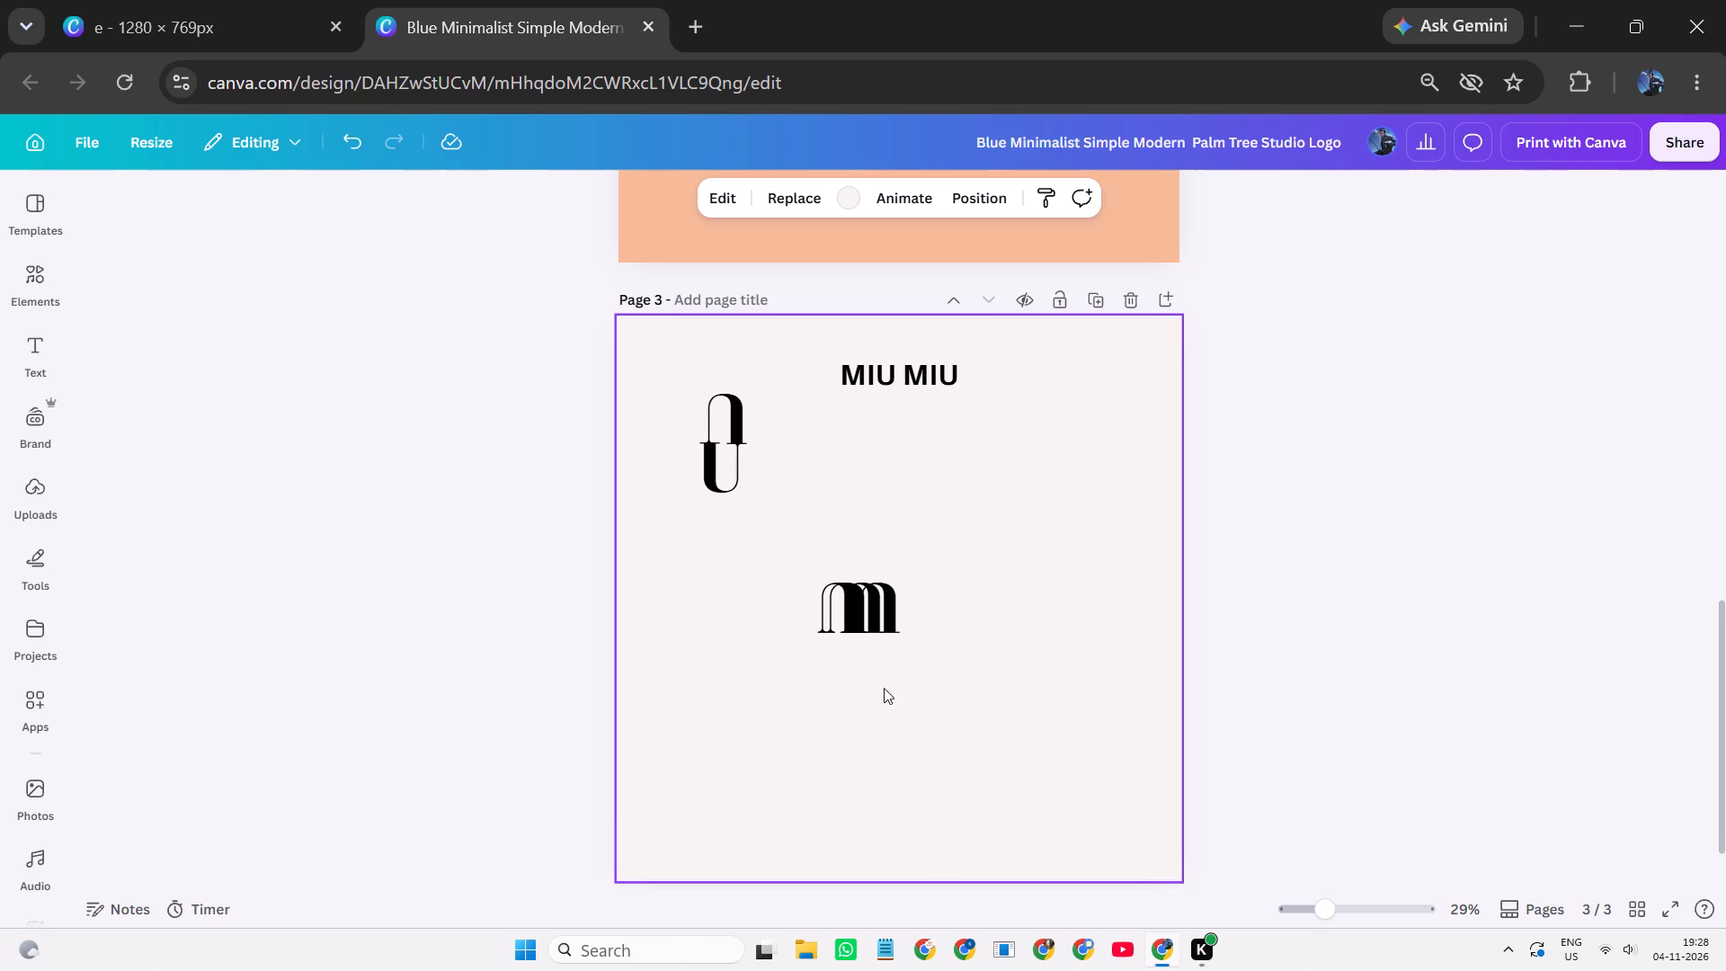
Select all the overlapping inverted Us, move them slightly down and right, and enlarge them together to size 253.
{"action": "left_click_drag", "start_coordinate": [914, 691], "coordinate": [840, 578]}
{"action": "left_click_drag", "start_coordinate": [856, 594], "coordinate": [886, 612]}
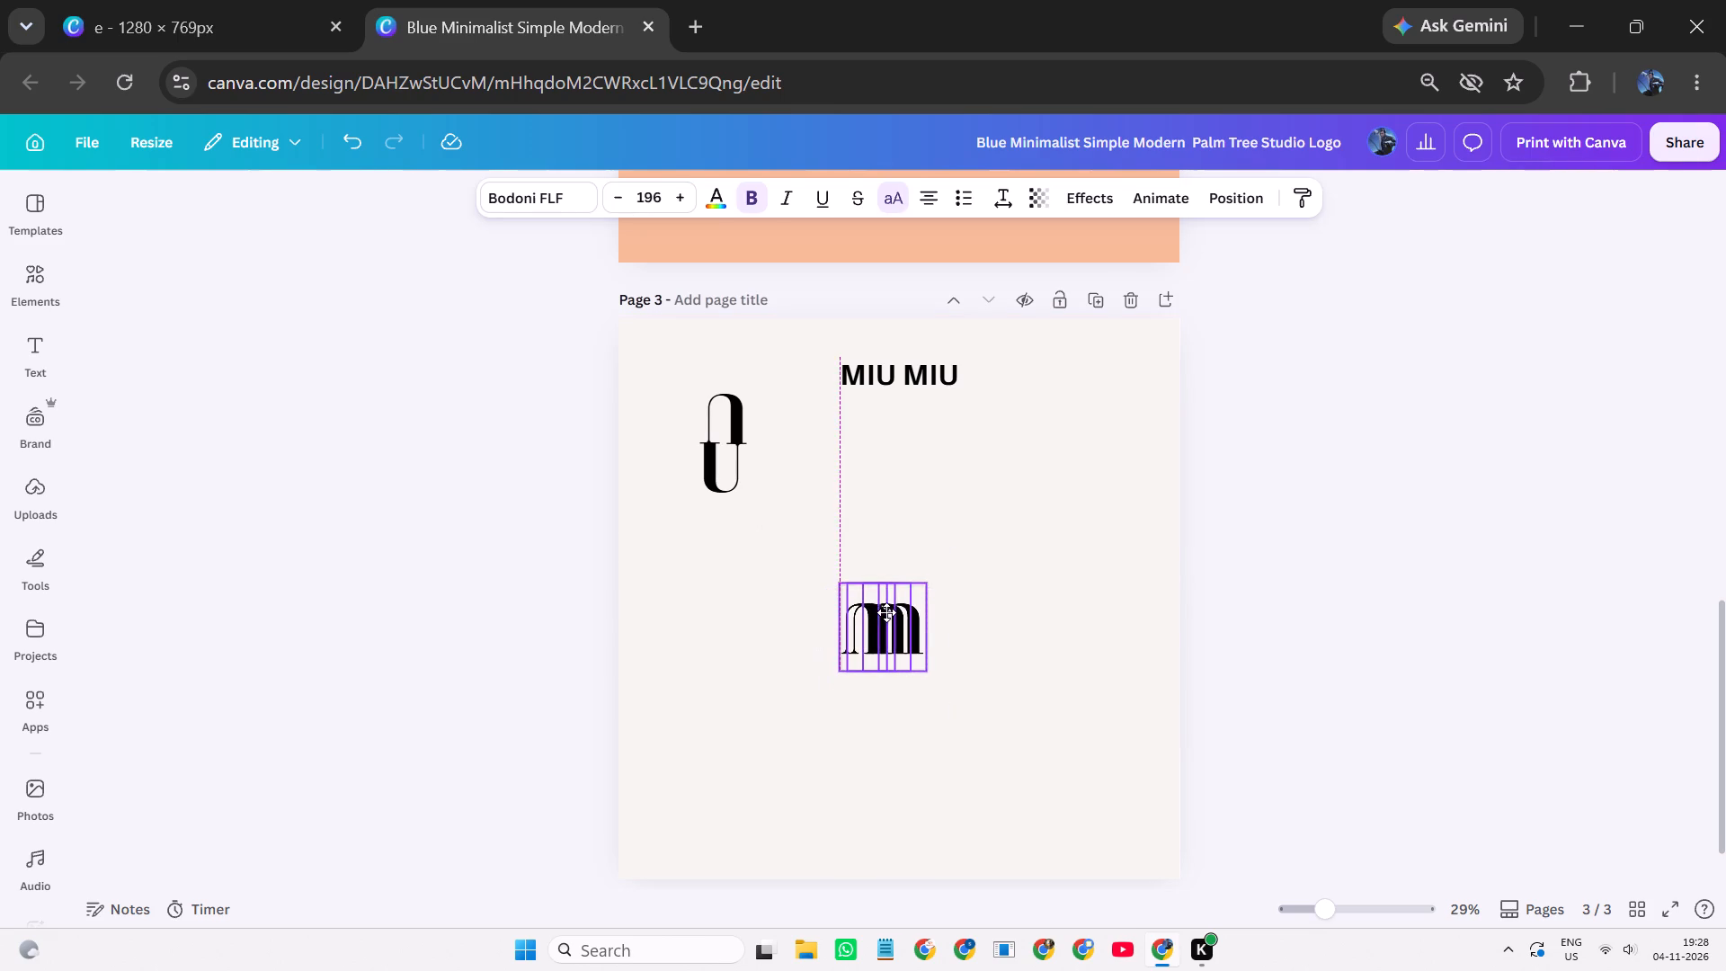
{"action": "left_click_drag", "start_coordinate": [886, 612], "coordinate": [888, 609]}
{"action": "left_click_drag", "start_coordinate": [848, 660], "coordinate": [822, 684]}
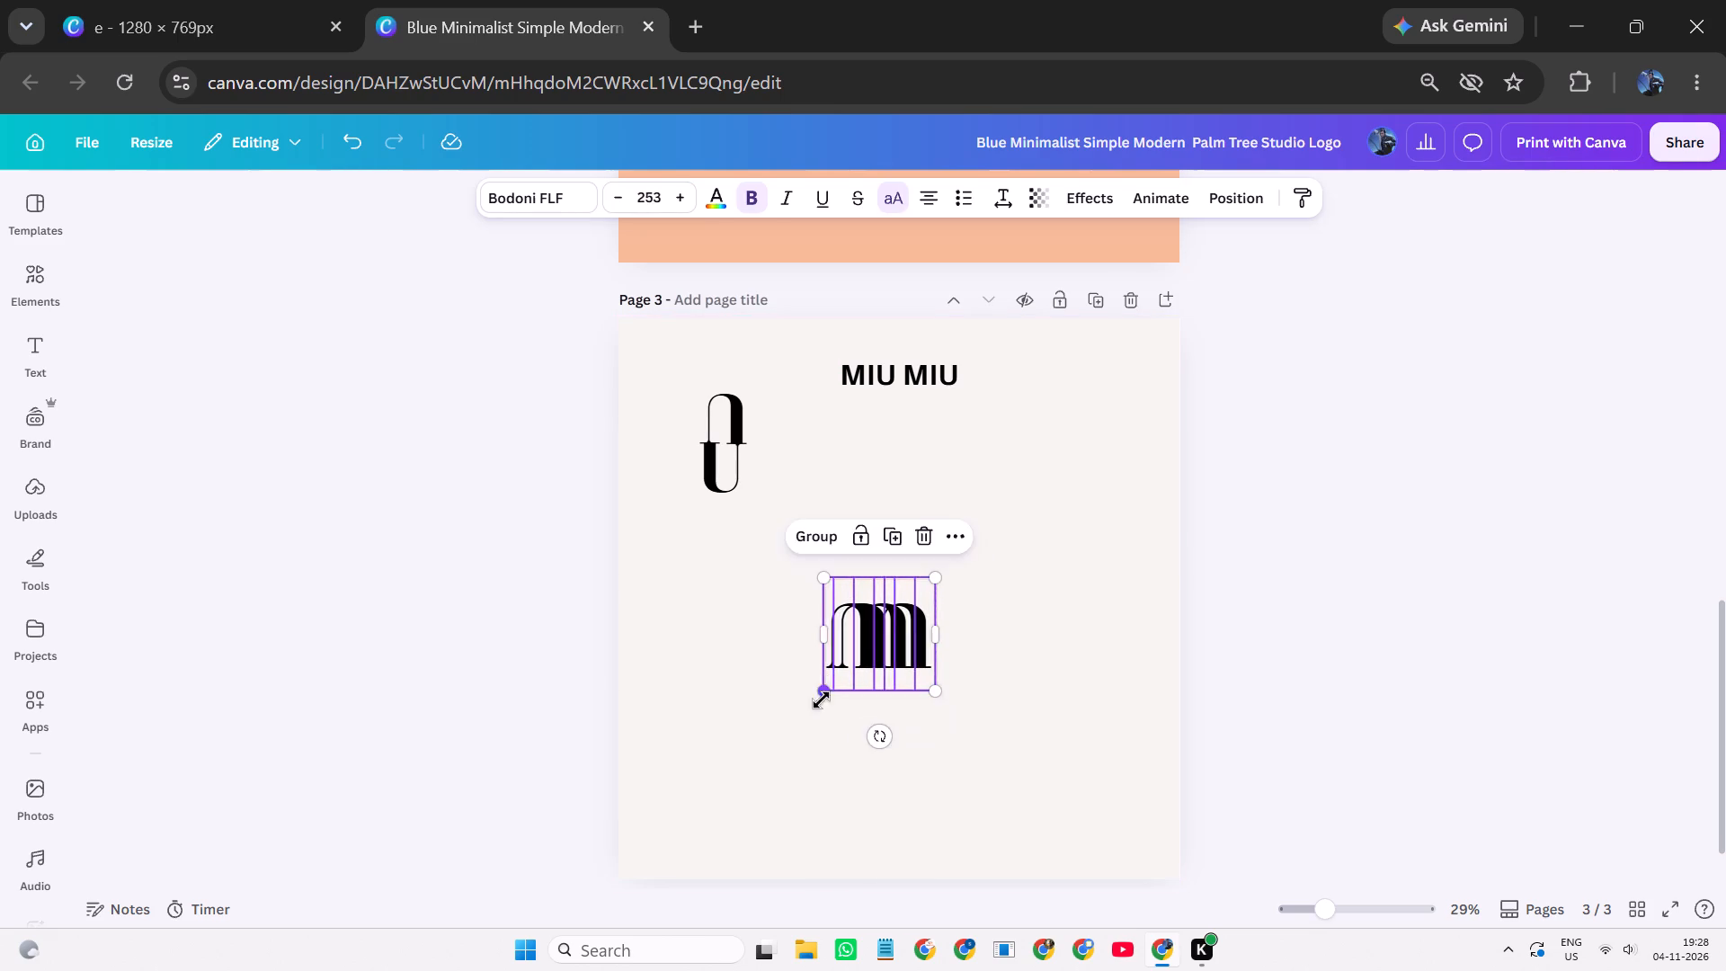
{"action": "double_click", "coordinate": [833, 742]}
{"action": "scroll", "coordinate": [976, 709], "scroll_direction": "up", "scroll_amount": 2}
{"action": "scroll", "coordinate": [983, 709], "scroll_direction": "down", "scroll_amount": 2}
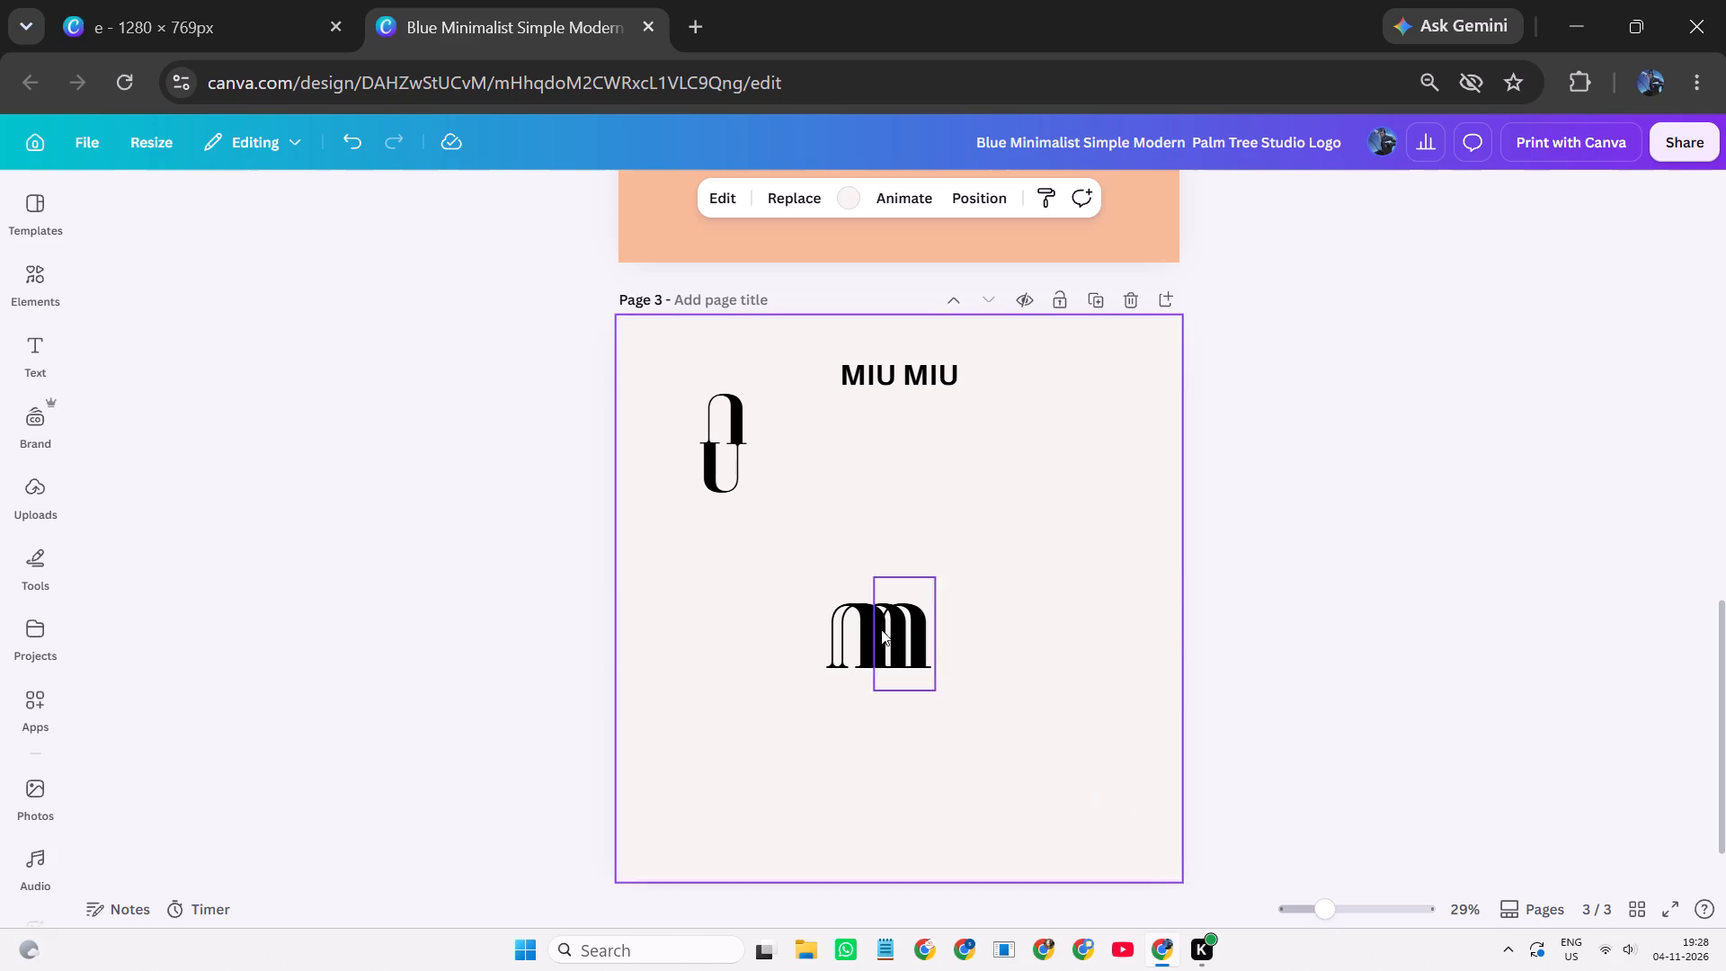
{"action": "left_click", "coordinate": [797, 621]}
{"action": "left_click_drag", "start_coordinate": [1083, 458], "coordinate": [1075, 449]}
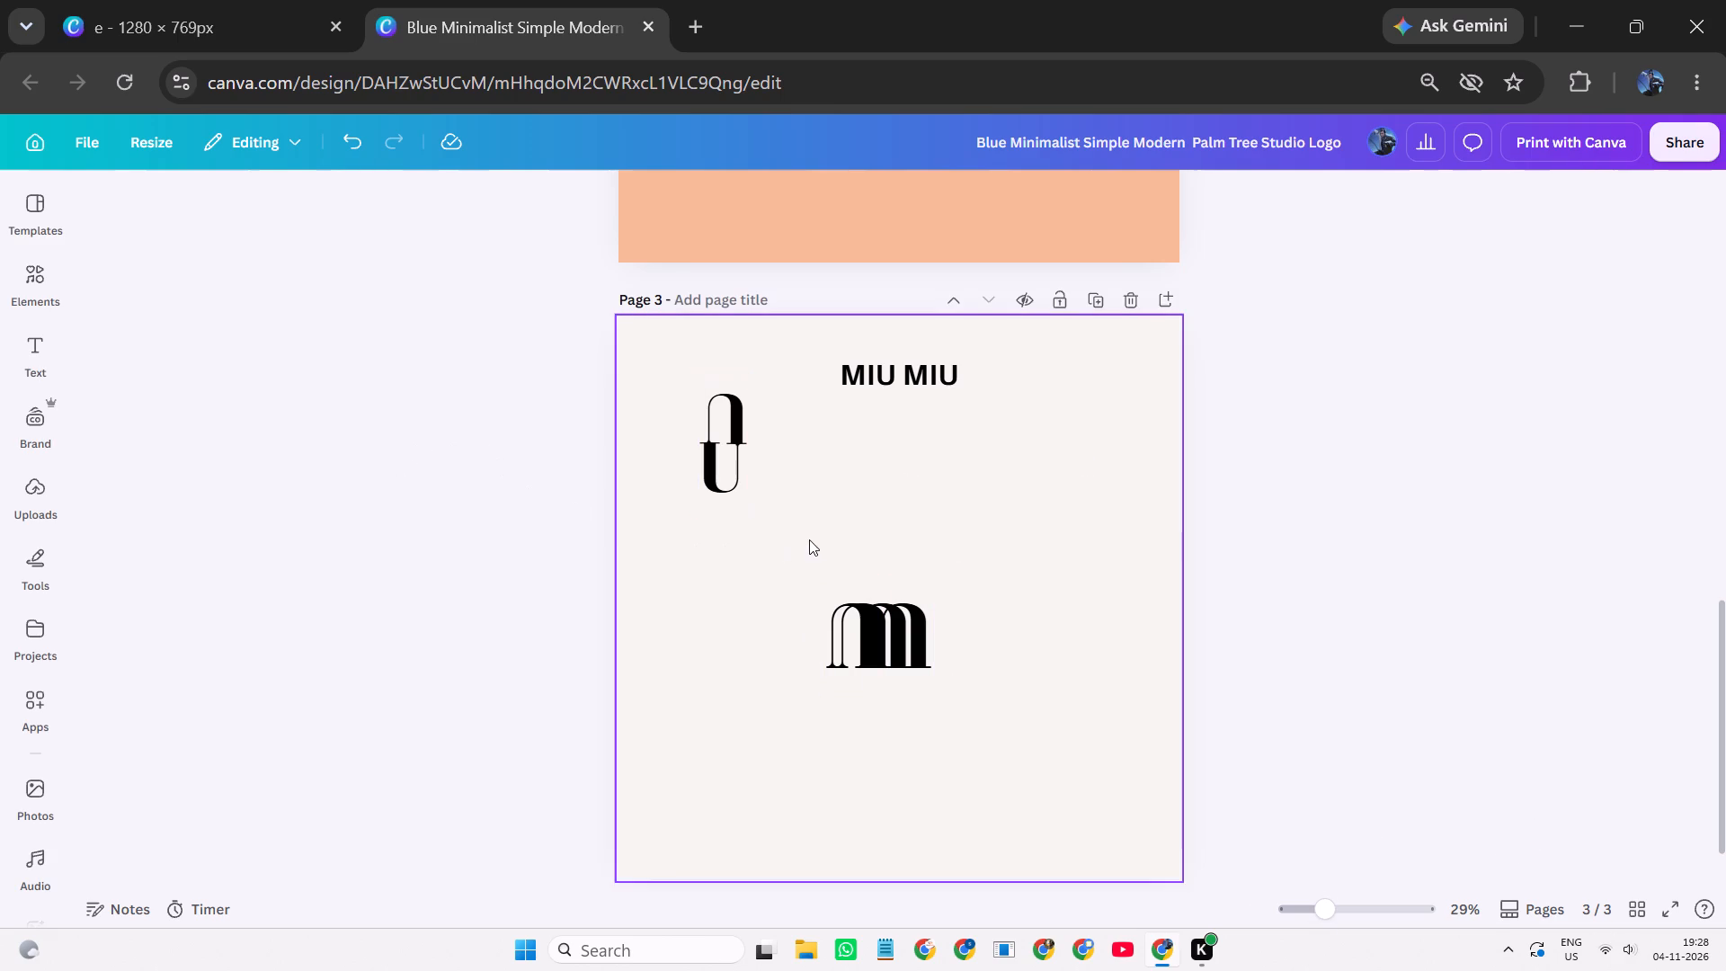
Duplicate the grouped vertical Us in the upper-left area of page 3.
{"action": "left_click_drag", "start_coordinate": [781, 521], "coordinate": [708, 435]}
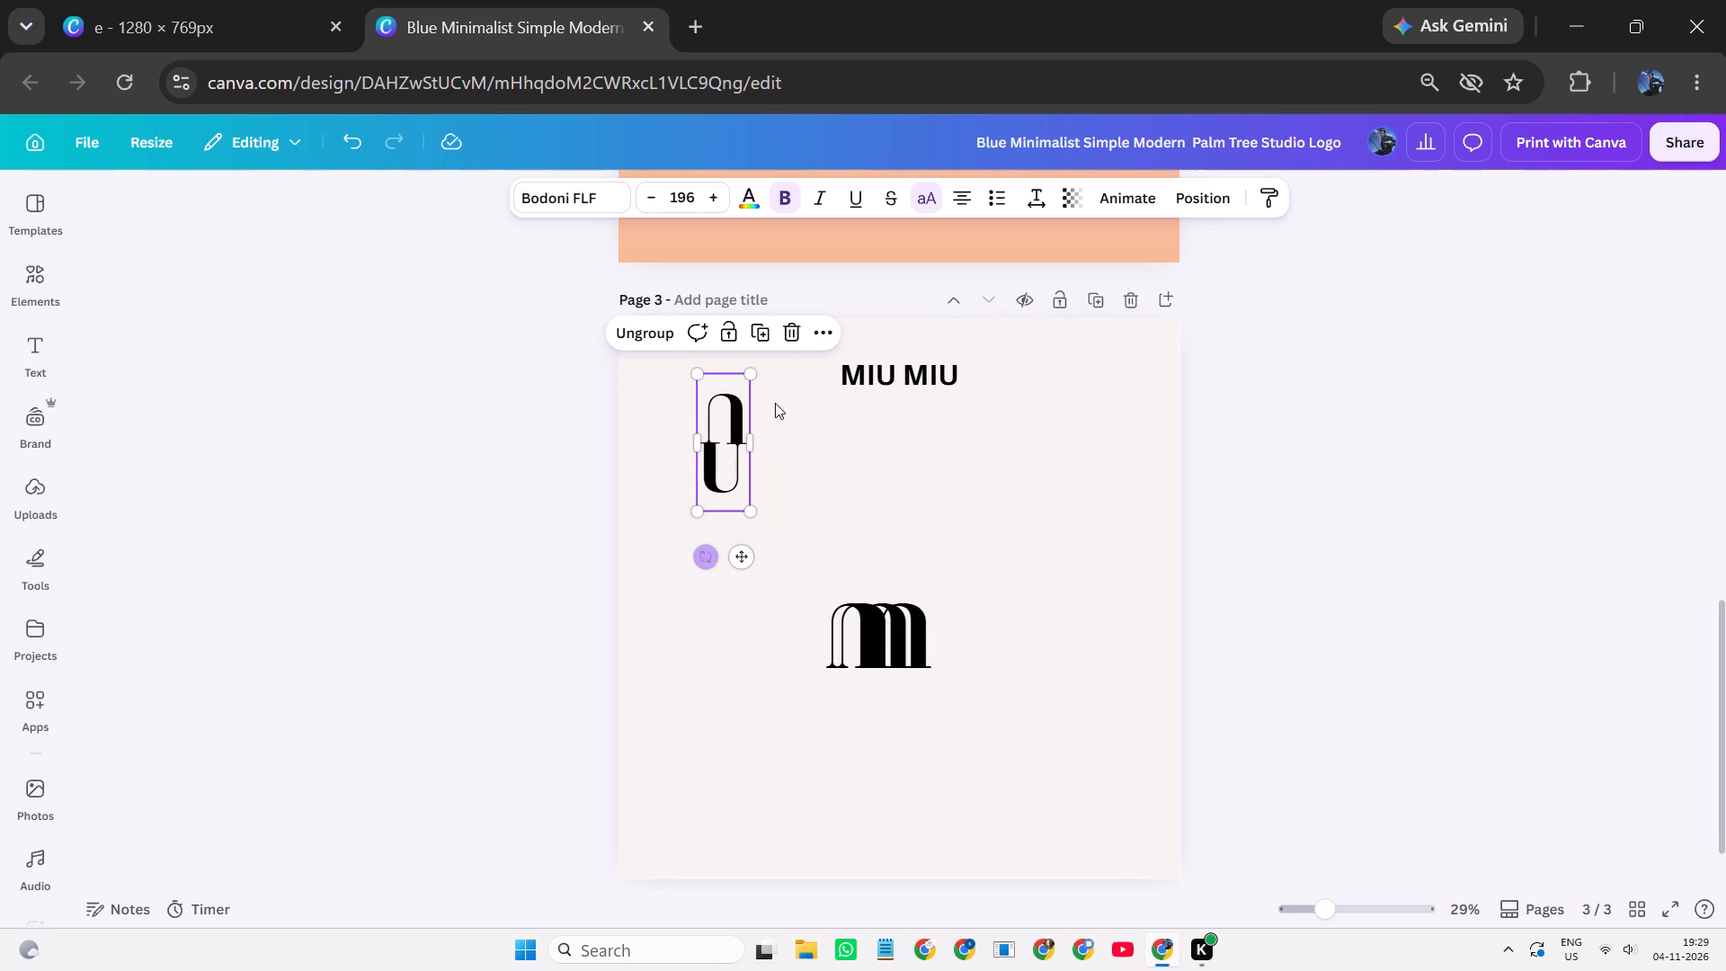
{"action": "left_click", "coordinate": [764, 330]}
{"action": "left_click", "coordinate": [750, 483]}
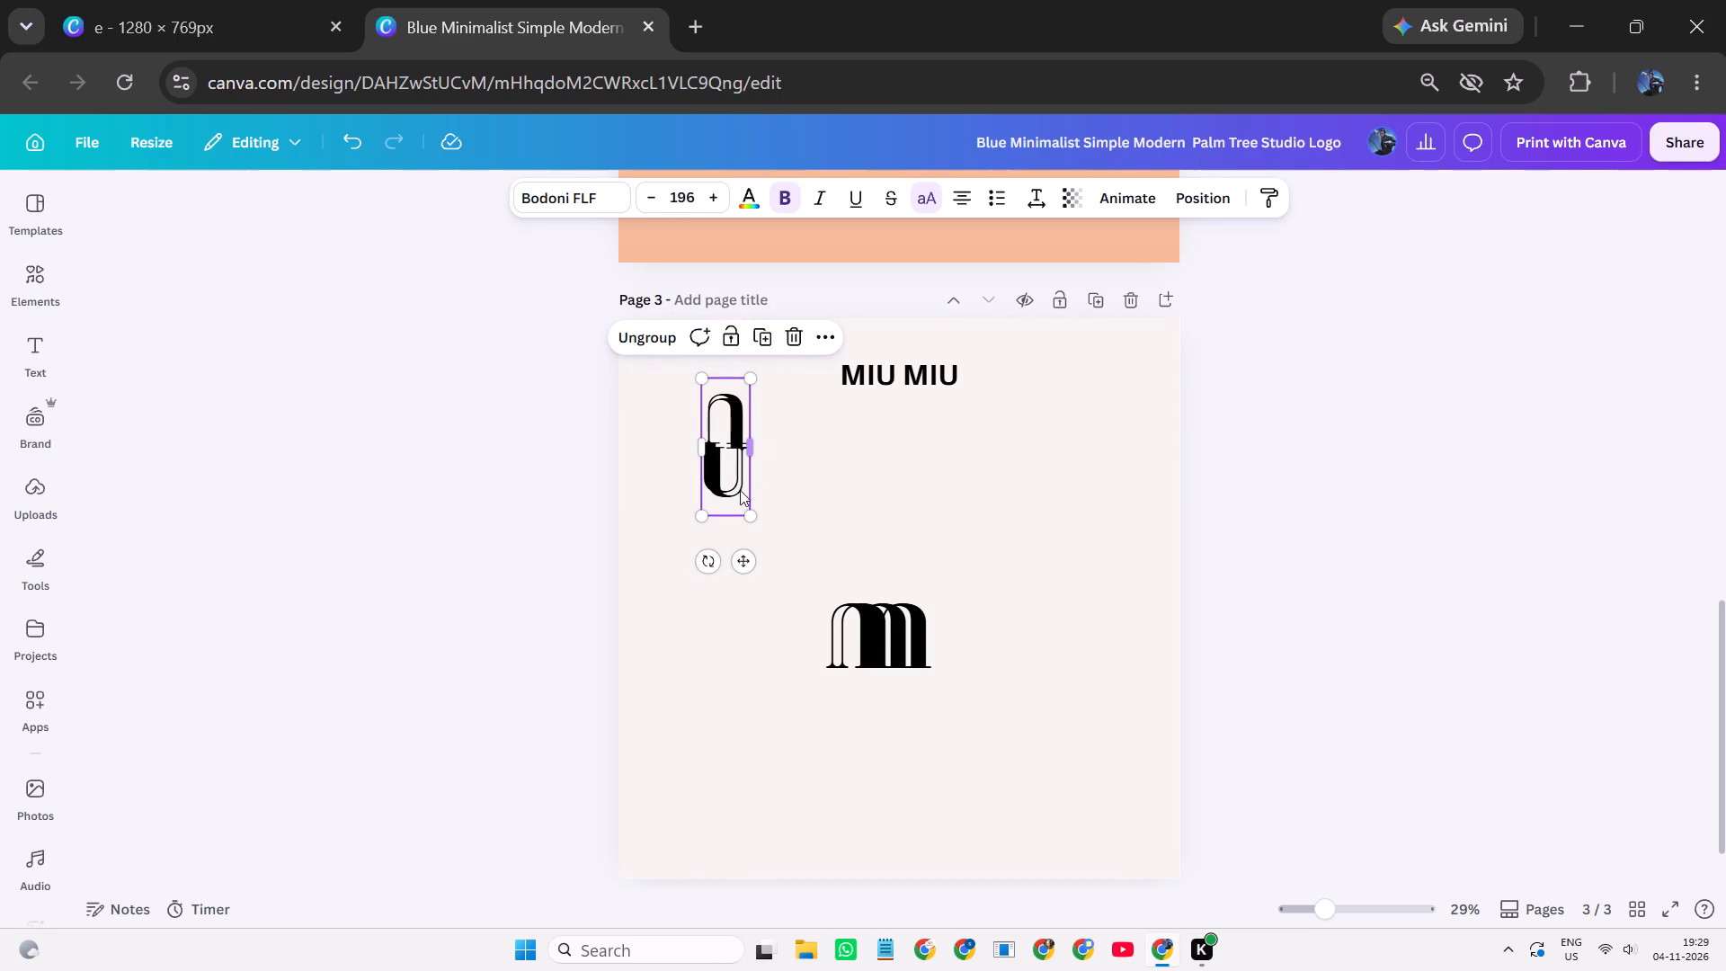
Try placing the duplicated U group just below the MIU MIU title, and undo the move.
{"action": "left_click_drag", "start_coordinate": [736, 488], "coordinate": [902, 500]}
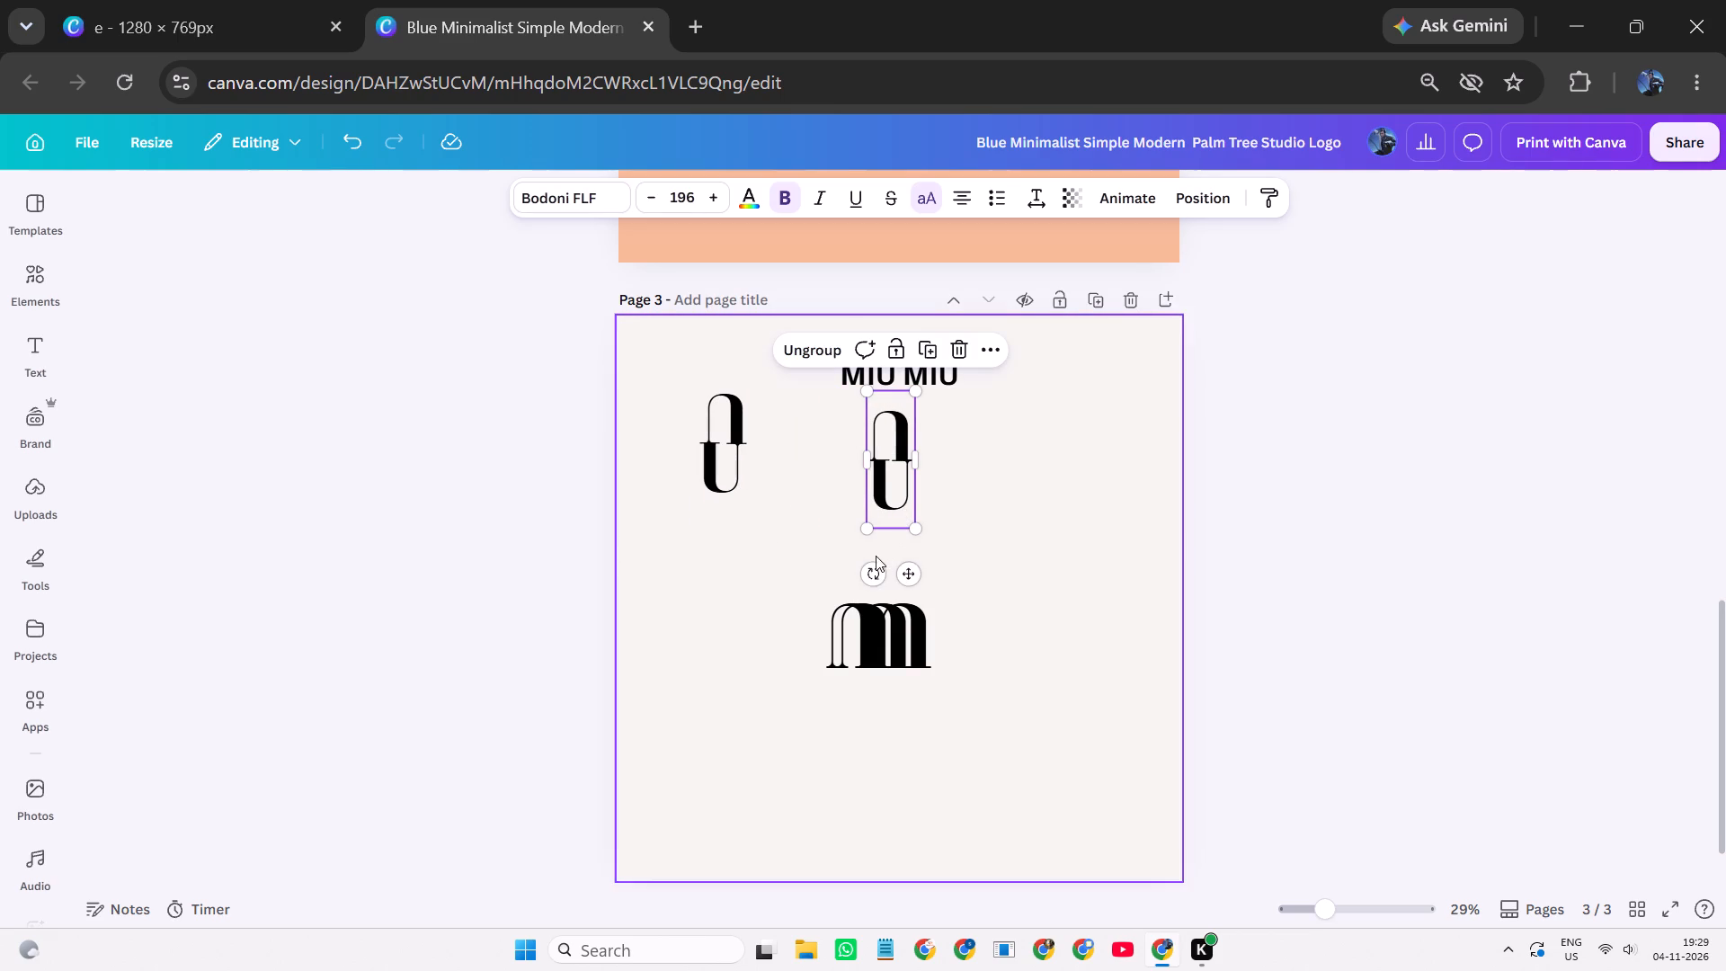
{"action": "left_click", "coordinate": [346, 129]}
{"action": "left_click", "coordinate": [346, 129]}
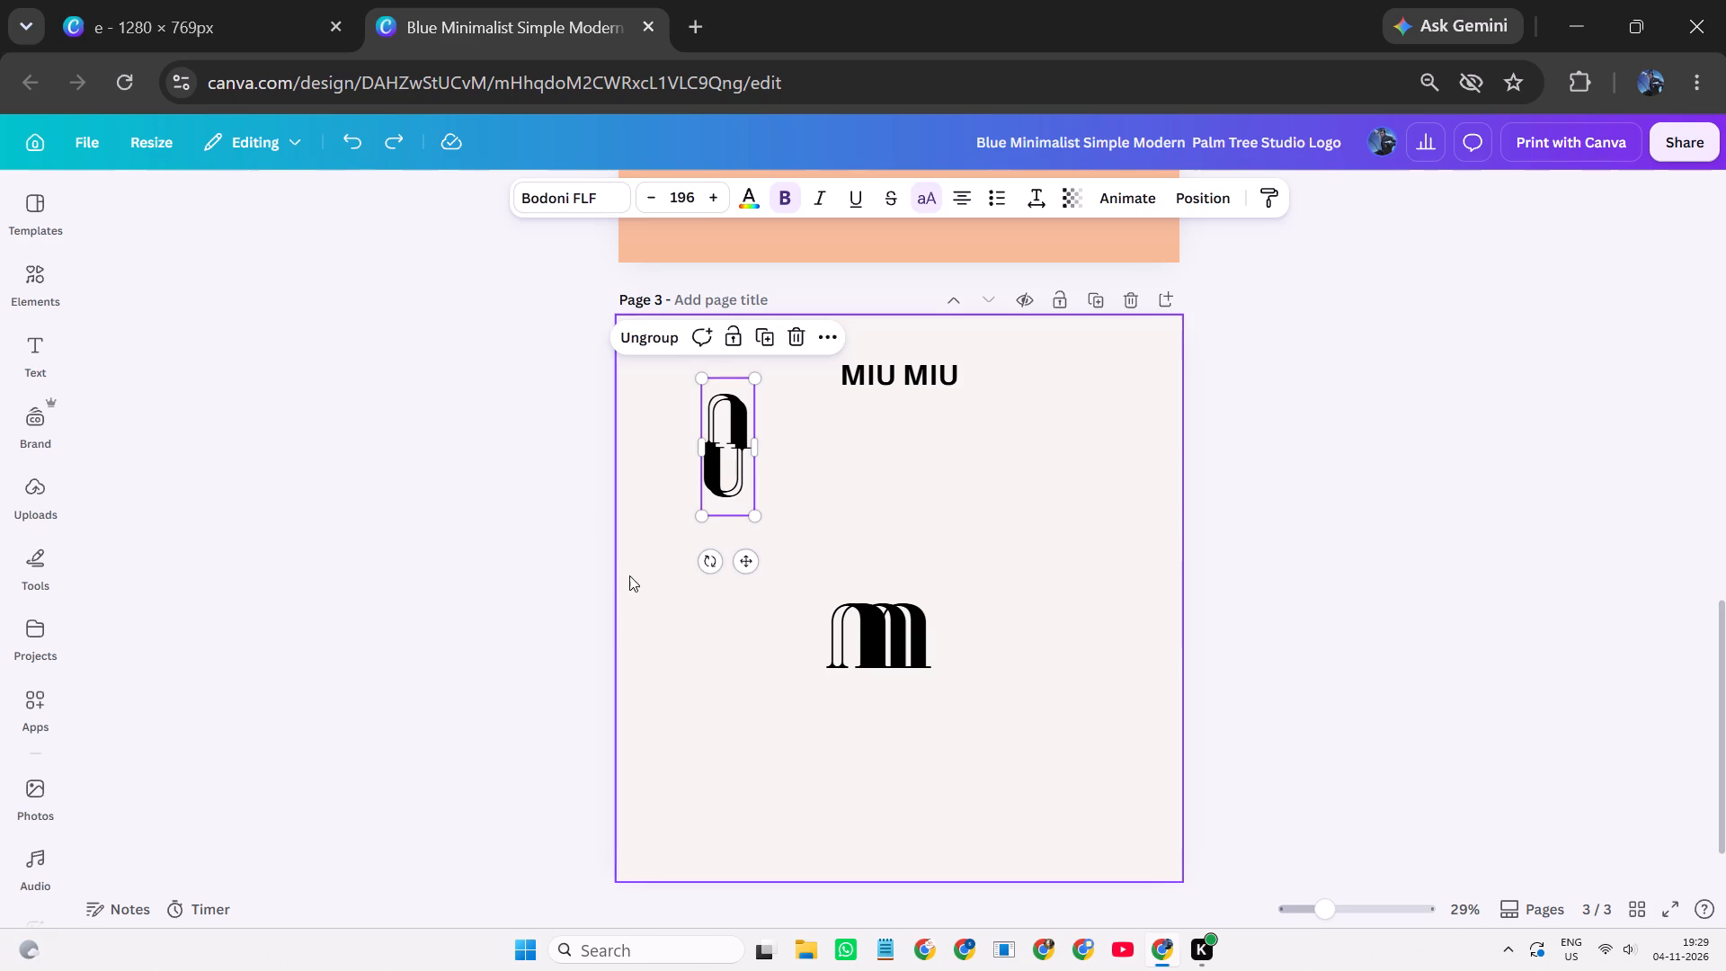
Move the duplicated U group to the right of the original and rotate it a quarter turn into a horizontal capsule.
{"action": "left_click", "coordinate": [629, 575]}
{"action": "left_click", "coordinate": [733, 482]}
{"action": "left_click_drag", "start_coordinate": [754, 567], "coordinate": [869, 567]}
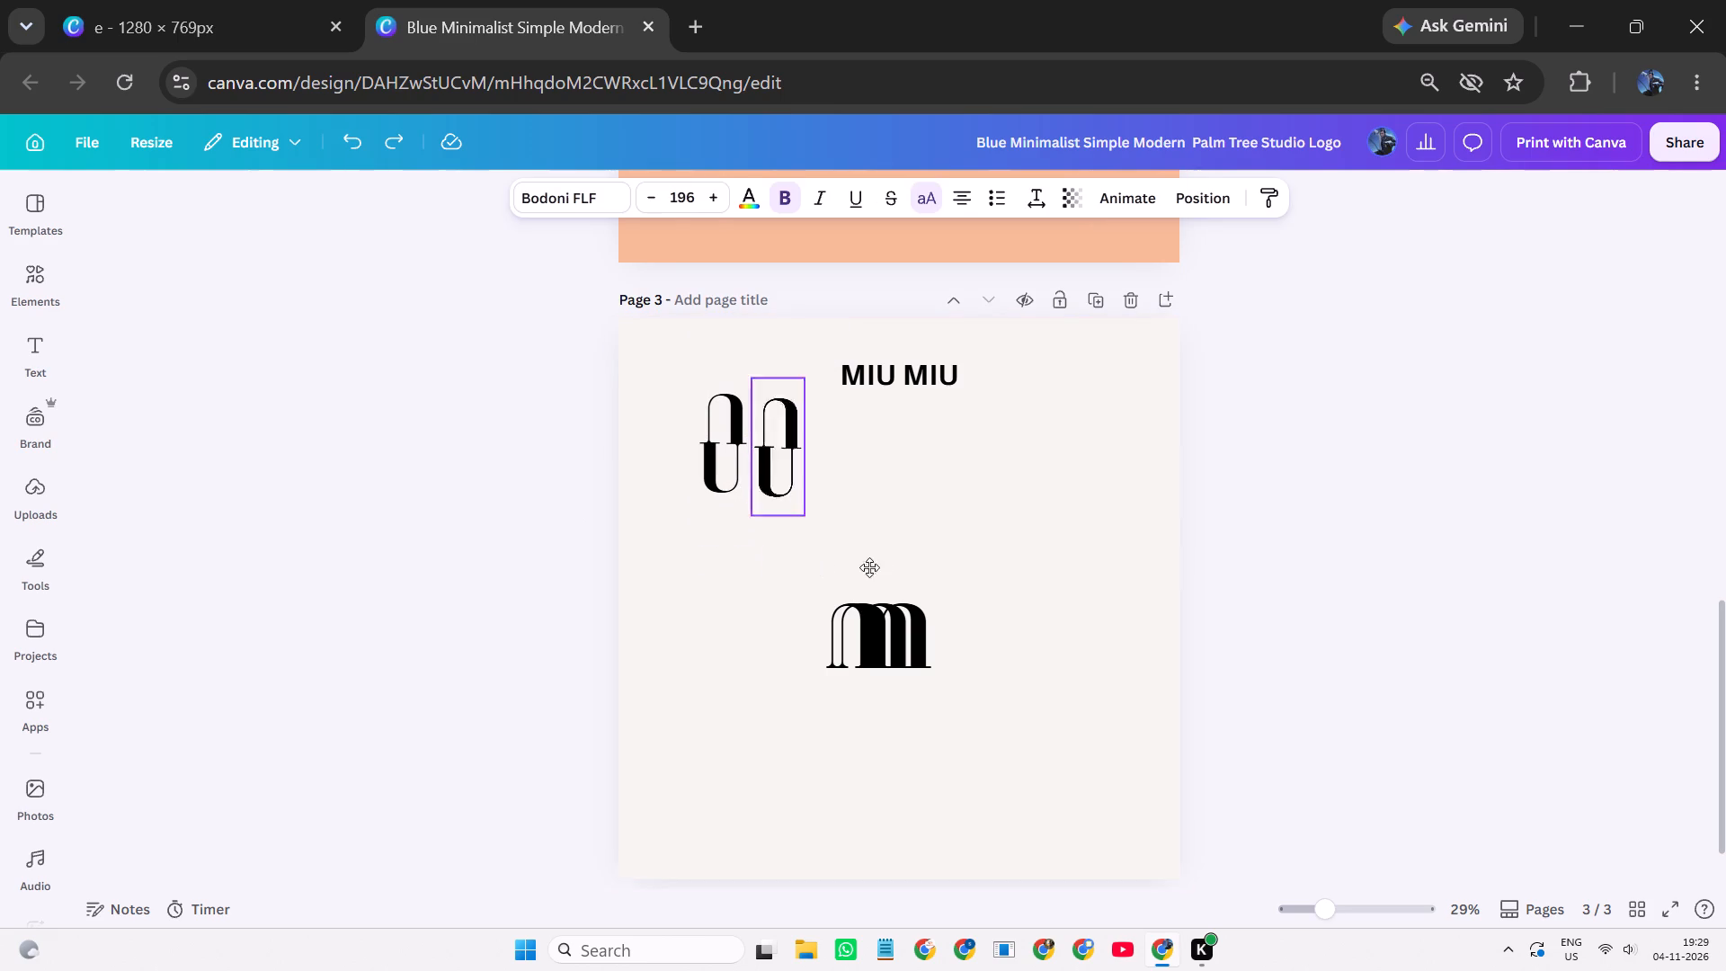
{"action": "left_click_drag", "start_coordinate": [869, 567], "coordinate": [881, 567]}
{"action": "left_click_drag", "start_coordinate": [833, 568], "coordinate": [1108, 506]}
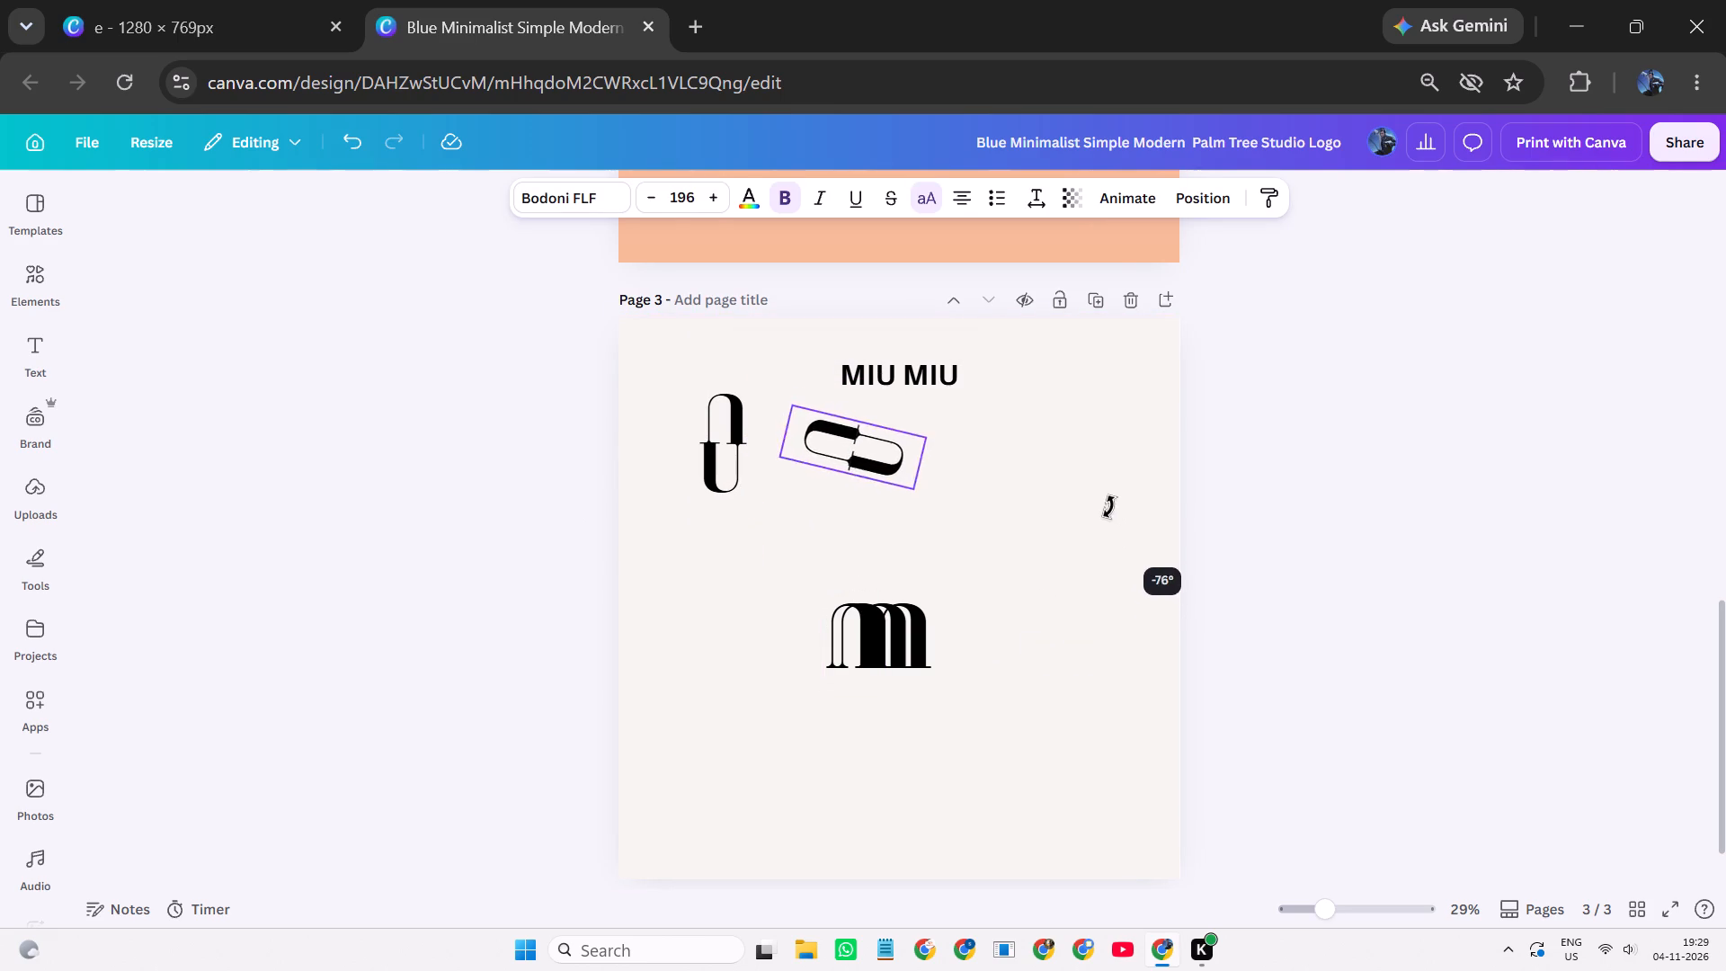
{"action": "left_click_drag", "start_coordinate": [1108, 506], "coordinate": [1081, 476]}
{"action": "left_click", "coordinate": [1082, 476]}
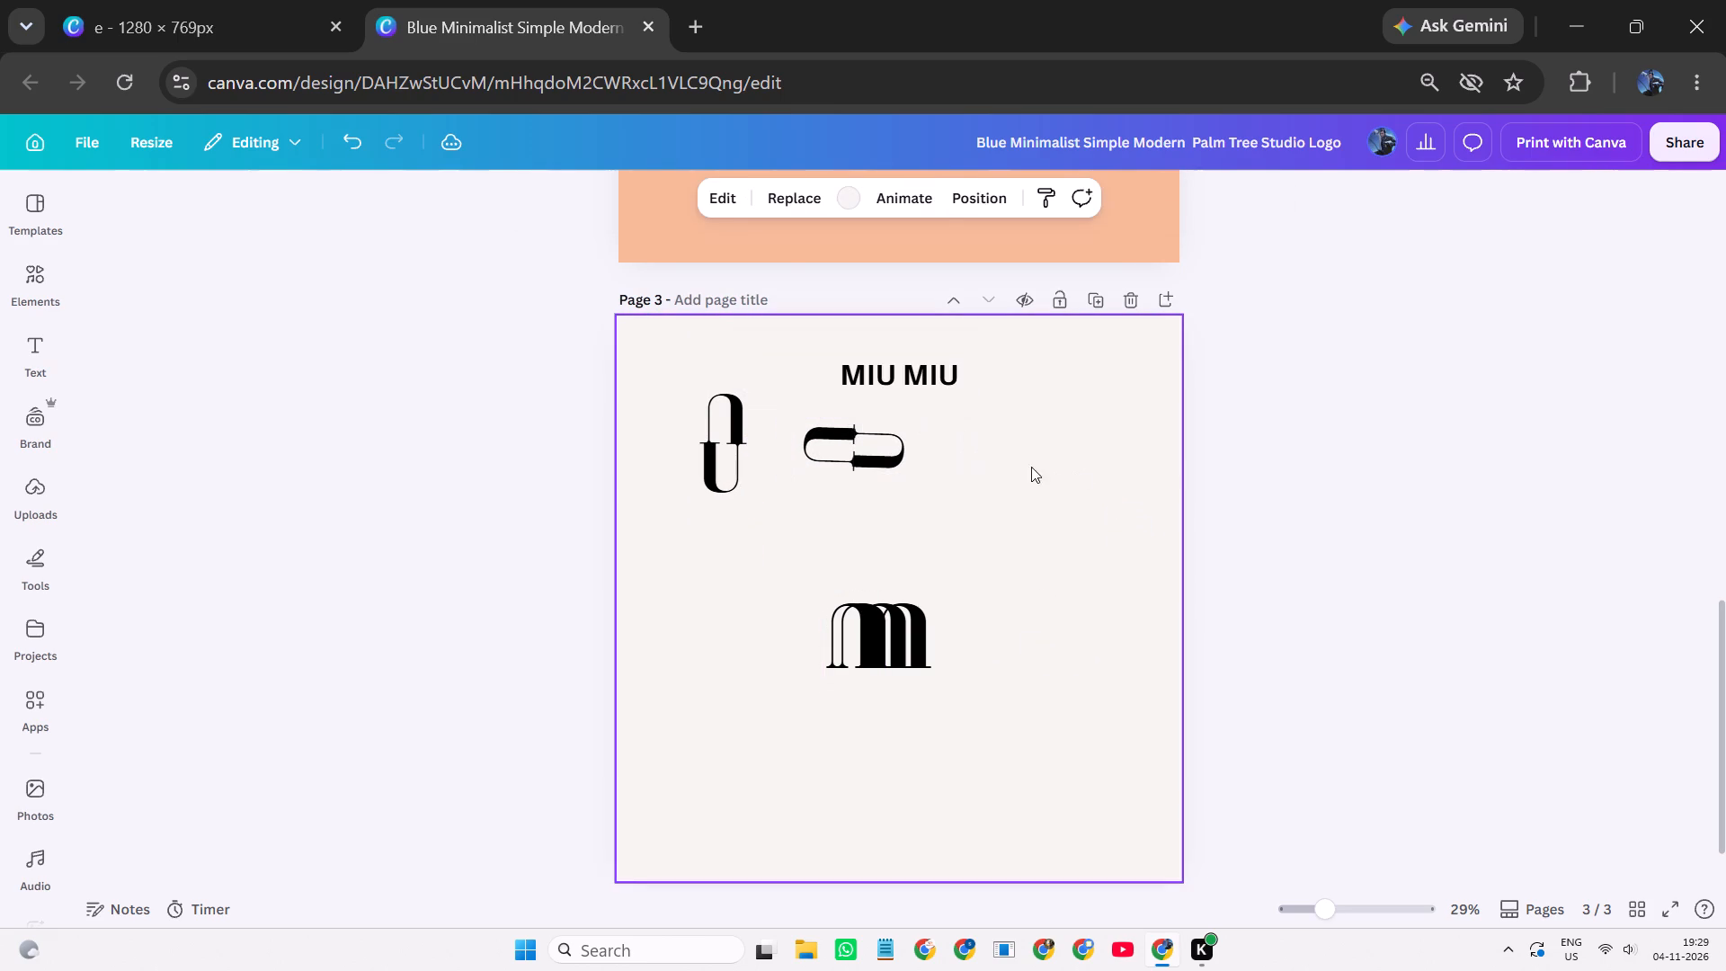
{"action": "left_click", "coordinate": [865, 464]}
{"action": "left_click", "coordinate": [965, 476]}
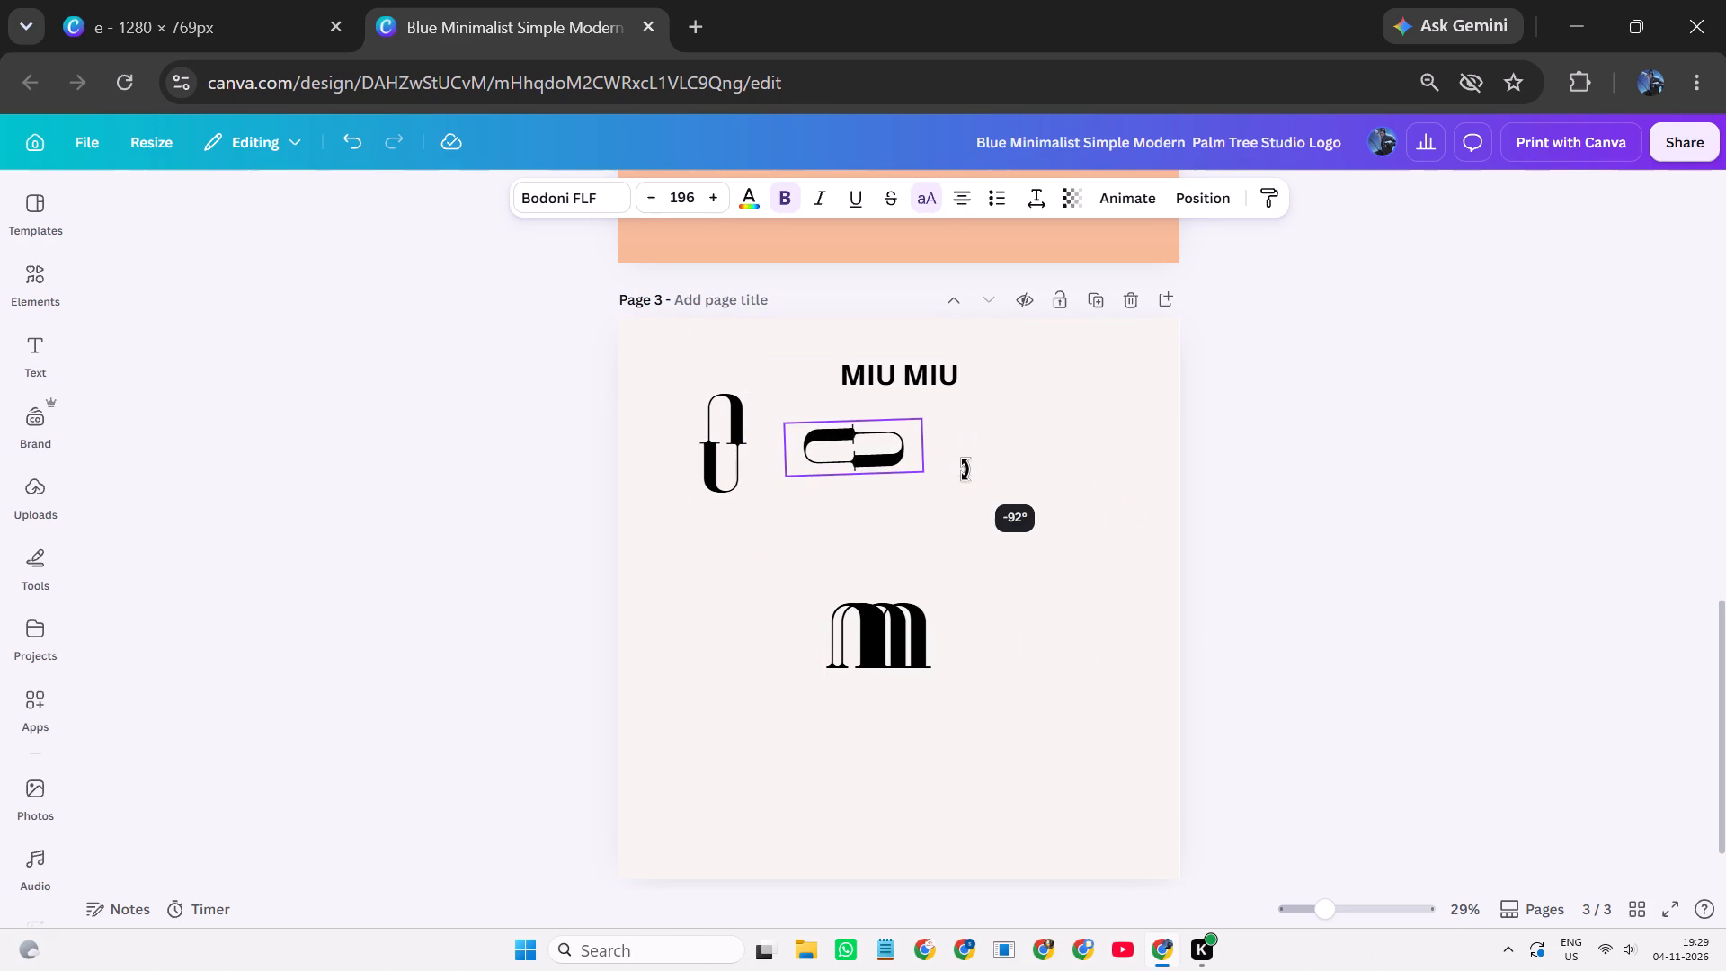
{"action": "left_click", "coordinate": [968, 507]}
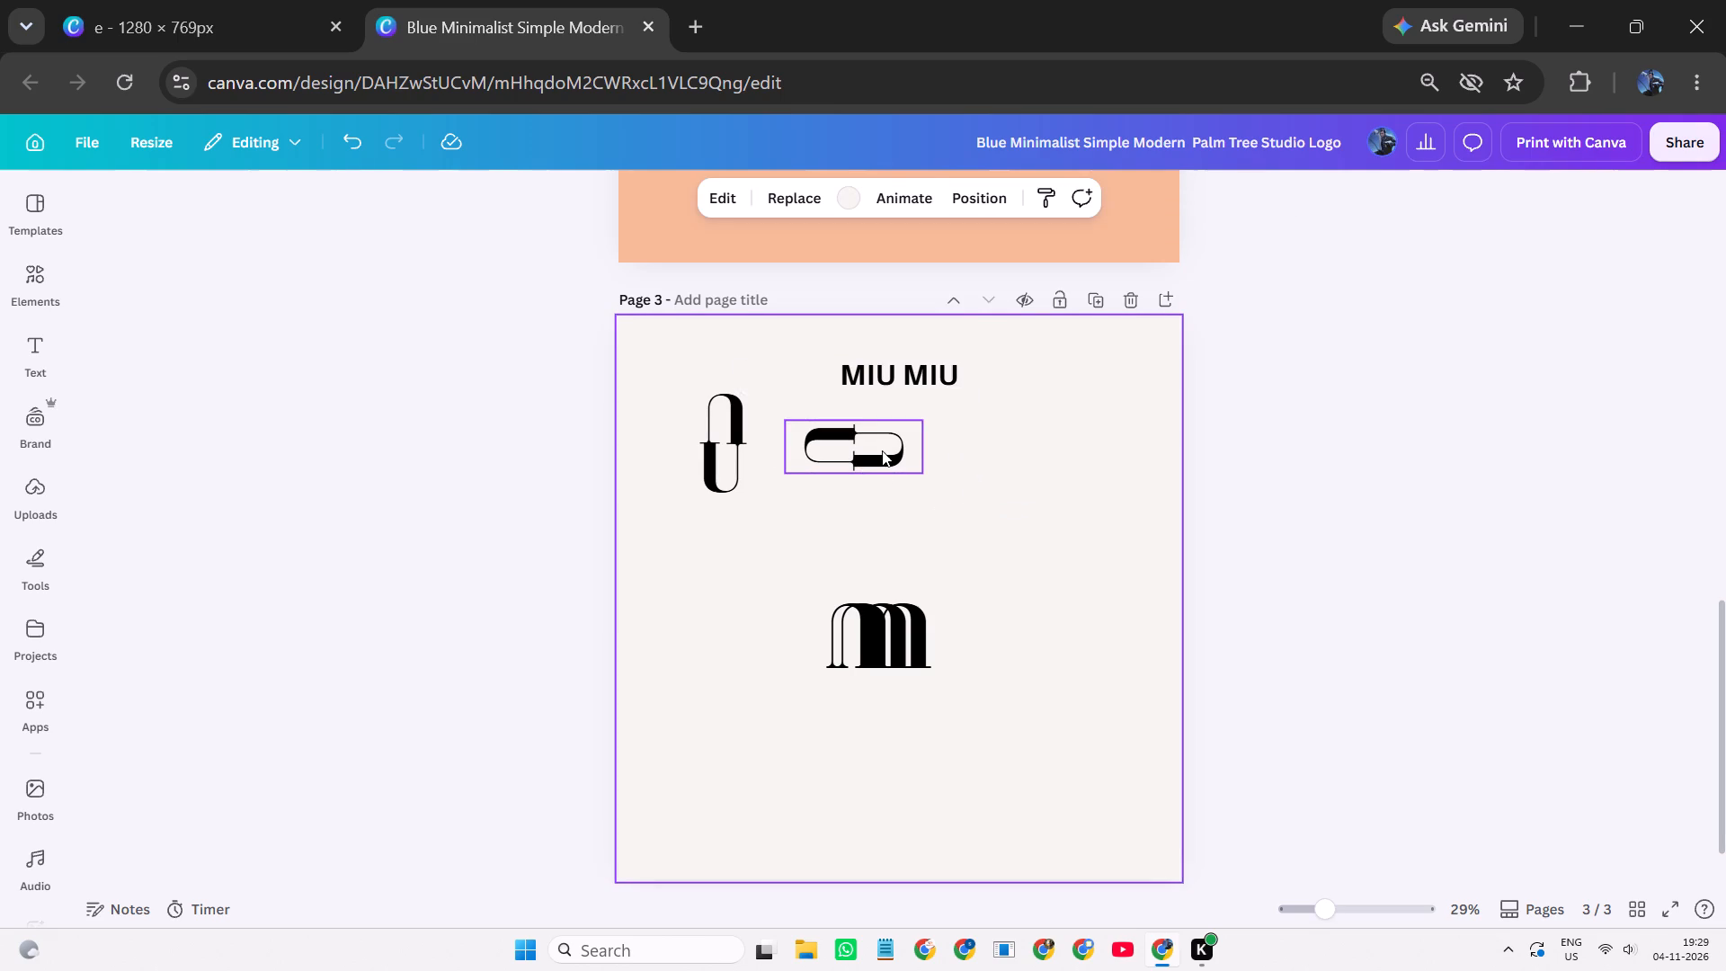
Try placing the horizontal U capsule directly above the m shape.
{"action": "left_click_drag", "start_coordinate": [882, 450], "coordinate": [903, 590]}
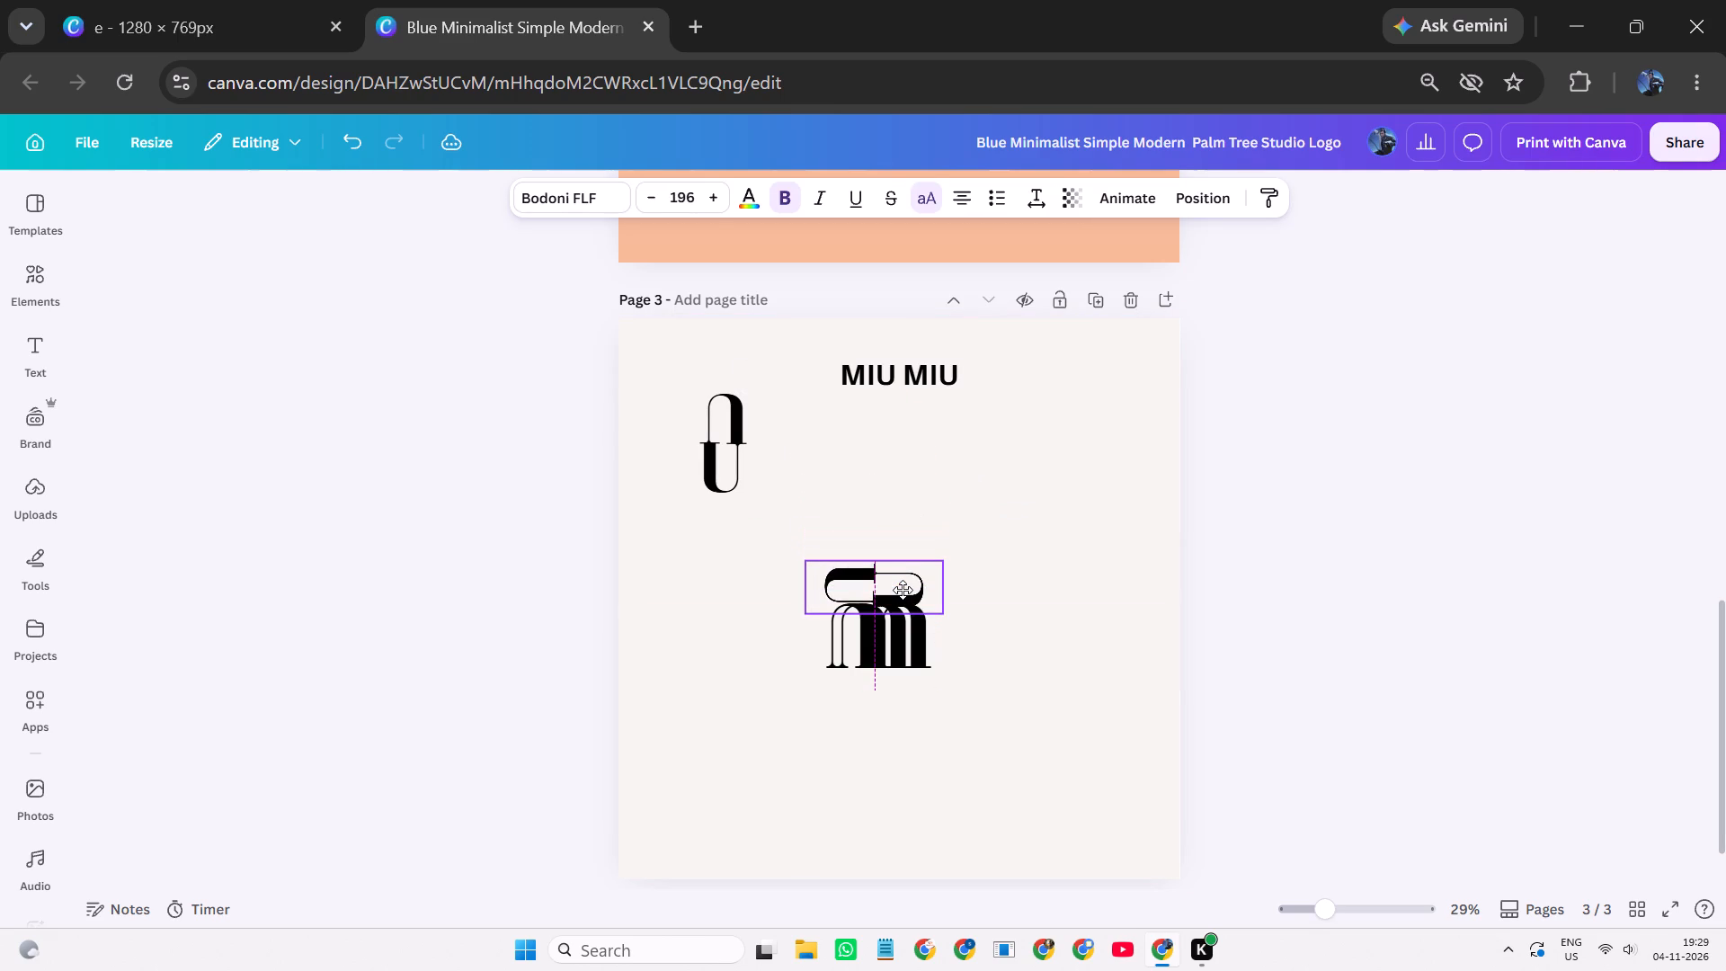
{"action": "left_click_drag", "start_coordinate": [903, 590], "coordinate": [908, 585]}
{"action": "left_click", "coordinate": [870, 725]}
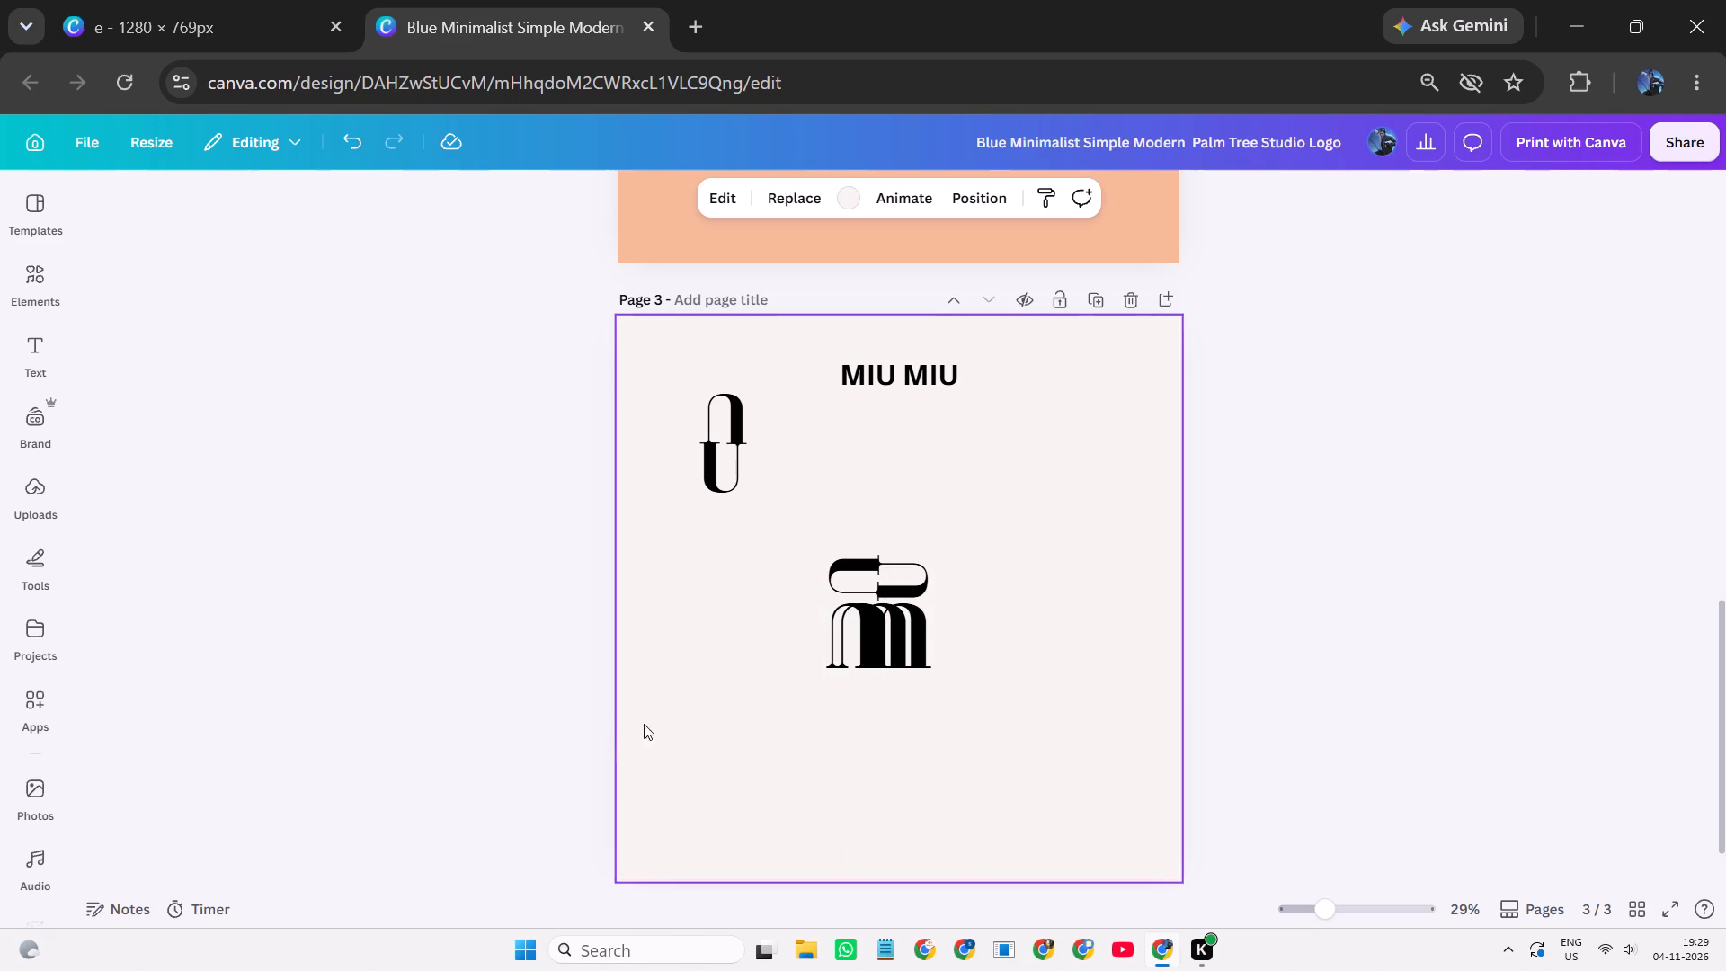
Place the horizontal U capsule directly beneath the m shape, roughly centred on it.
{"action": "left_click", "coordinate": [1012, 619]}
{"action": "scroll", "coordinate": [955, 671], "scroll_direction": "down", "scroll_amount": 1}
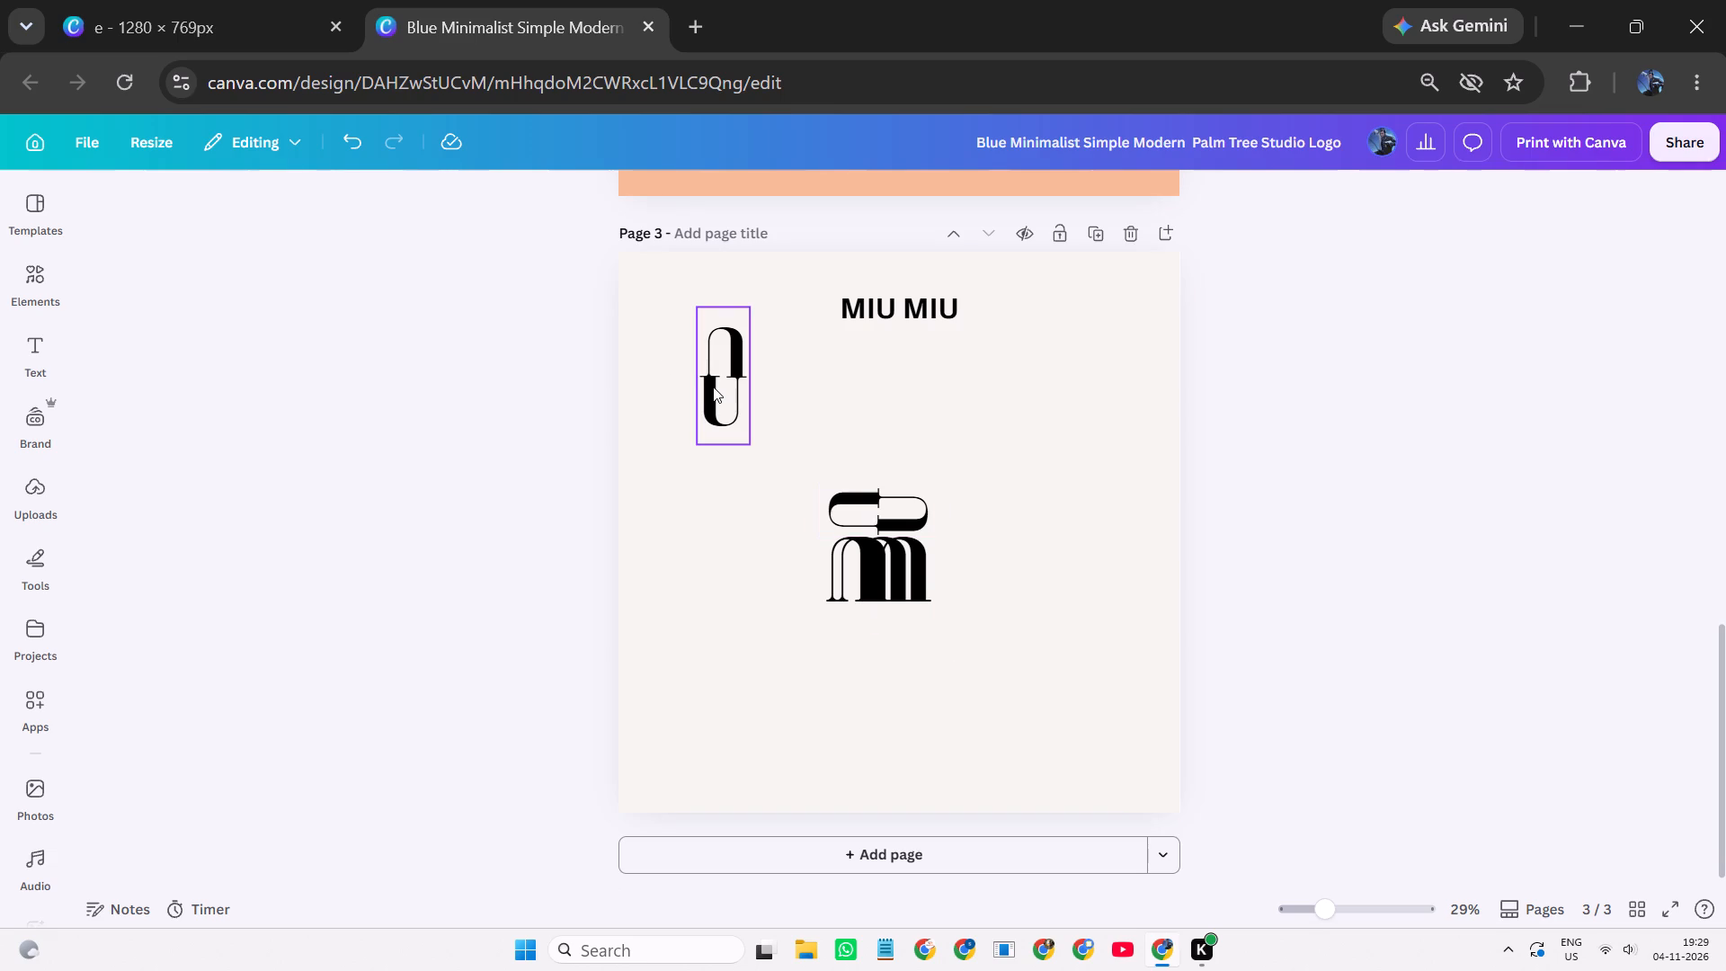
{"action": "left_click_drag", "start_coordinate": [877, 512], "coordinate": [880, 621]}
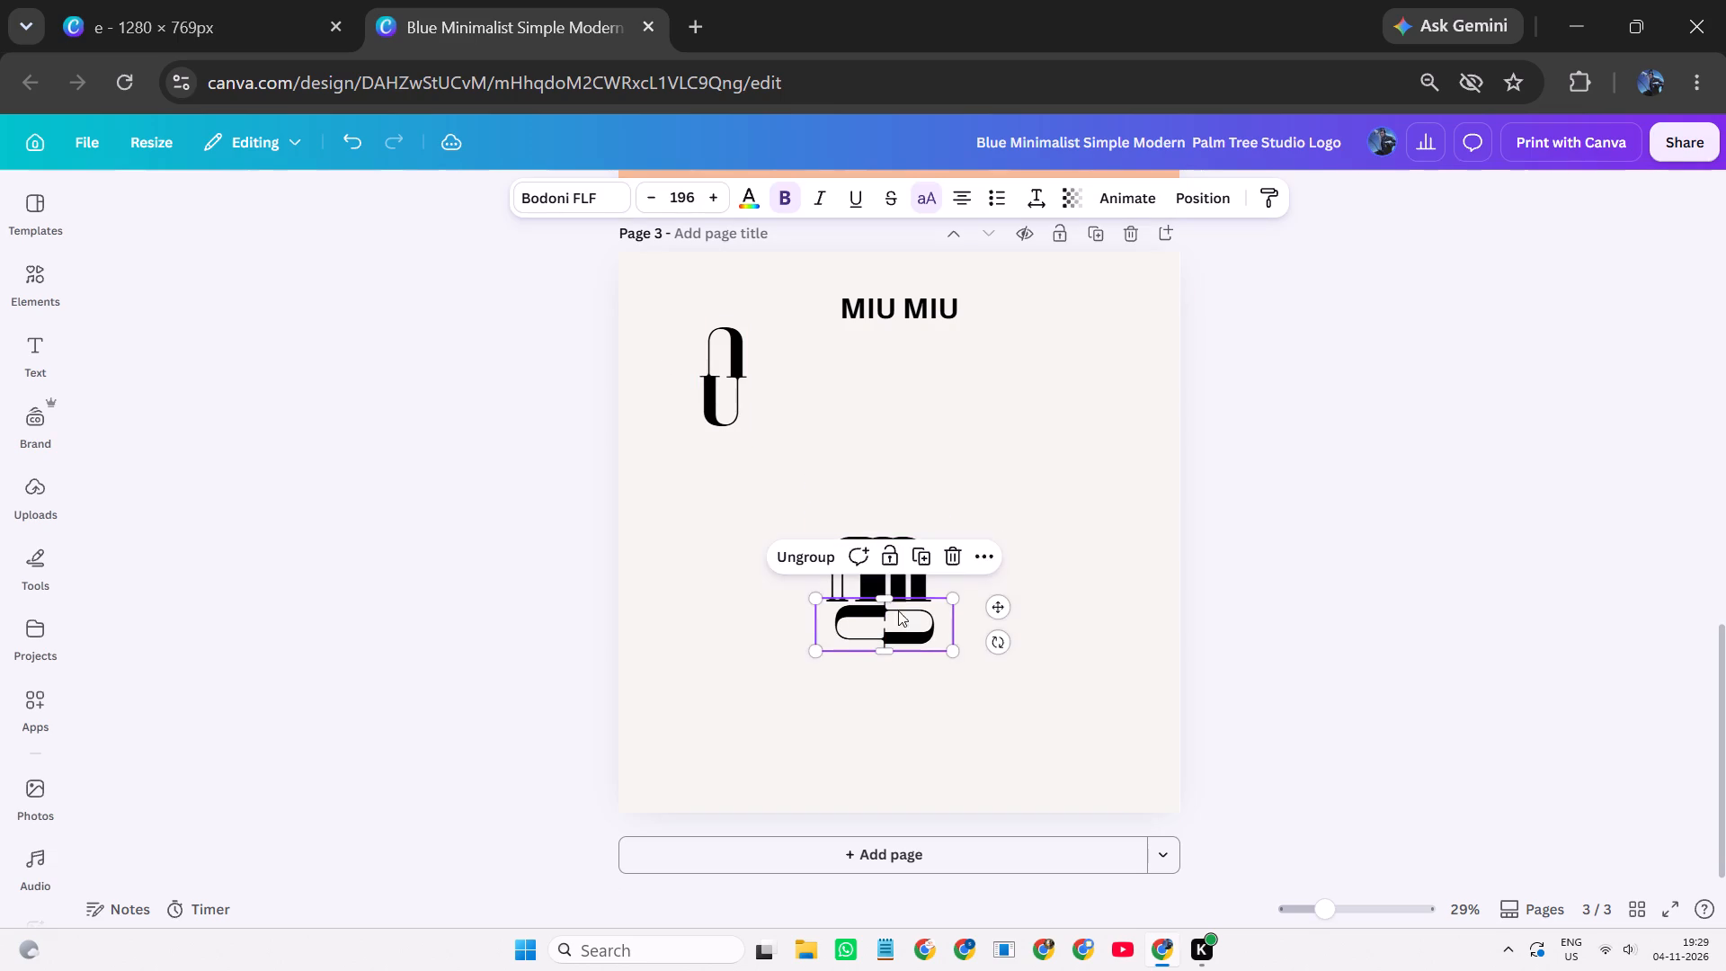
{"action": "left_click", "coordinate": [1102, 503]}
Duplicate the MIU MIU title, place the copy below it and change the copy's text to MIU.
{"action": "left_click", "coordinate": [913, 298]}
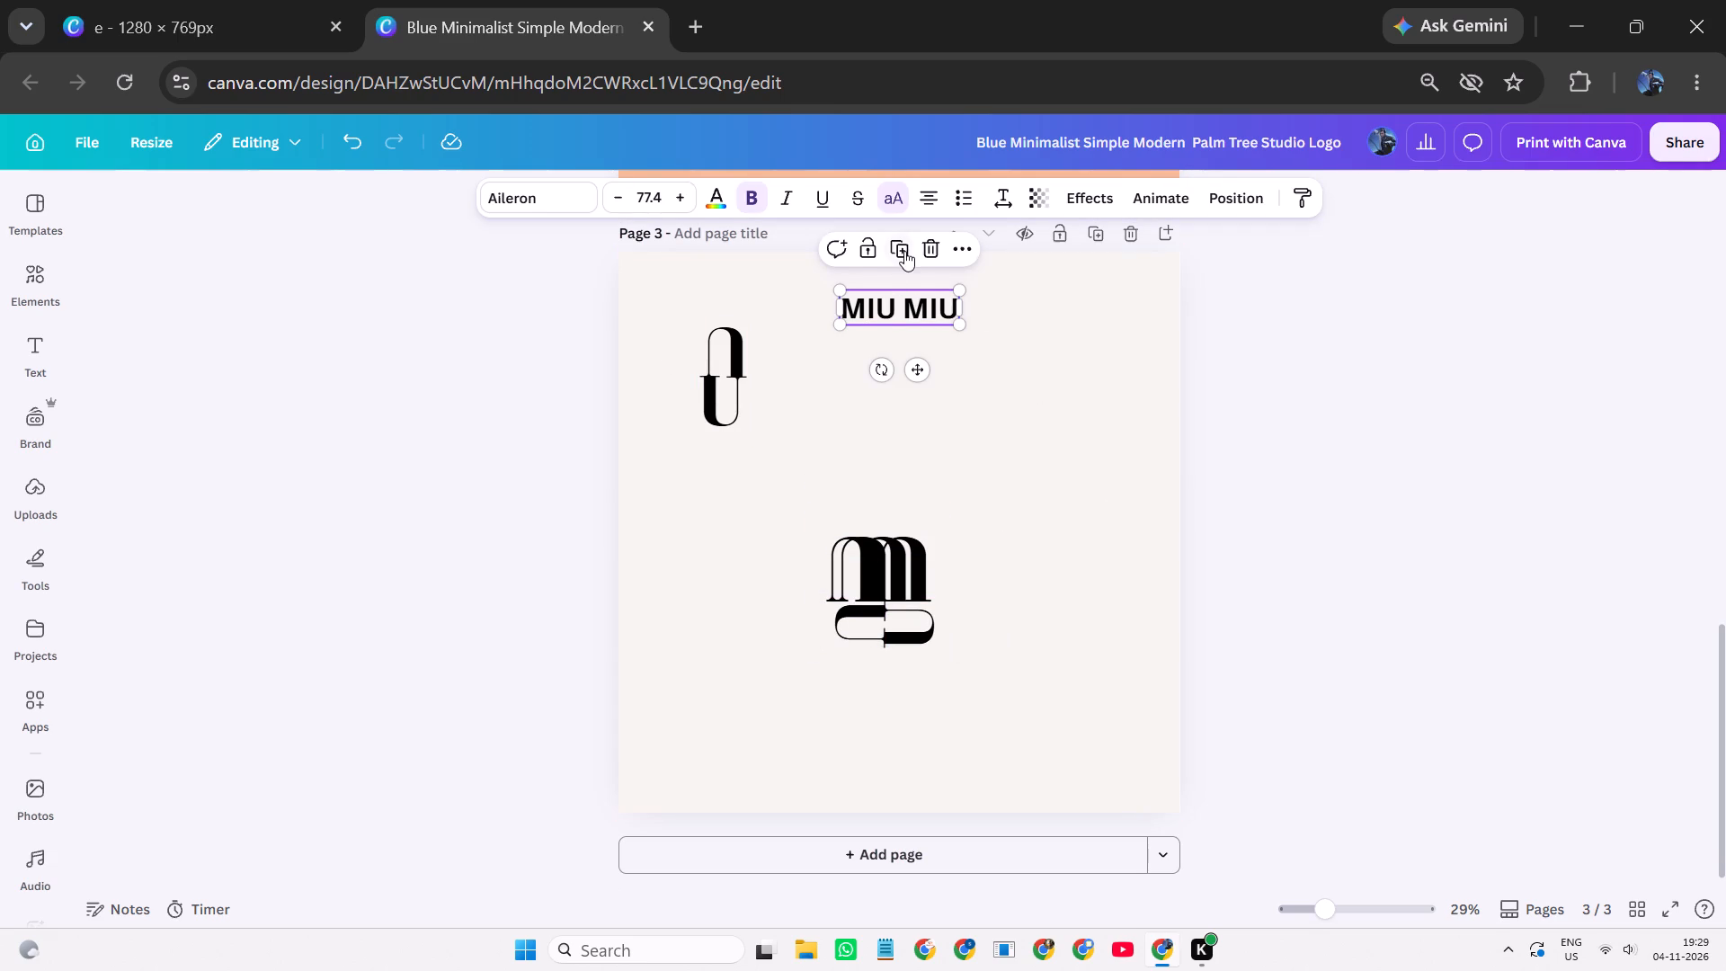
{"action": "left_click", "coordinate": [904, 246]}
{"action": "left_click_drag", "start_coordinate": [893, 315], "coordinate": [914, 431]}
{"action": "left_click", "coordinate": [914, 431]}
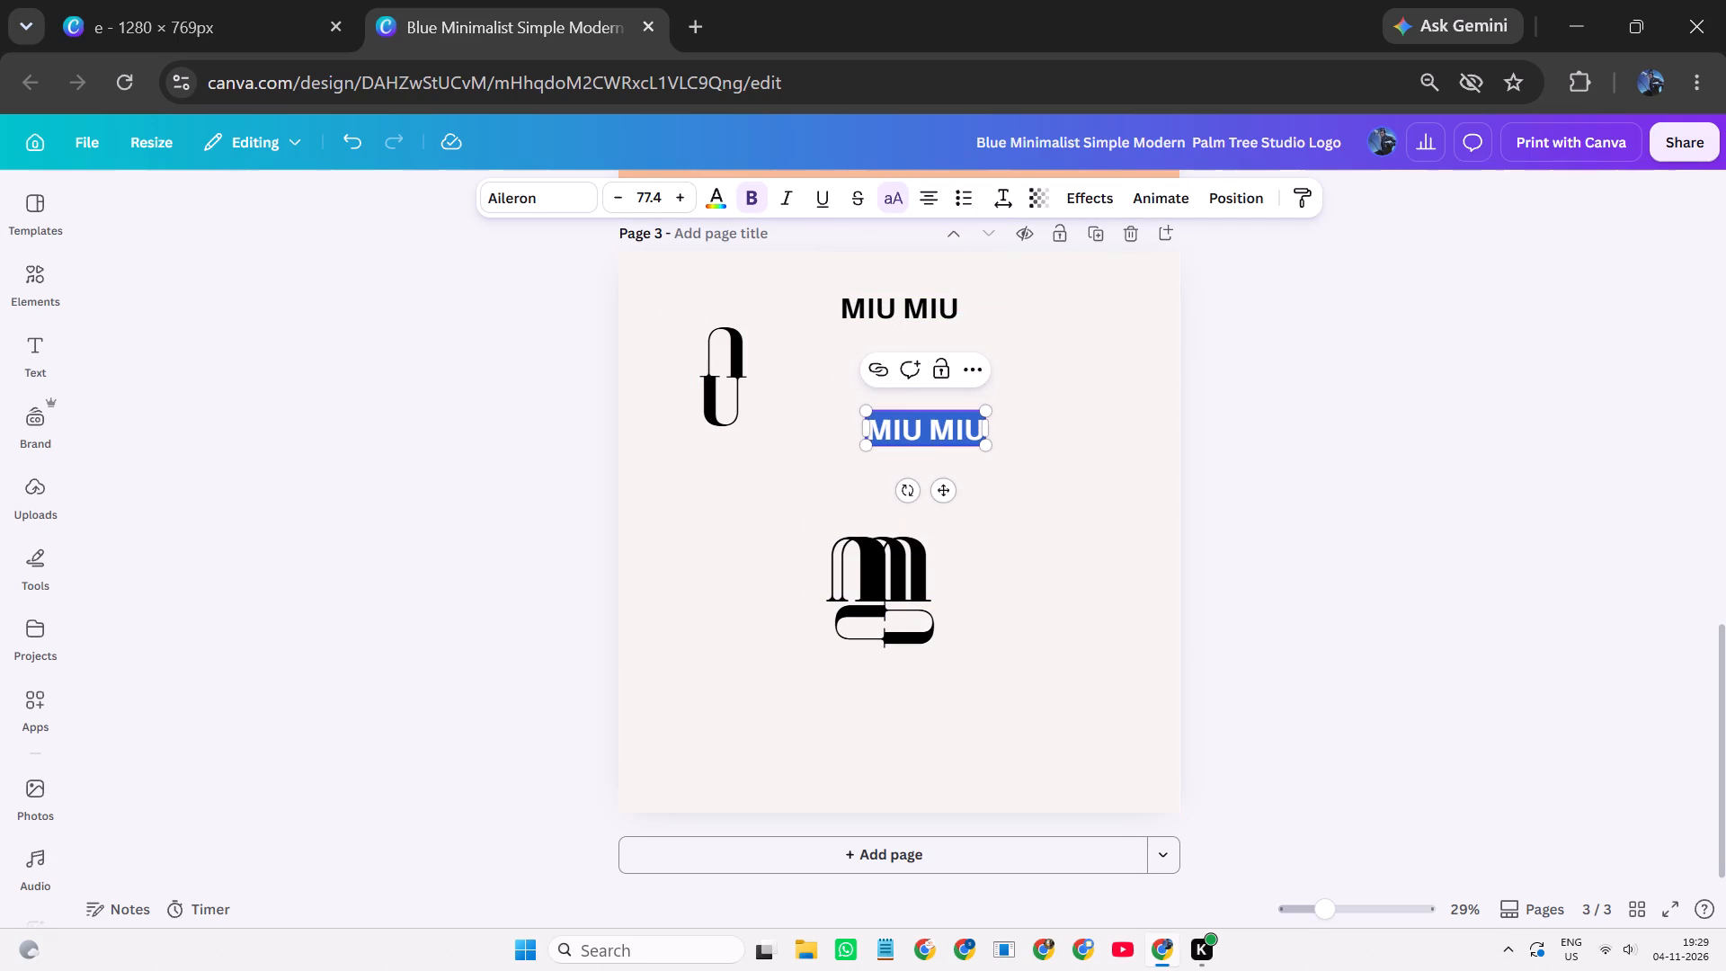
{"action": "type", "text": "miu"}
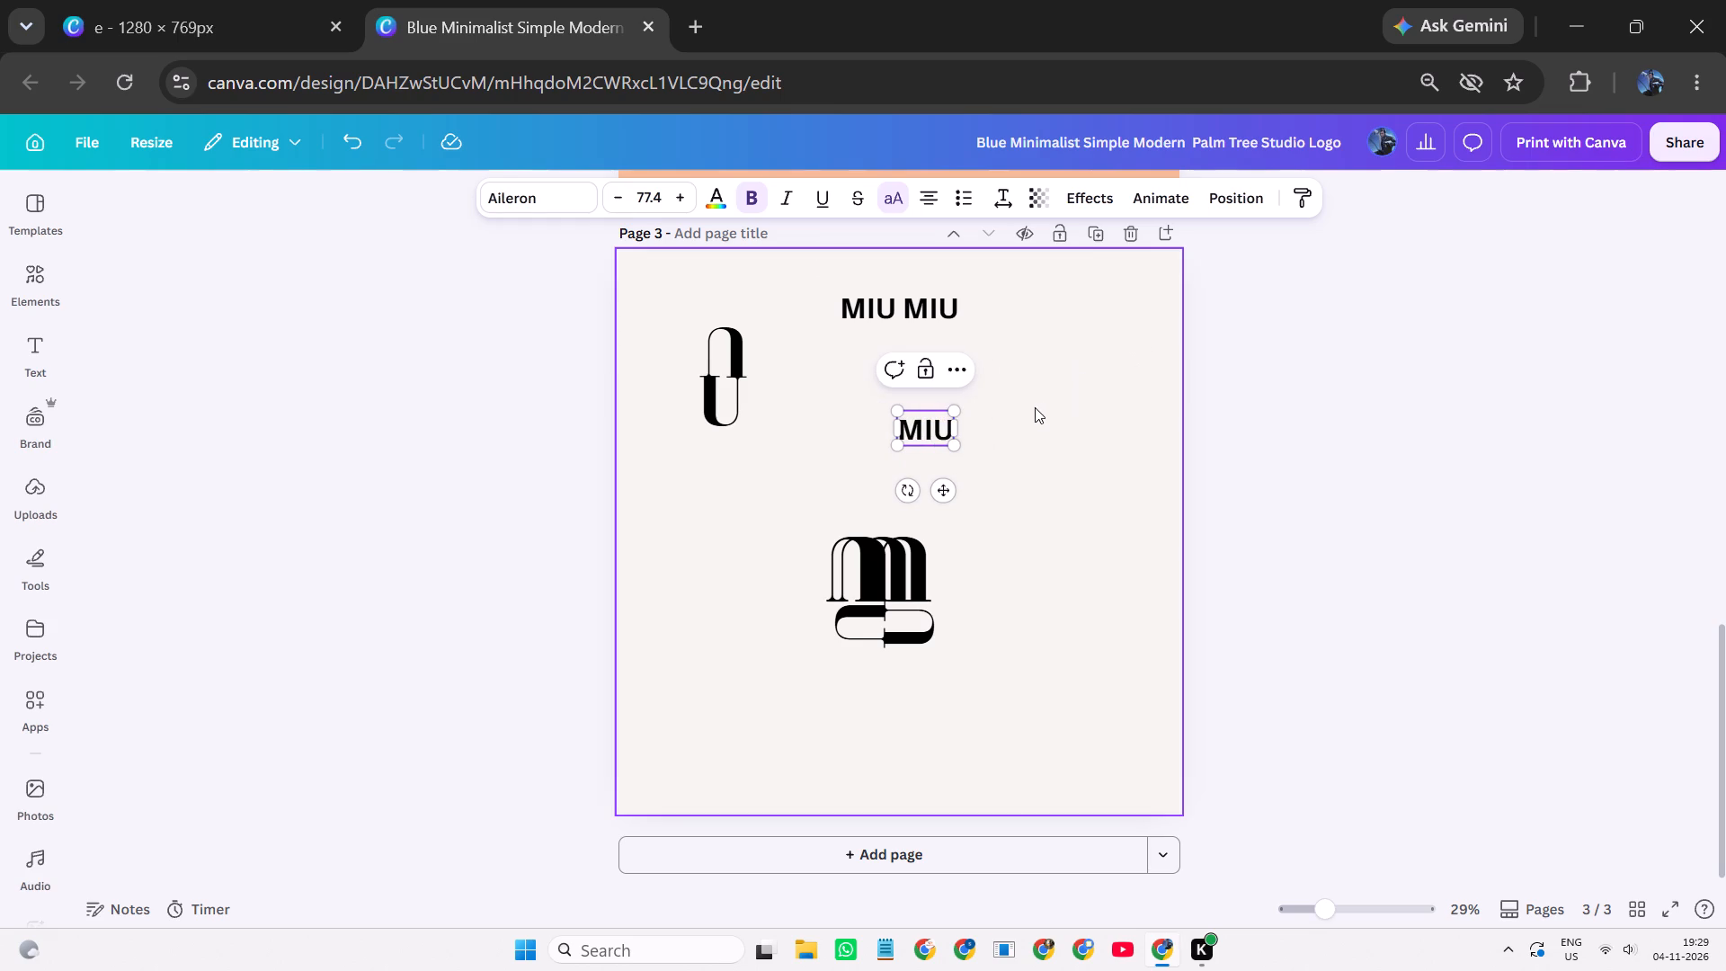
Reduce the single MIU text to size 52.2 and duplicate it.
{"action": "left_click_drag", "start_coordinate": [952, 450], "coordinate": [930, 438]}
{"action": "left_click", "coordinate": [930, 438]}
{"action": "left_click", "coordinate": [930, 399]}
{"action": "left_click", "coordinate": [913, 415]}
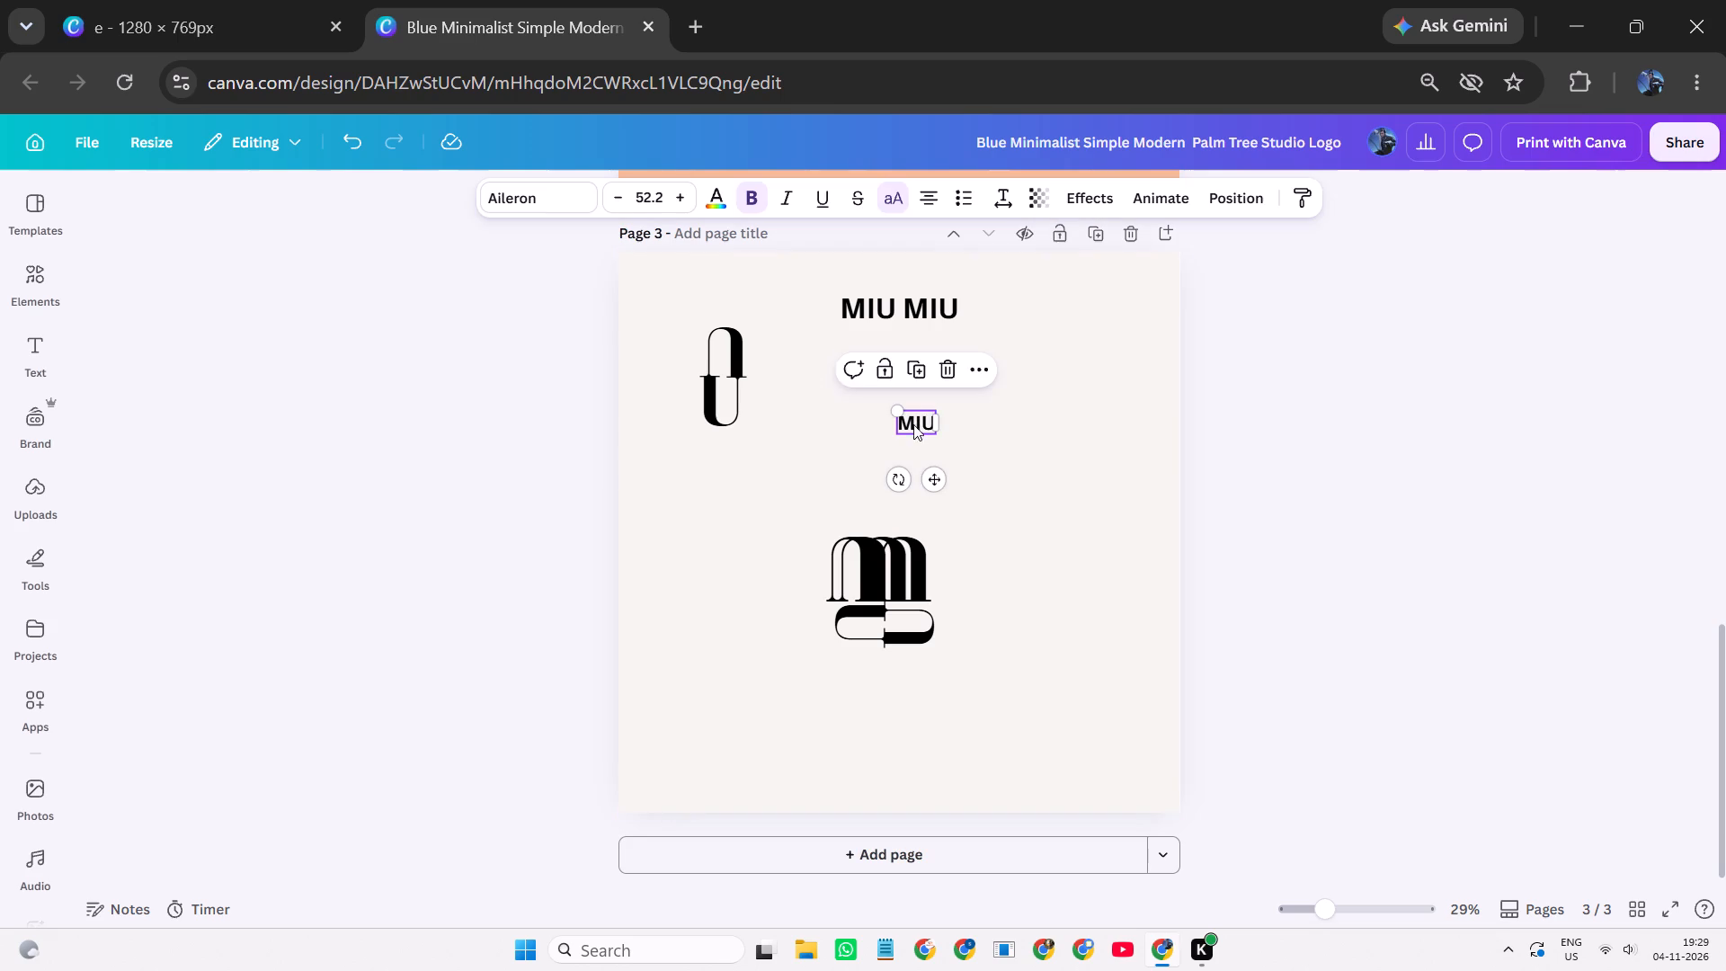
{"action": "left_click", "coordinate": [913, 357]}
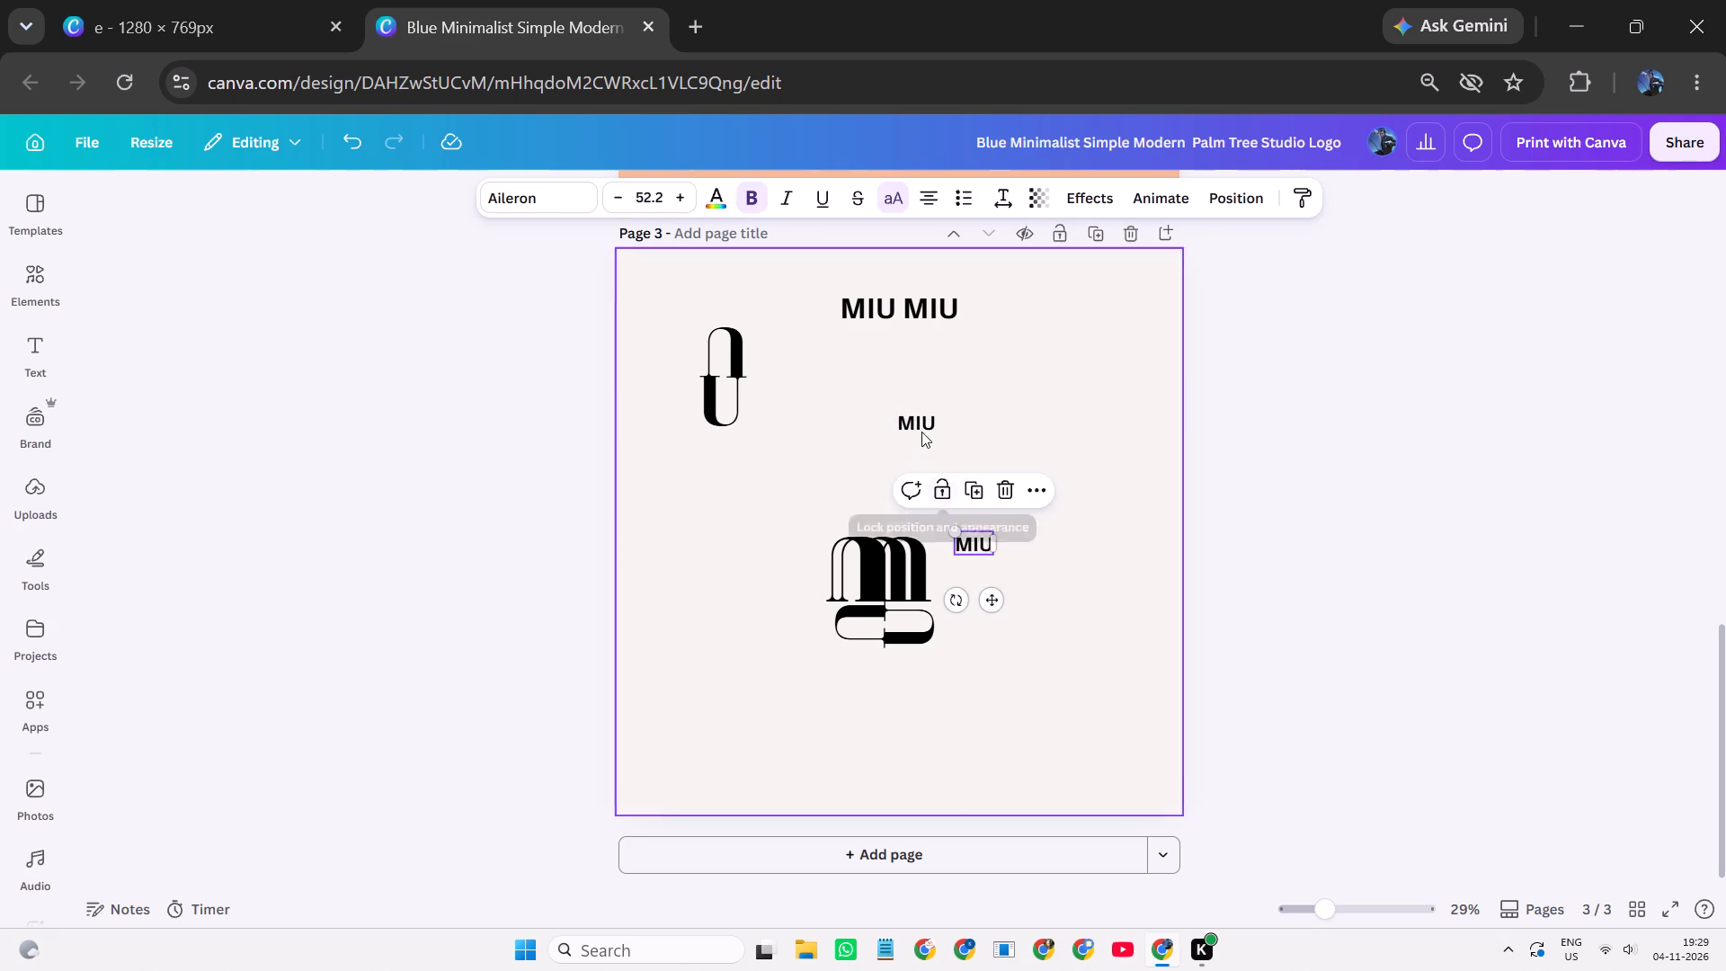
Place one small MIU in the left half of the horizontal capsule and the other in its right half, aligned horizontally.
{"action": "left_click", "coordinate": [921, 428]}
{"action": "left_click_drag", "start_coordinate": [927, 478], "coordinate": [879, 665]}
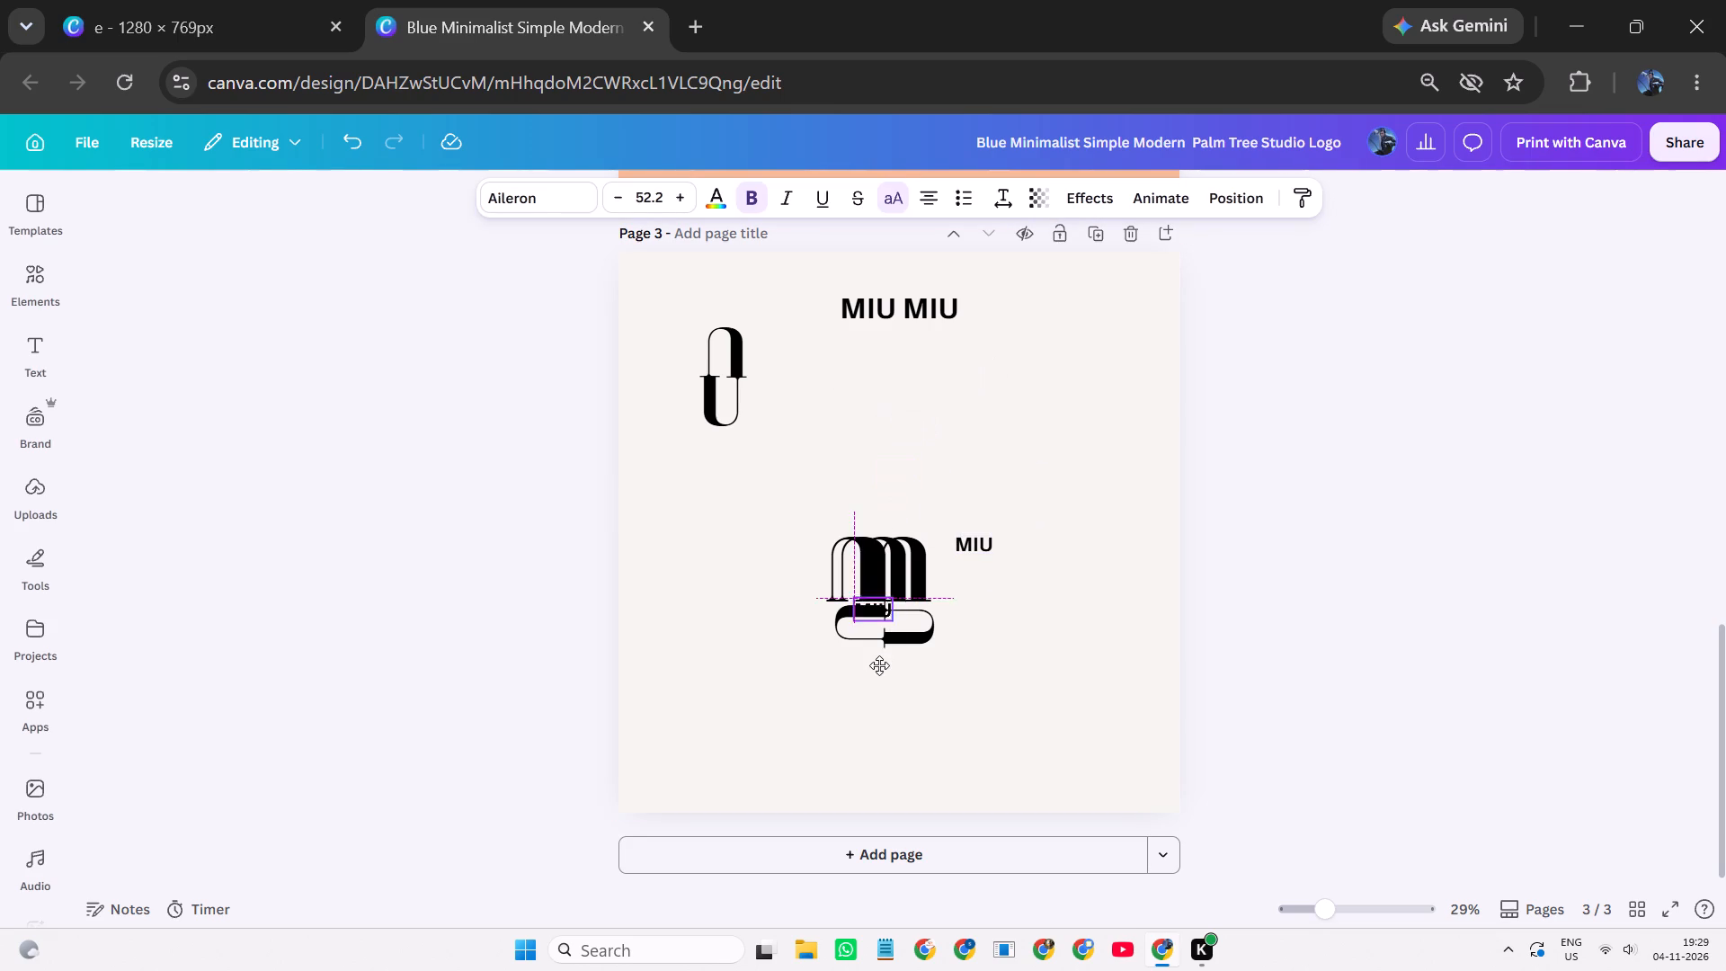
{"action": "left_click_drag", "start_coordinate": [879, 665], "coordinate": [873, 676]}
{"action": "left_click", "coordinate": [974, 620]}
{"action": "left_click", "coordinate": [956, 533]}
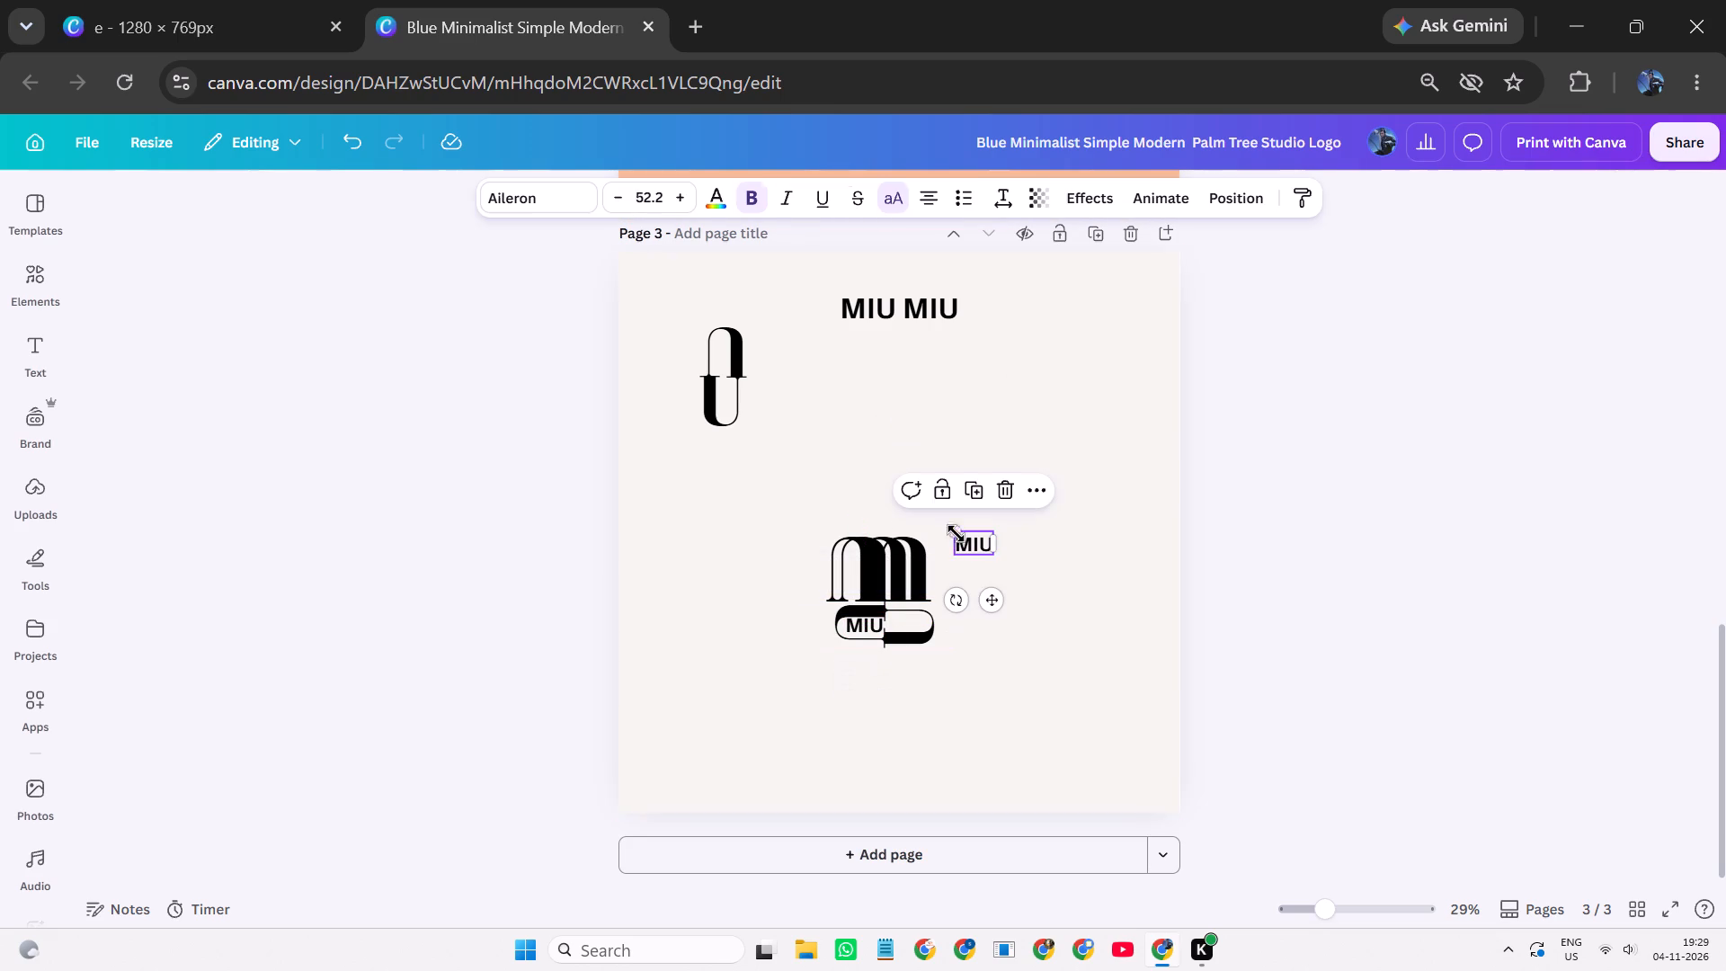
{"action": "left_click_drag", "start_coordinate": [987, 601], "coordinate": [930, 682]}
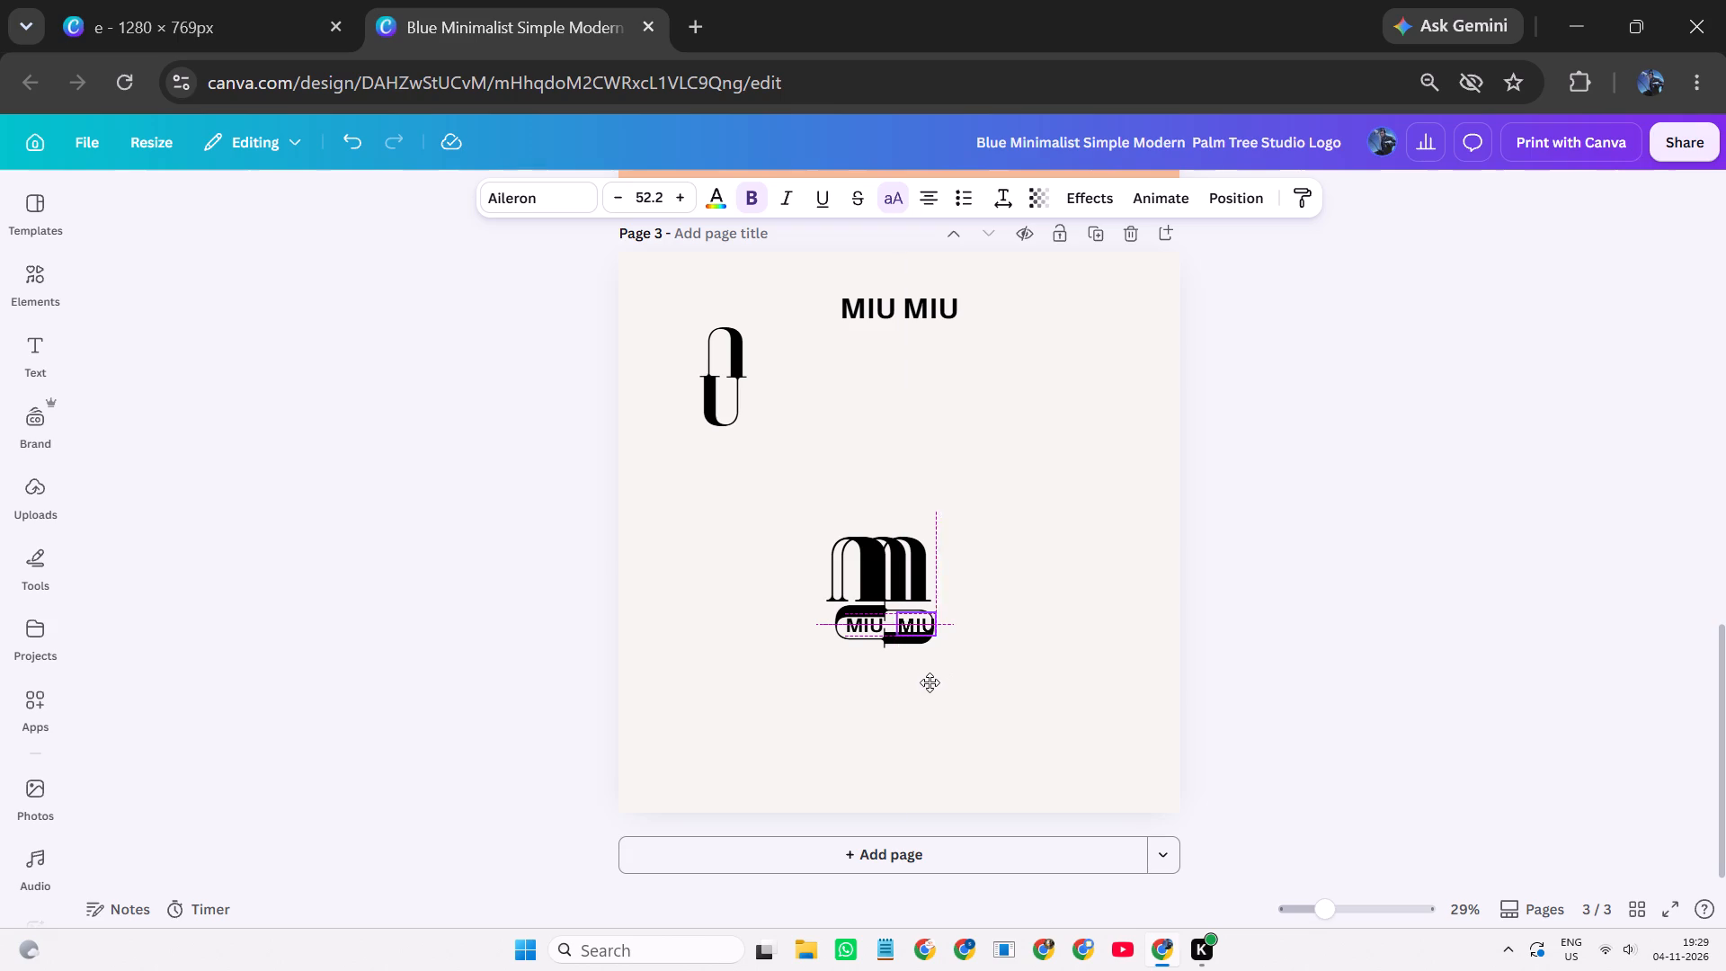
{"action": "left_click_drag", "start_coordinate": [930, 682], "coordinate": [924, 681]}
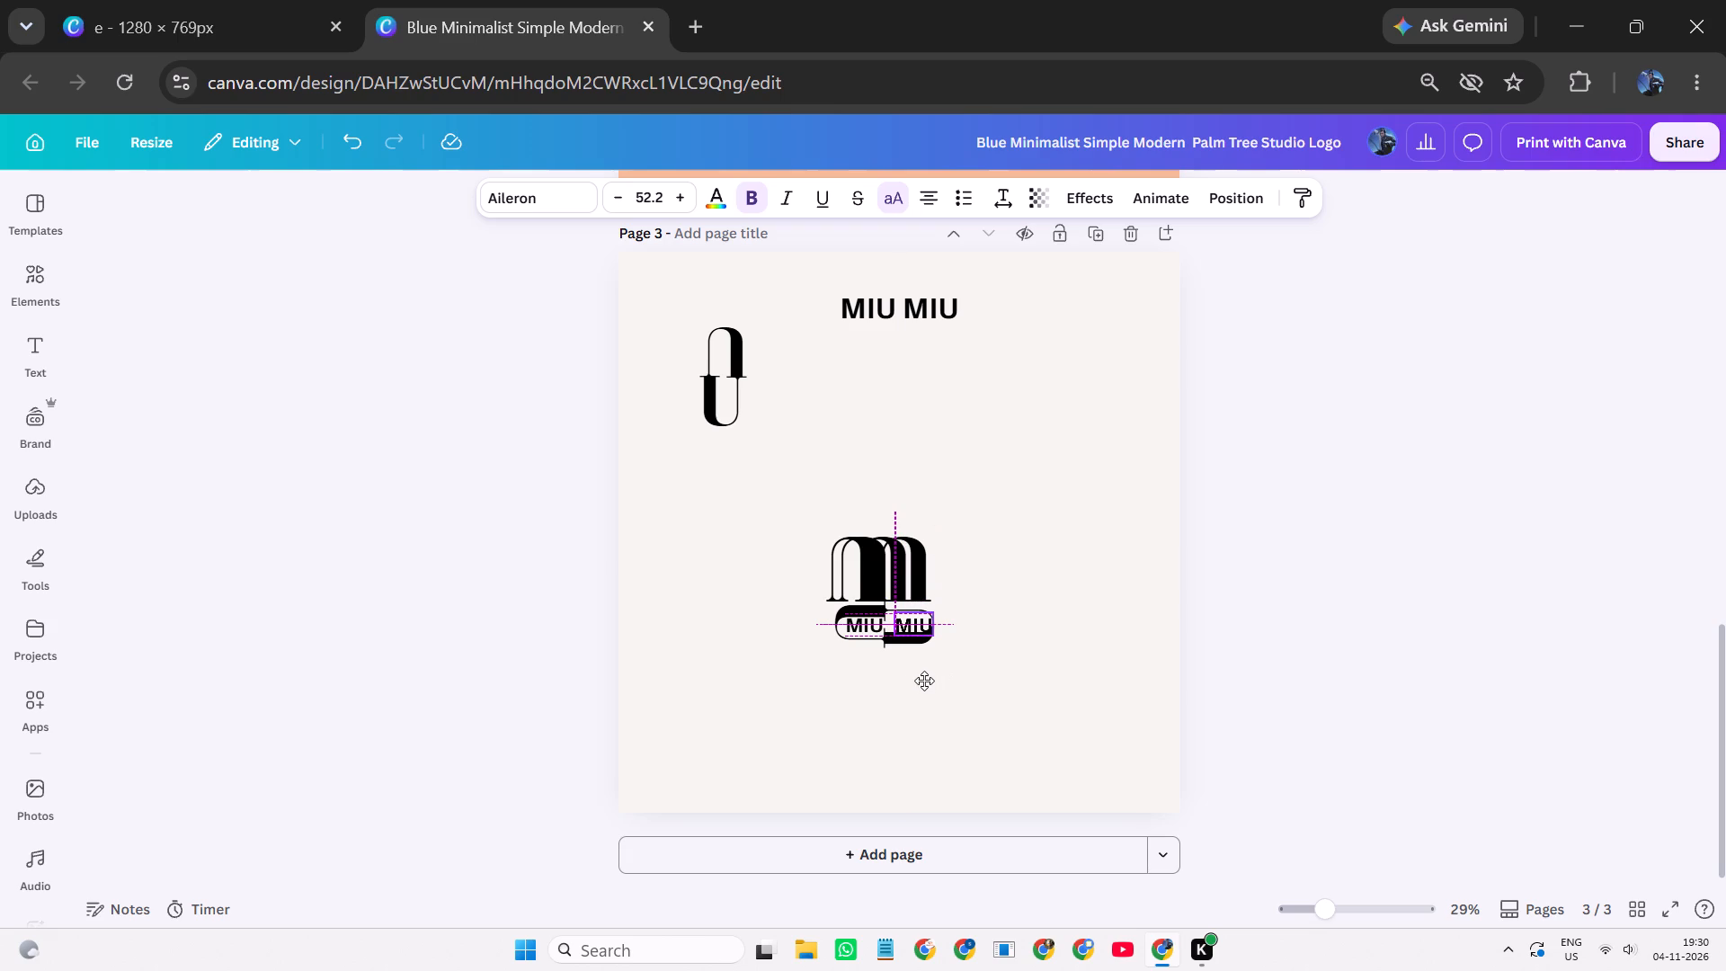
{"action": "left_click_drag", "start_coordinate": [924, 681], "coordinate": [924, 679]}
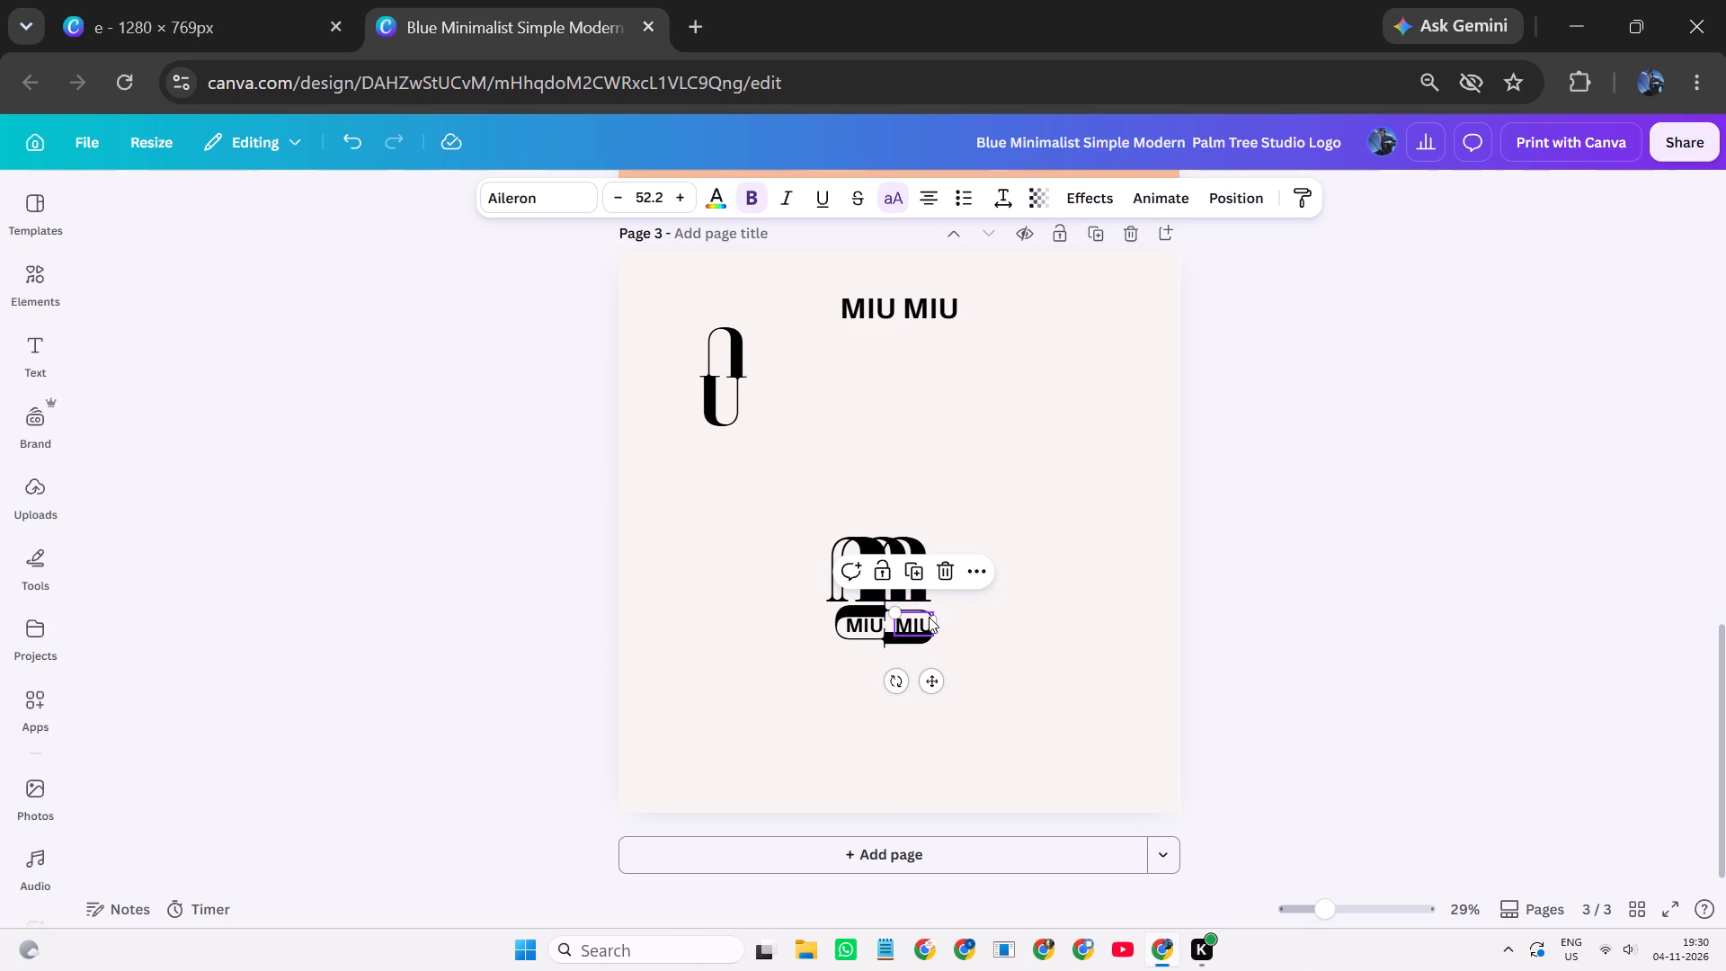
{"action": "left_click", "coordinate": [972, 621]}
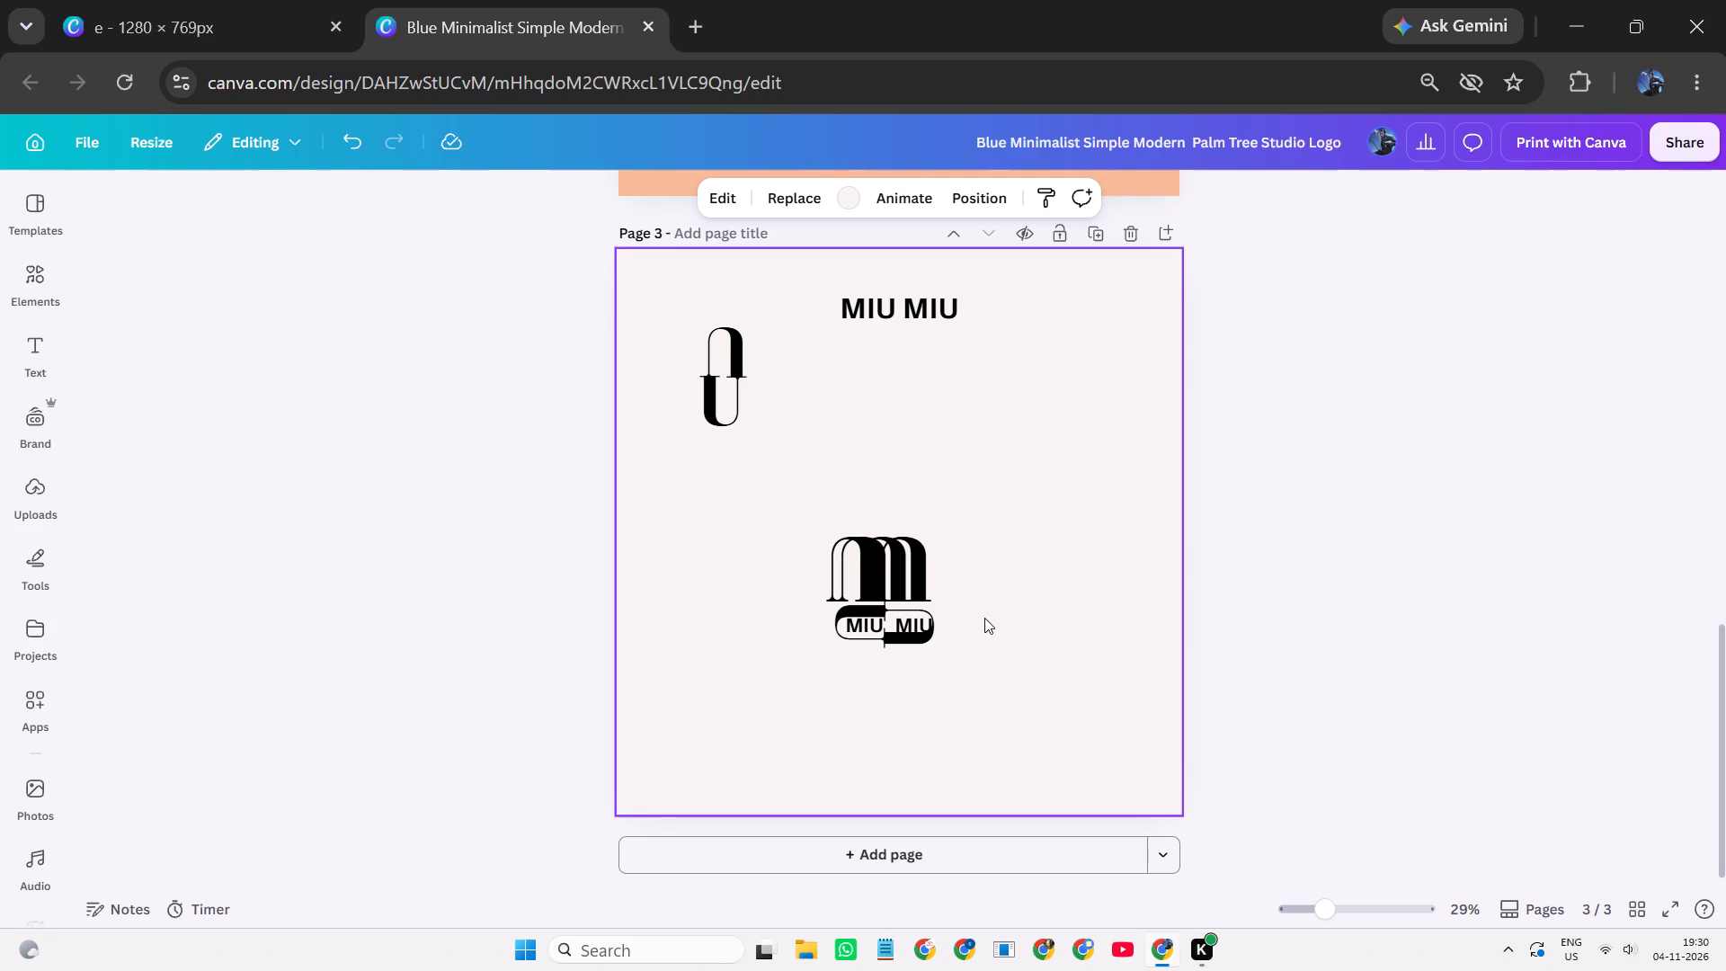
Shift the MIU text in the capsule's right half slightly left so it clears the curved end.
{"action": "left_click", "coordinate": [984, 618]}
{"action": "scroll", "coordinate": [1023, 646], "scroll_direction": "up", "scroll_amount": 8, "text": "ctrl"}
{"action": "double_click", "coordinate": [924, 557]}
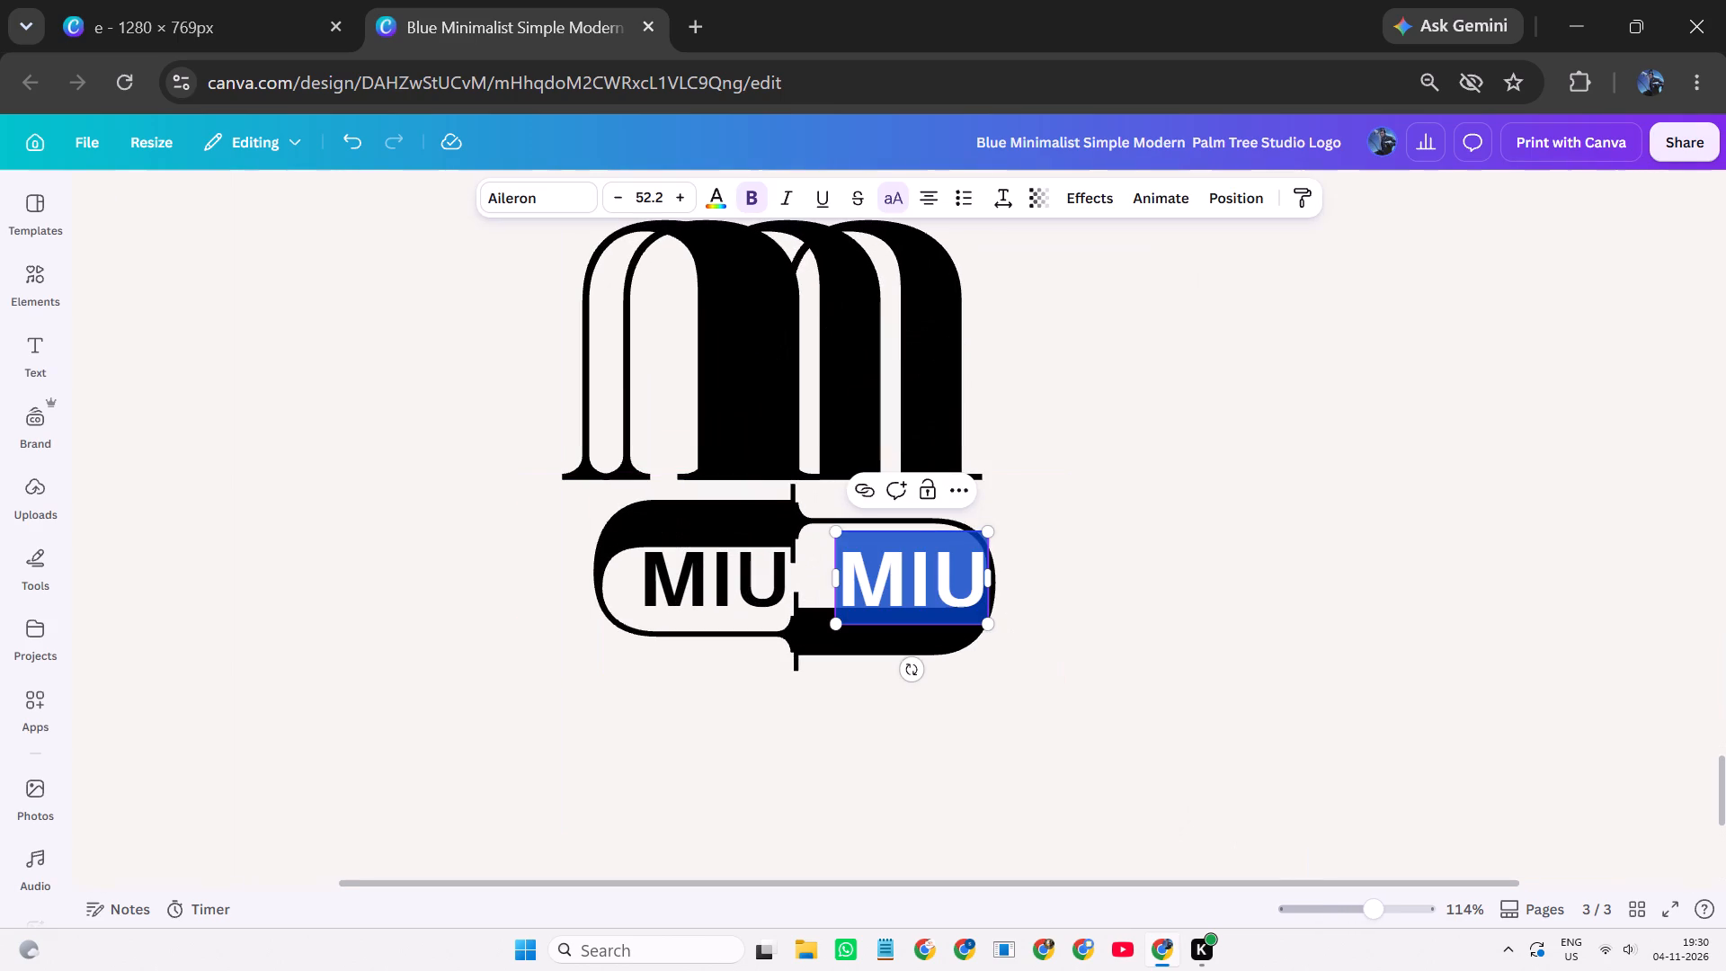
{"action": "left_click", "coordinate": [1123, 591]}
{"action": "left_click_drag", "start_coordinate": [941, 570], "coordinate": [930, 570]}
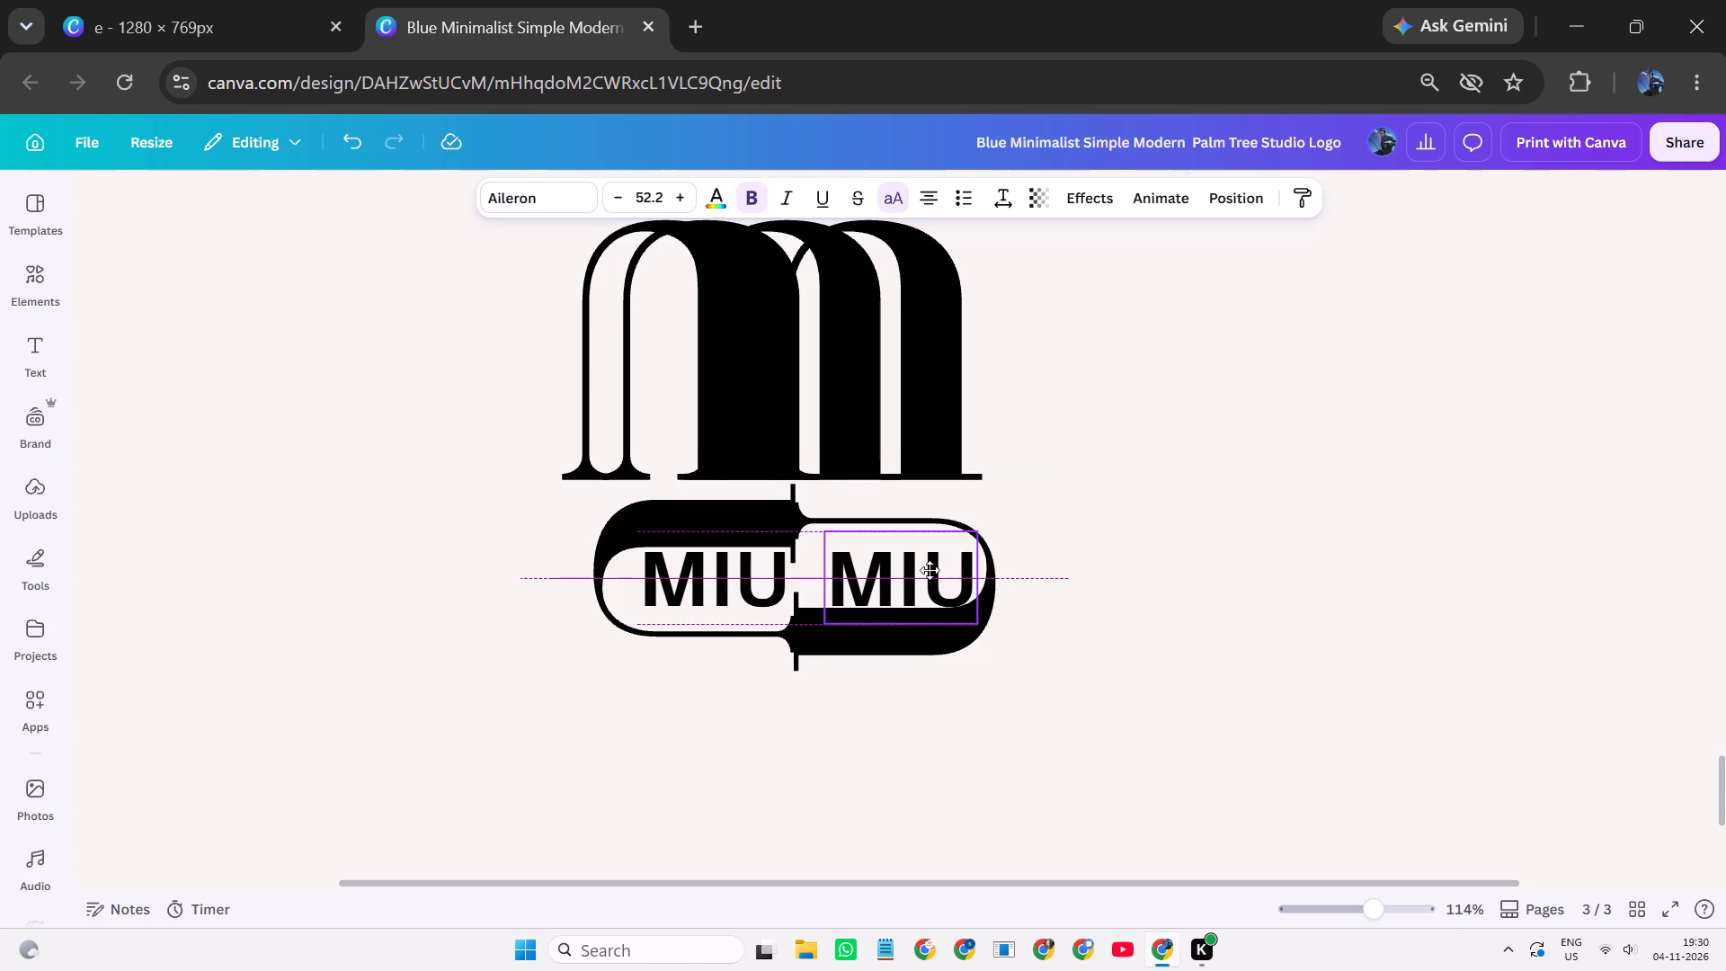
{"action": "left_click_drag", "start_coordinate": [930, 570], "coordinate": [927, 572]}
{"action": "left_click", "coordinate": [1057, 699]}
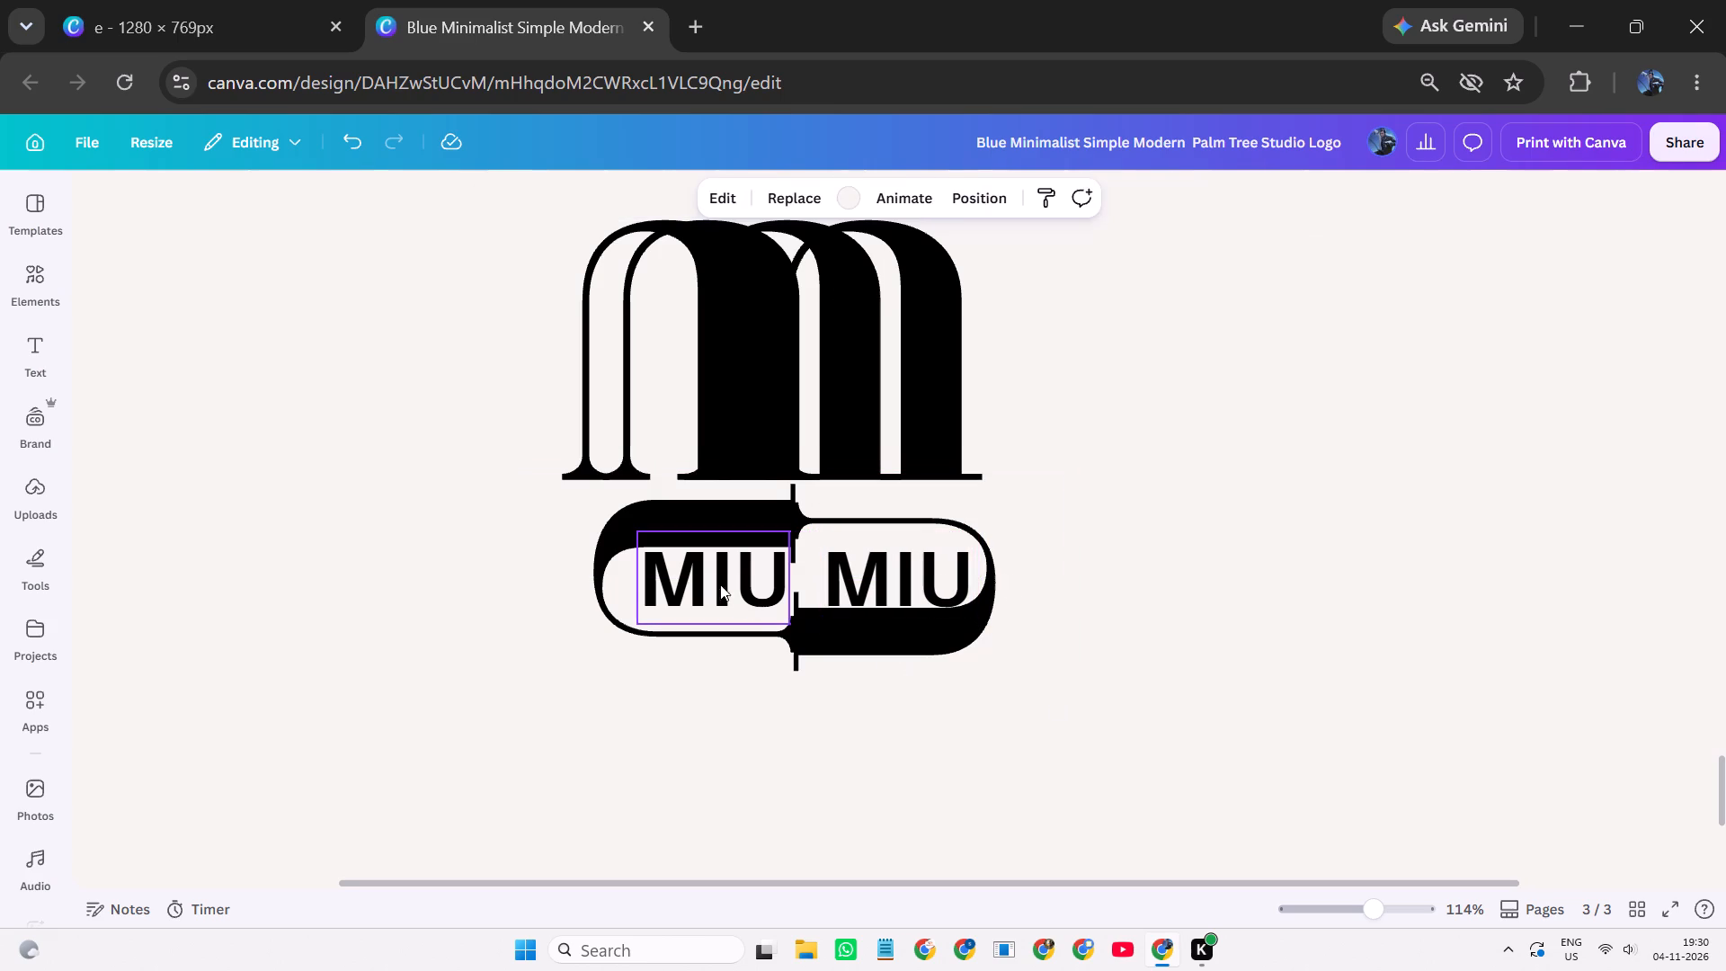
Lower the other MIU text within the capsule's left half so it sits in the white space below the black band.
{"action": "left_click", "coordinate": [716, 583]}
{"action": "left_click_drag", "start_coordinate": [716, 583], "coordinate": [707, 599]}
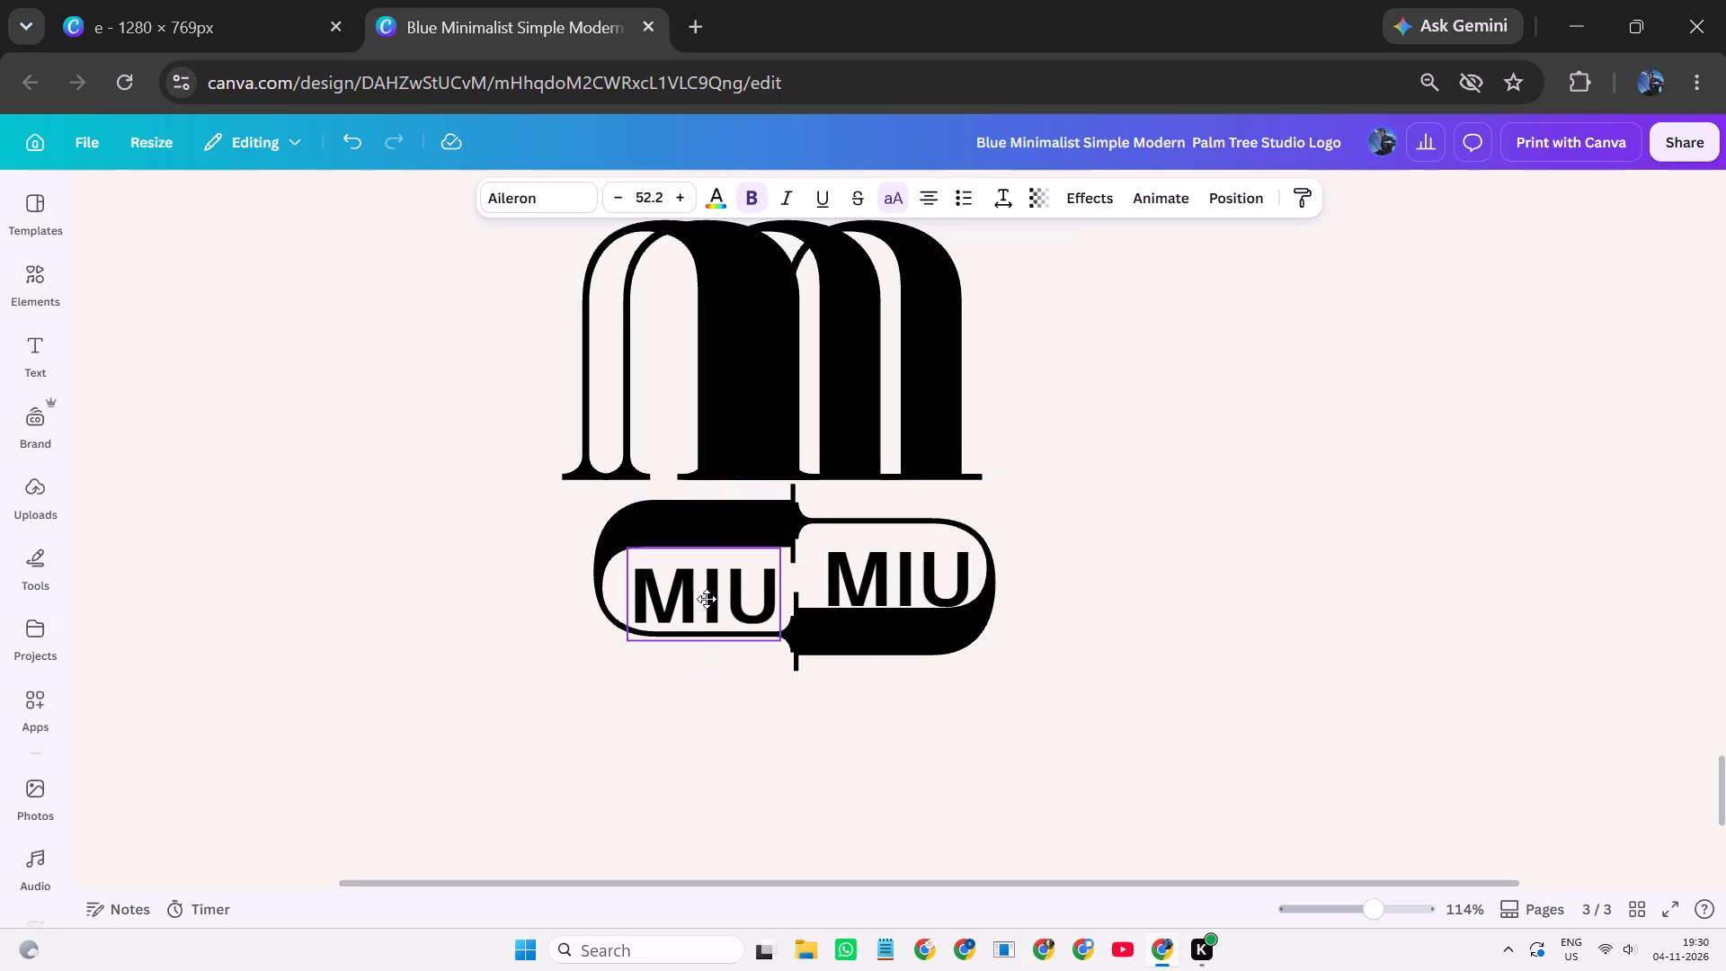
{"action": "left_click_drag", "start_coordinate": [707, 599], "coordinate": [721, 597]}
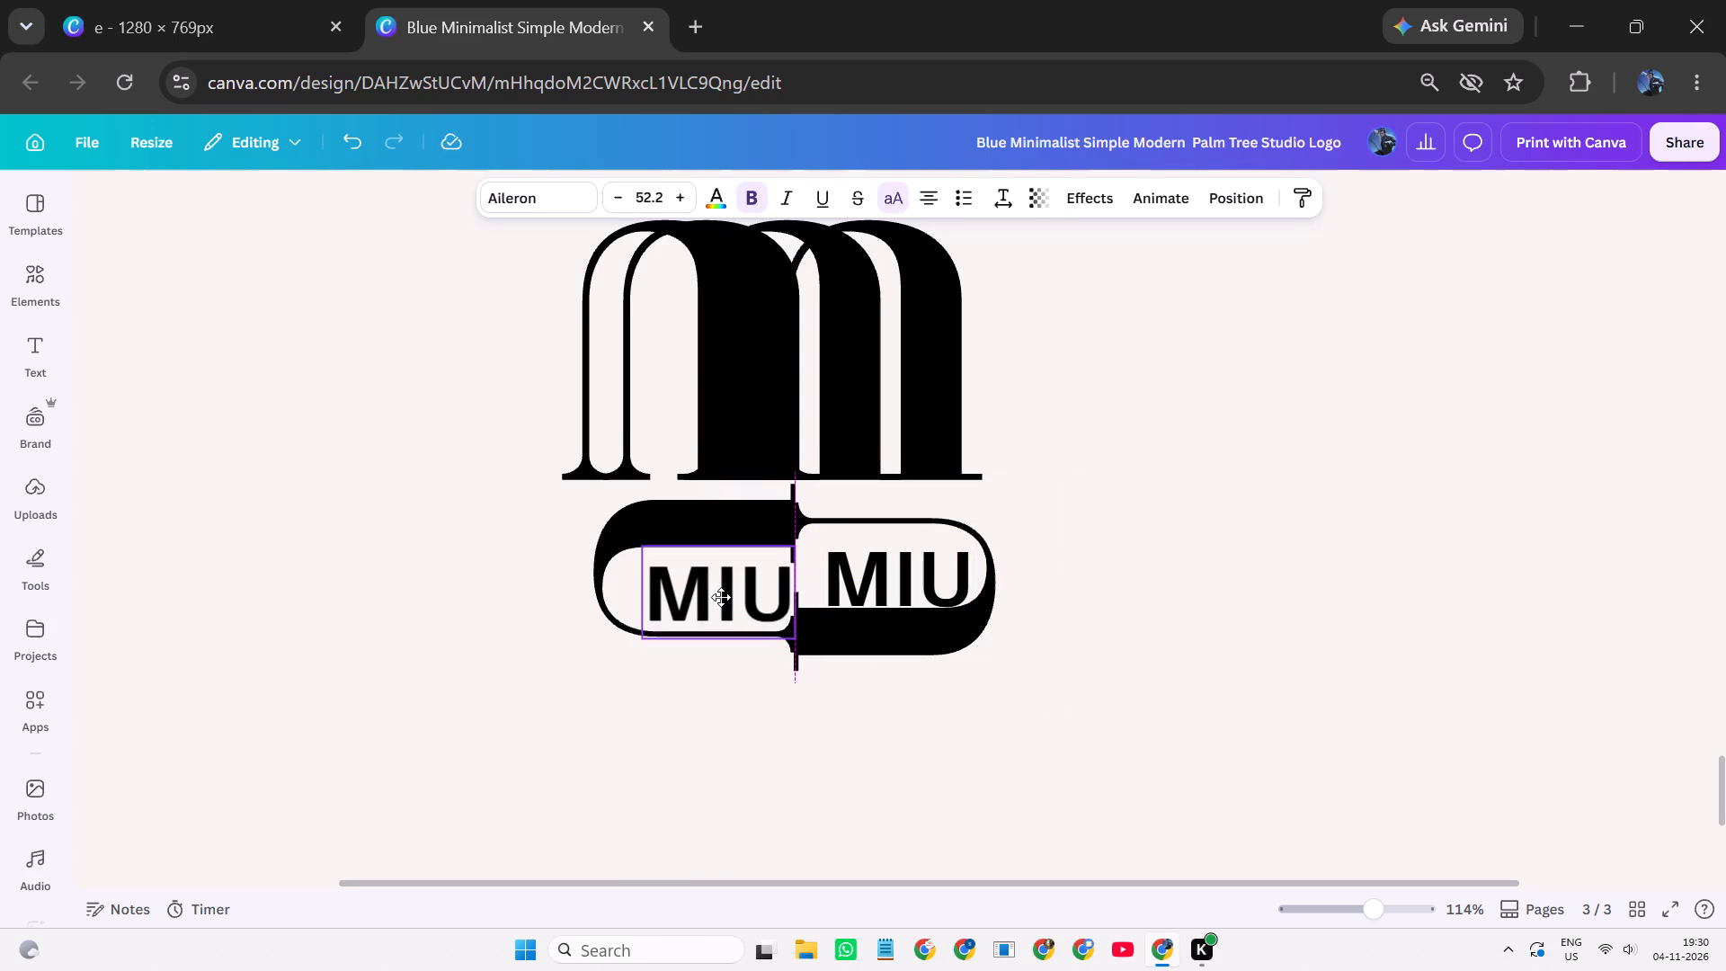
{"action": "left_click_drag", "start_coordinate": [721, 597], "coordinate": [720, 605]}
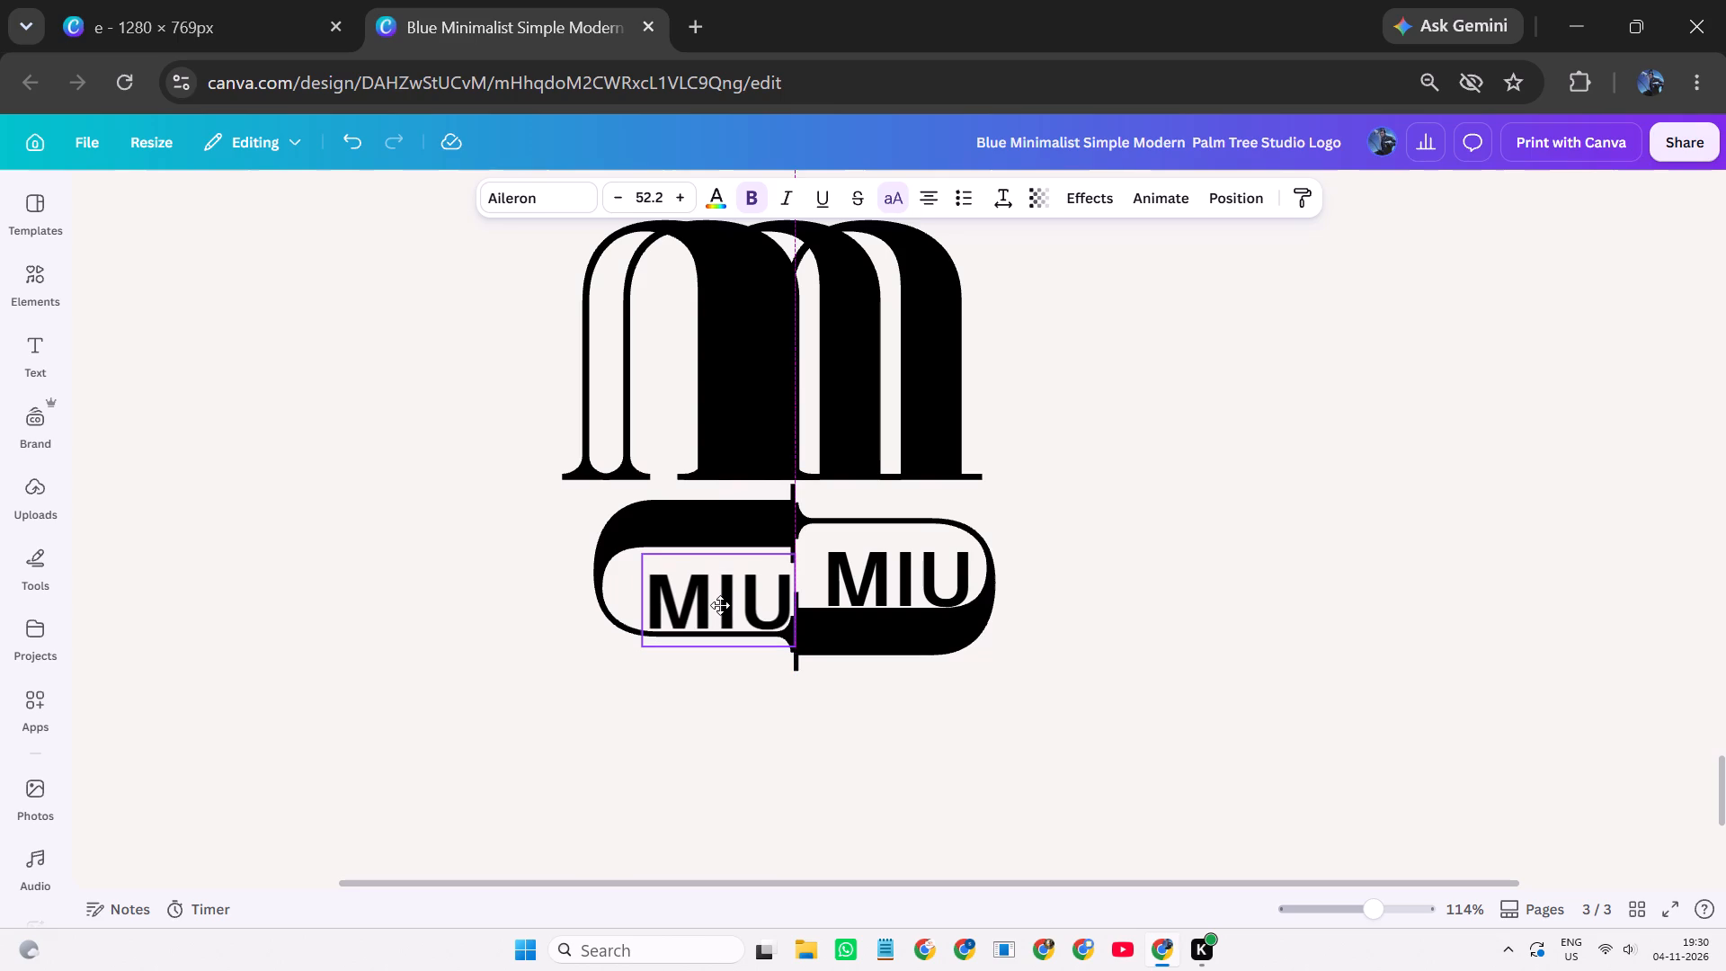
{"action": "left_click_drag", "start_coordinate": [720, 605], "coordinate": [729, 607]}
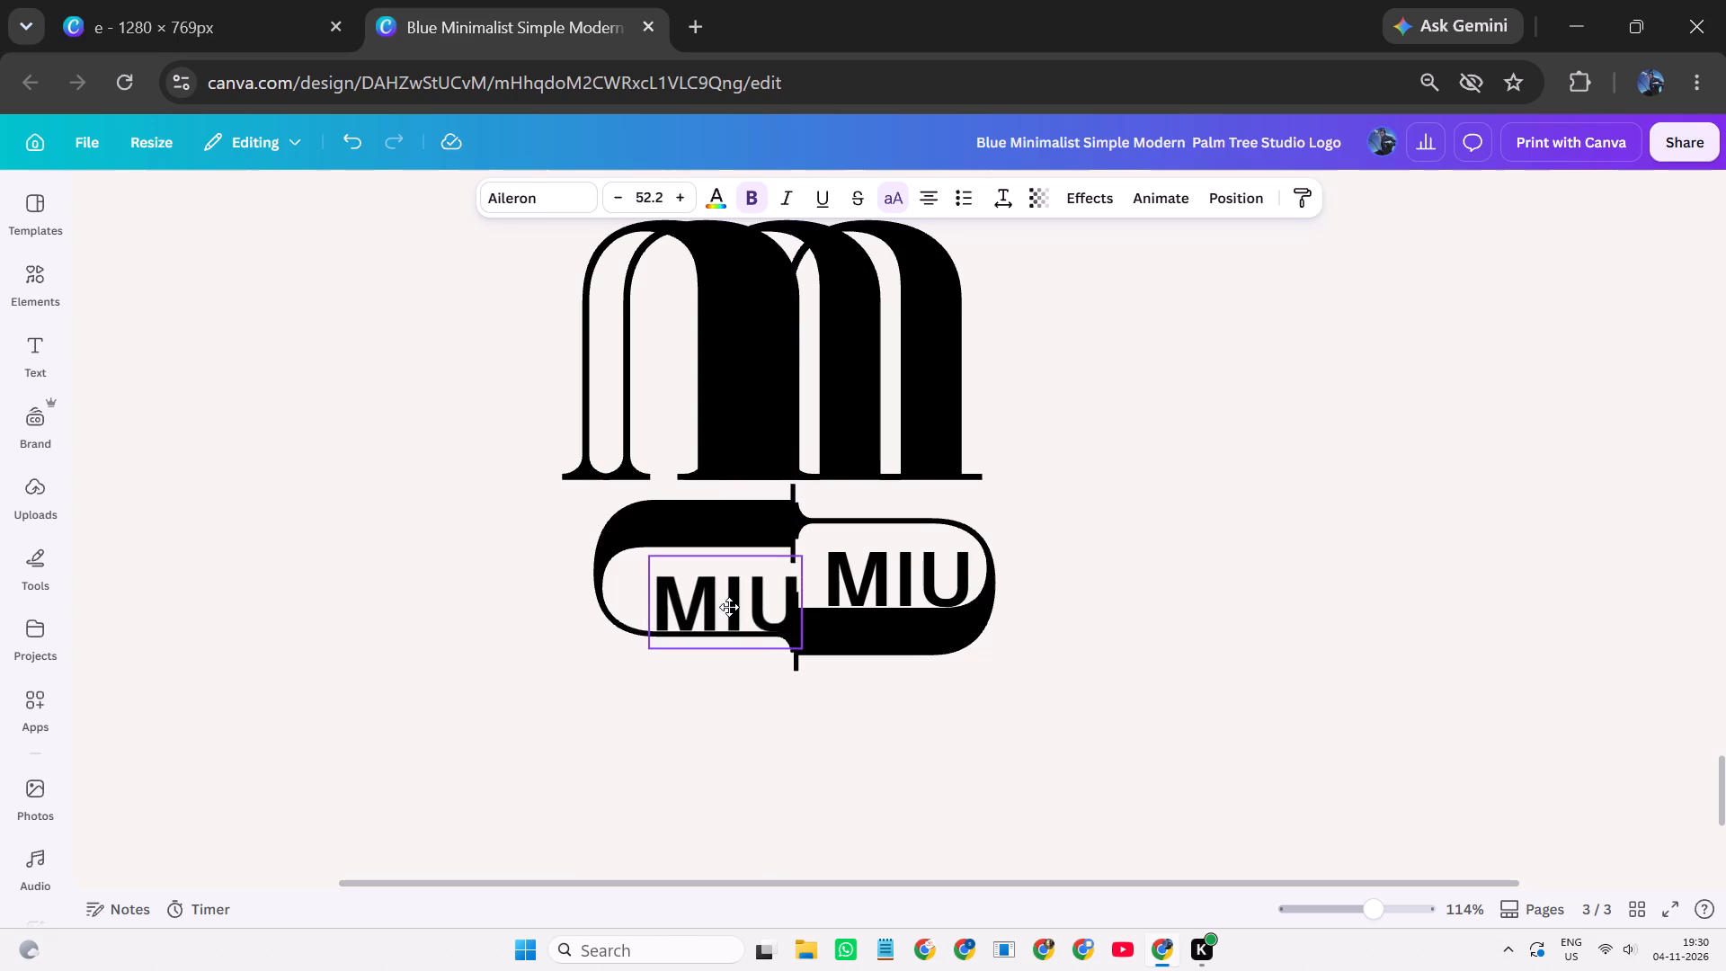
{"action": "left_click_drag", "start_coordinate": [729, 607], "coordinate": [725, 601]}
{"action": "scroll", "coordinate": [724, 599], "scroll_direction": "up", "scroll_amount": 6, "text": "ctrl"}
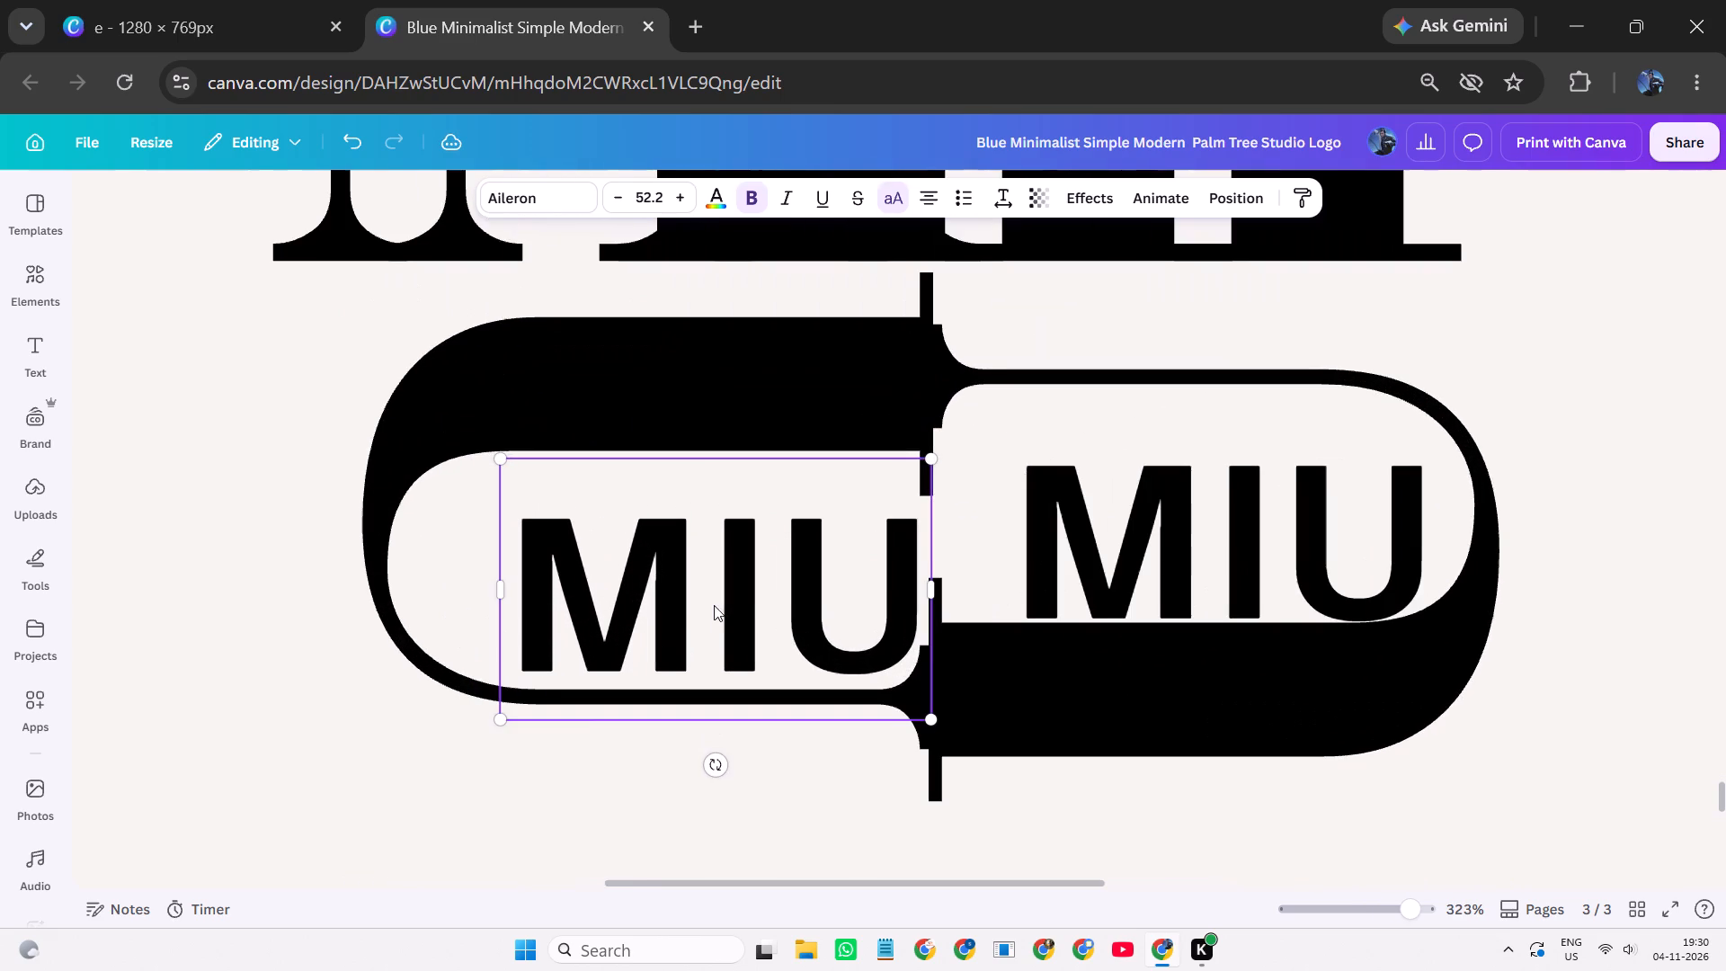
{"action": "left_click_drag", "start_coordinate": [749, 601], "coordinate": [741, 606]}
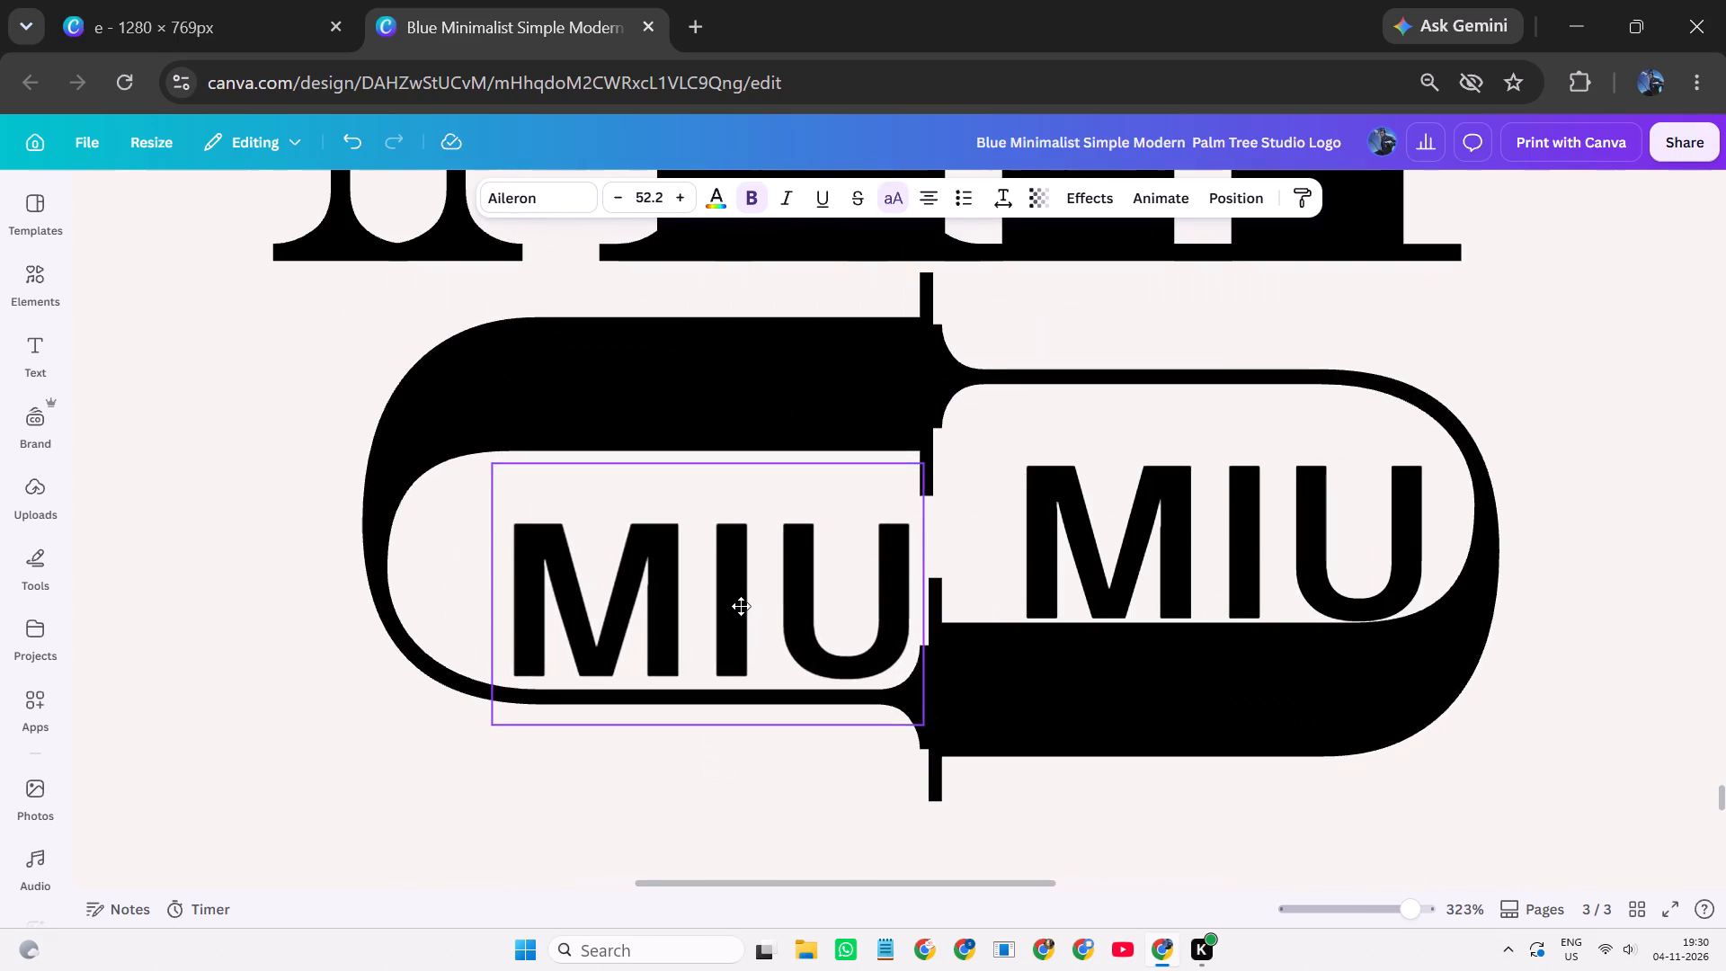
{"action": "left_click_drag", "start_coordinate": [741, 606], "coordinate": [741, 607]}
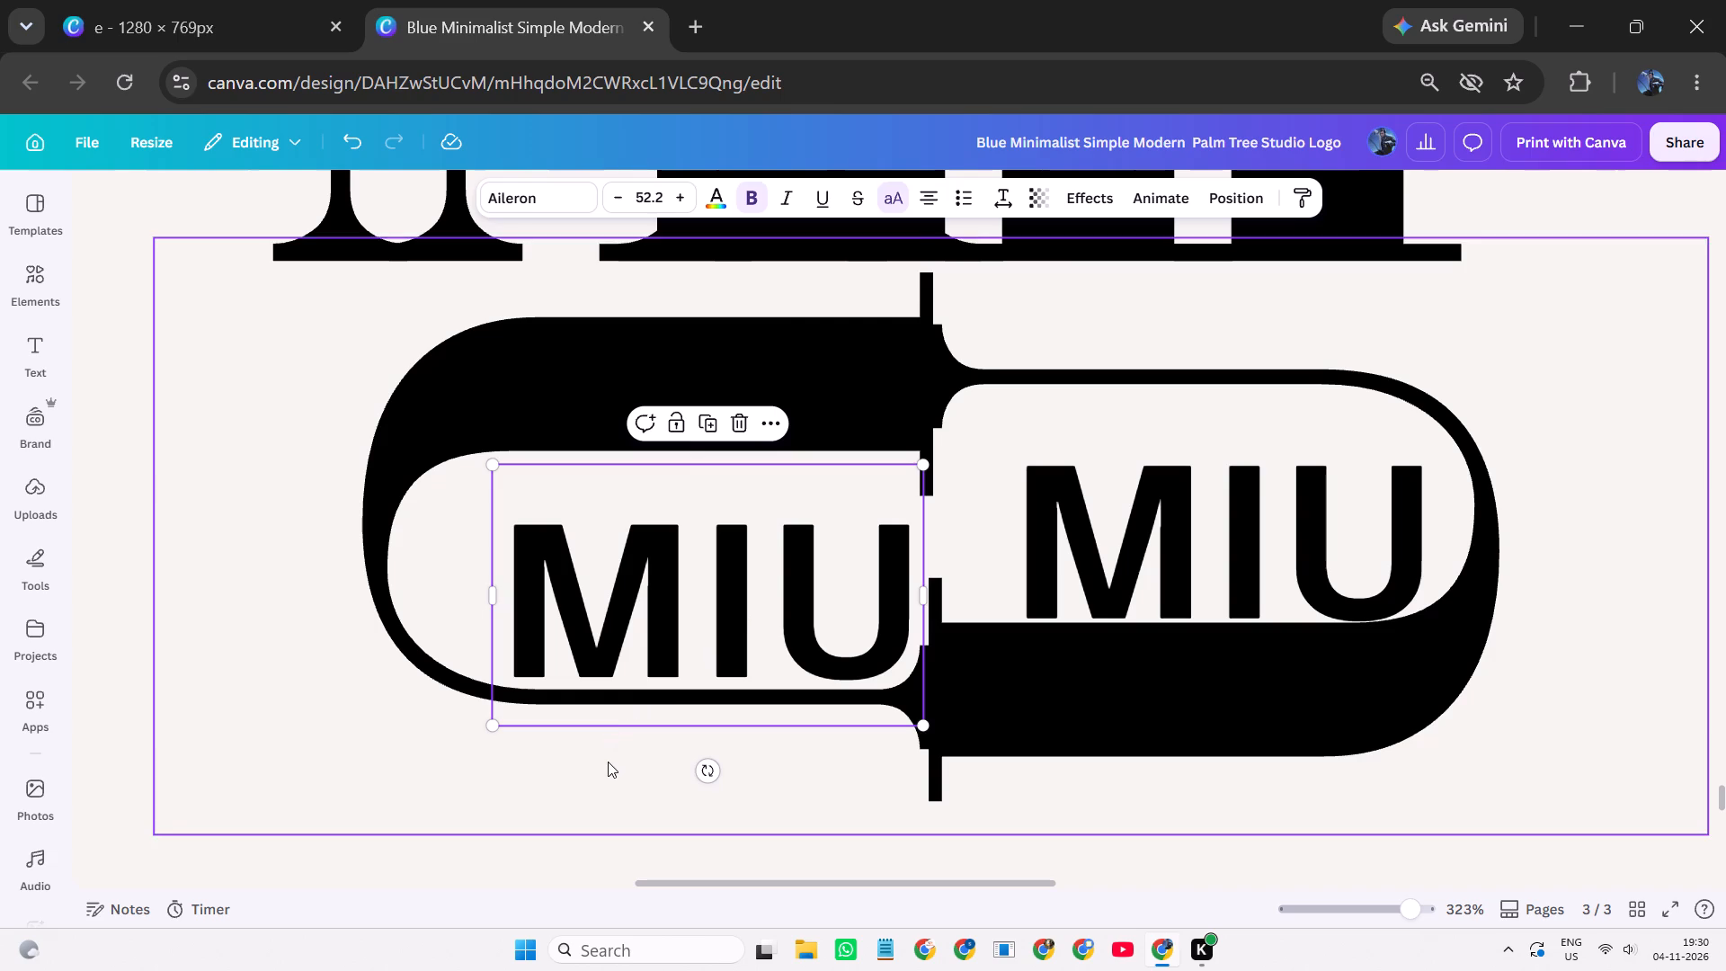
{"action": "left_click", "coordinate": [608, 762]}
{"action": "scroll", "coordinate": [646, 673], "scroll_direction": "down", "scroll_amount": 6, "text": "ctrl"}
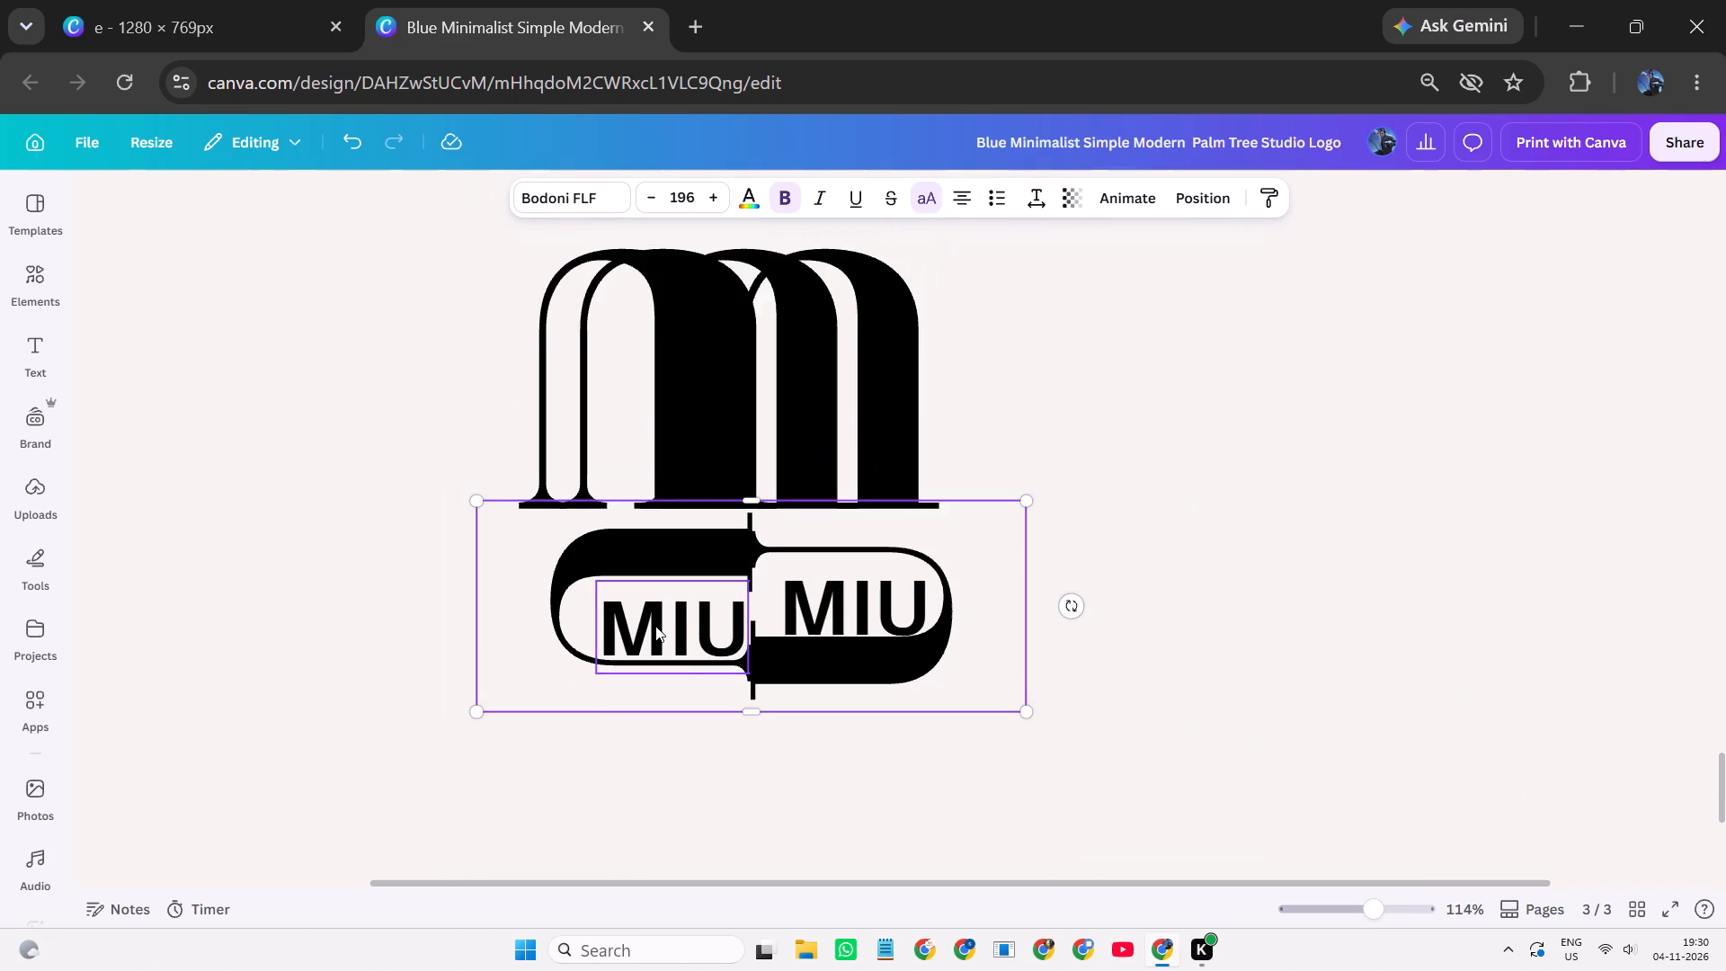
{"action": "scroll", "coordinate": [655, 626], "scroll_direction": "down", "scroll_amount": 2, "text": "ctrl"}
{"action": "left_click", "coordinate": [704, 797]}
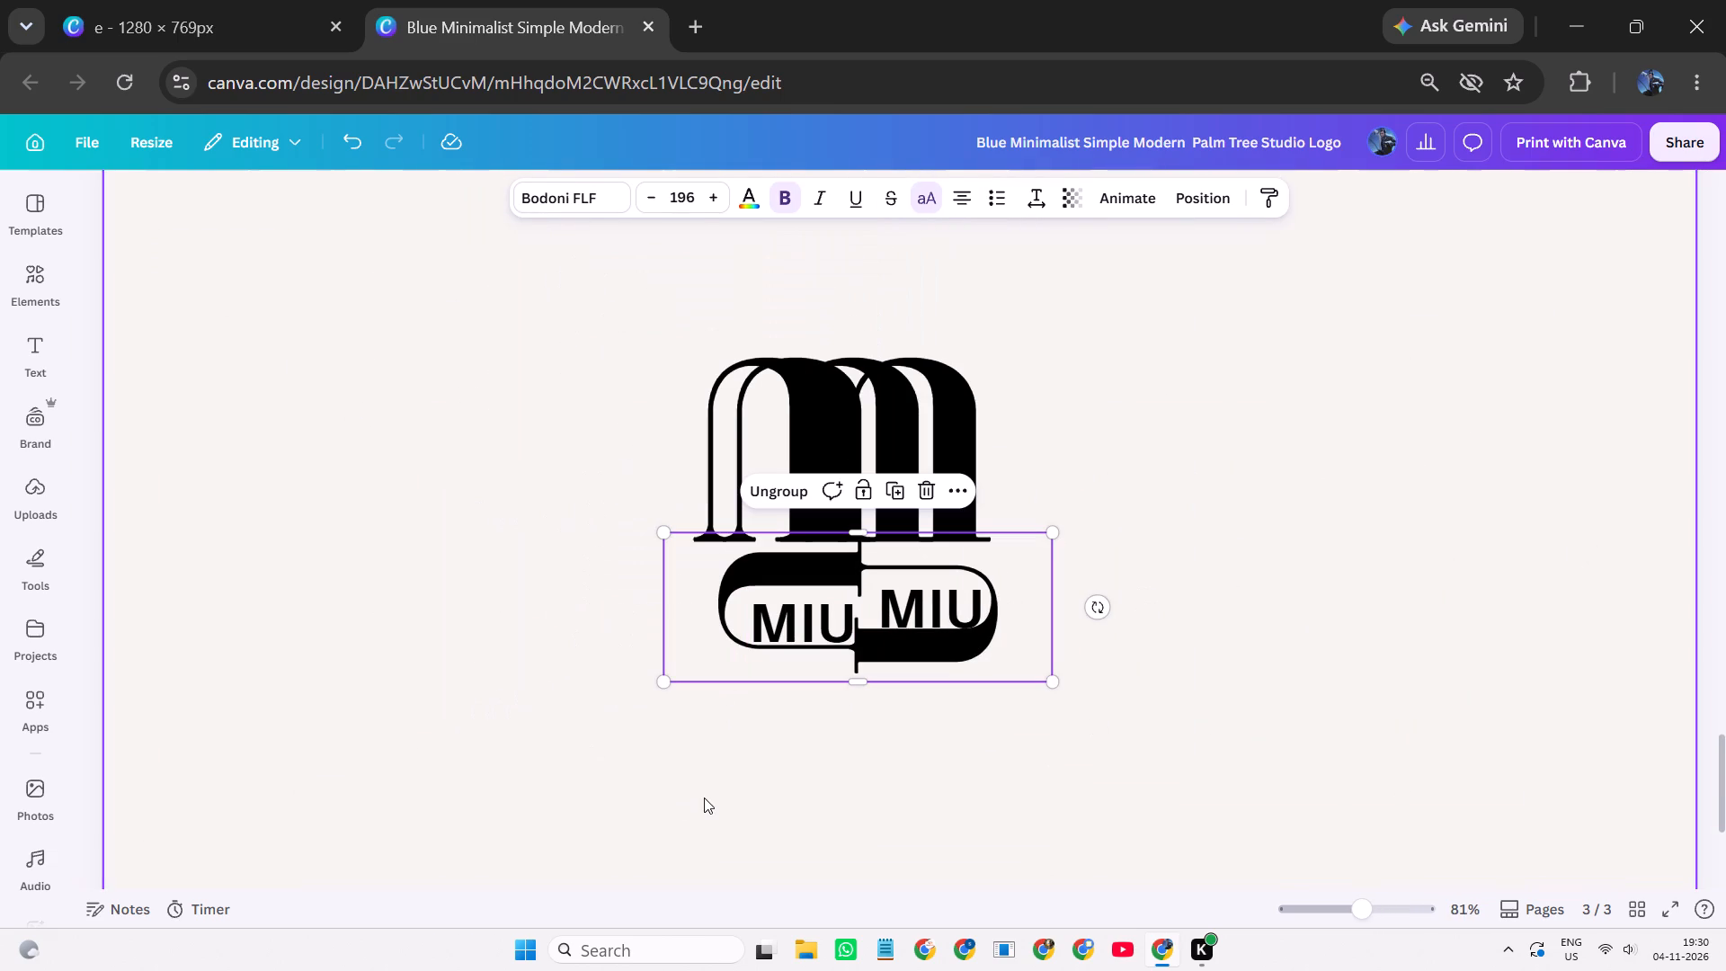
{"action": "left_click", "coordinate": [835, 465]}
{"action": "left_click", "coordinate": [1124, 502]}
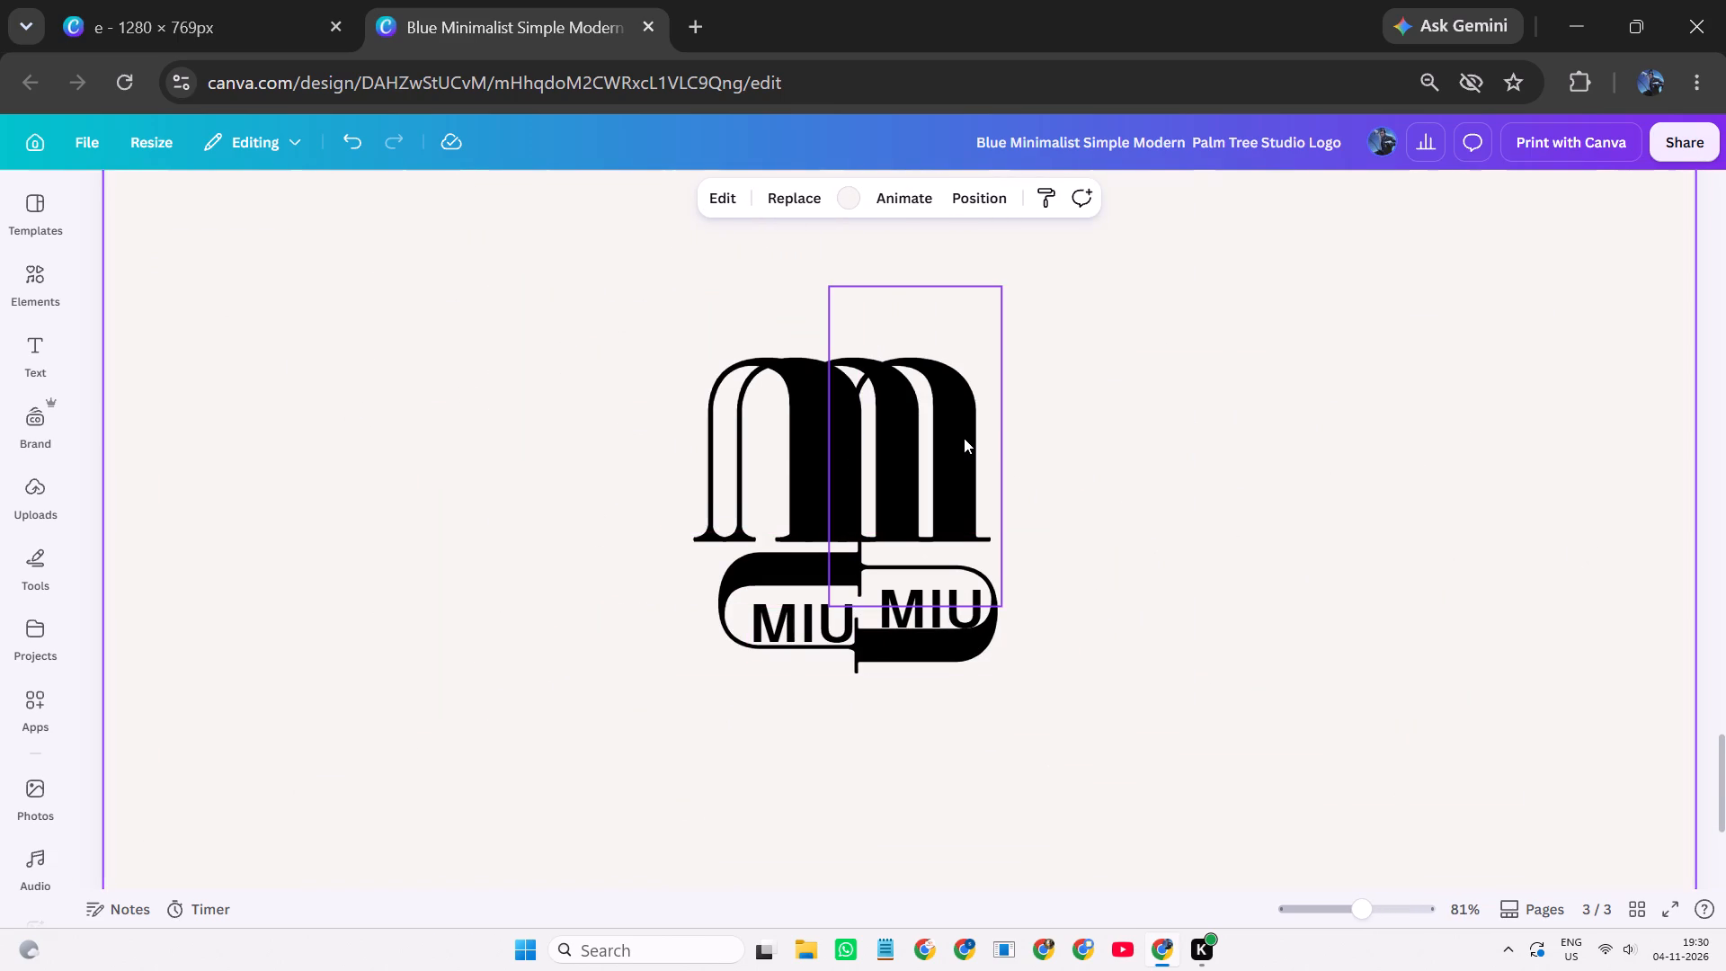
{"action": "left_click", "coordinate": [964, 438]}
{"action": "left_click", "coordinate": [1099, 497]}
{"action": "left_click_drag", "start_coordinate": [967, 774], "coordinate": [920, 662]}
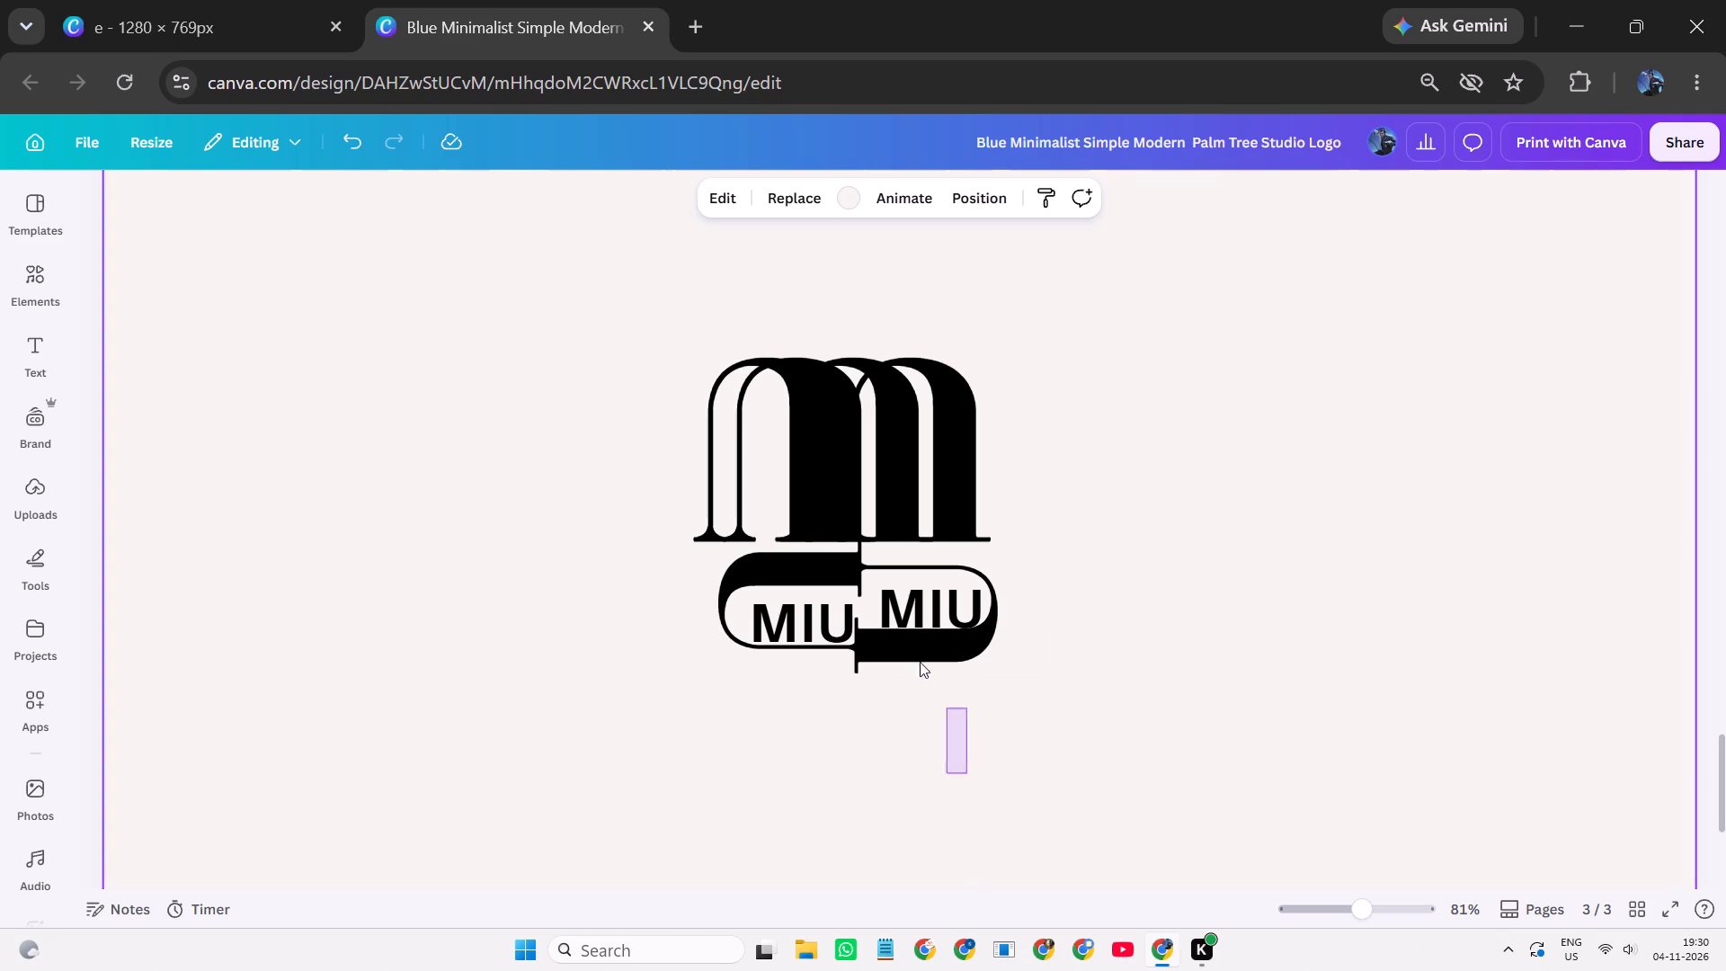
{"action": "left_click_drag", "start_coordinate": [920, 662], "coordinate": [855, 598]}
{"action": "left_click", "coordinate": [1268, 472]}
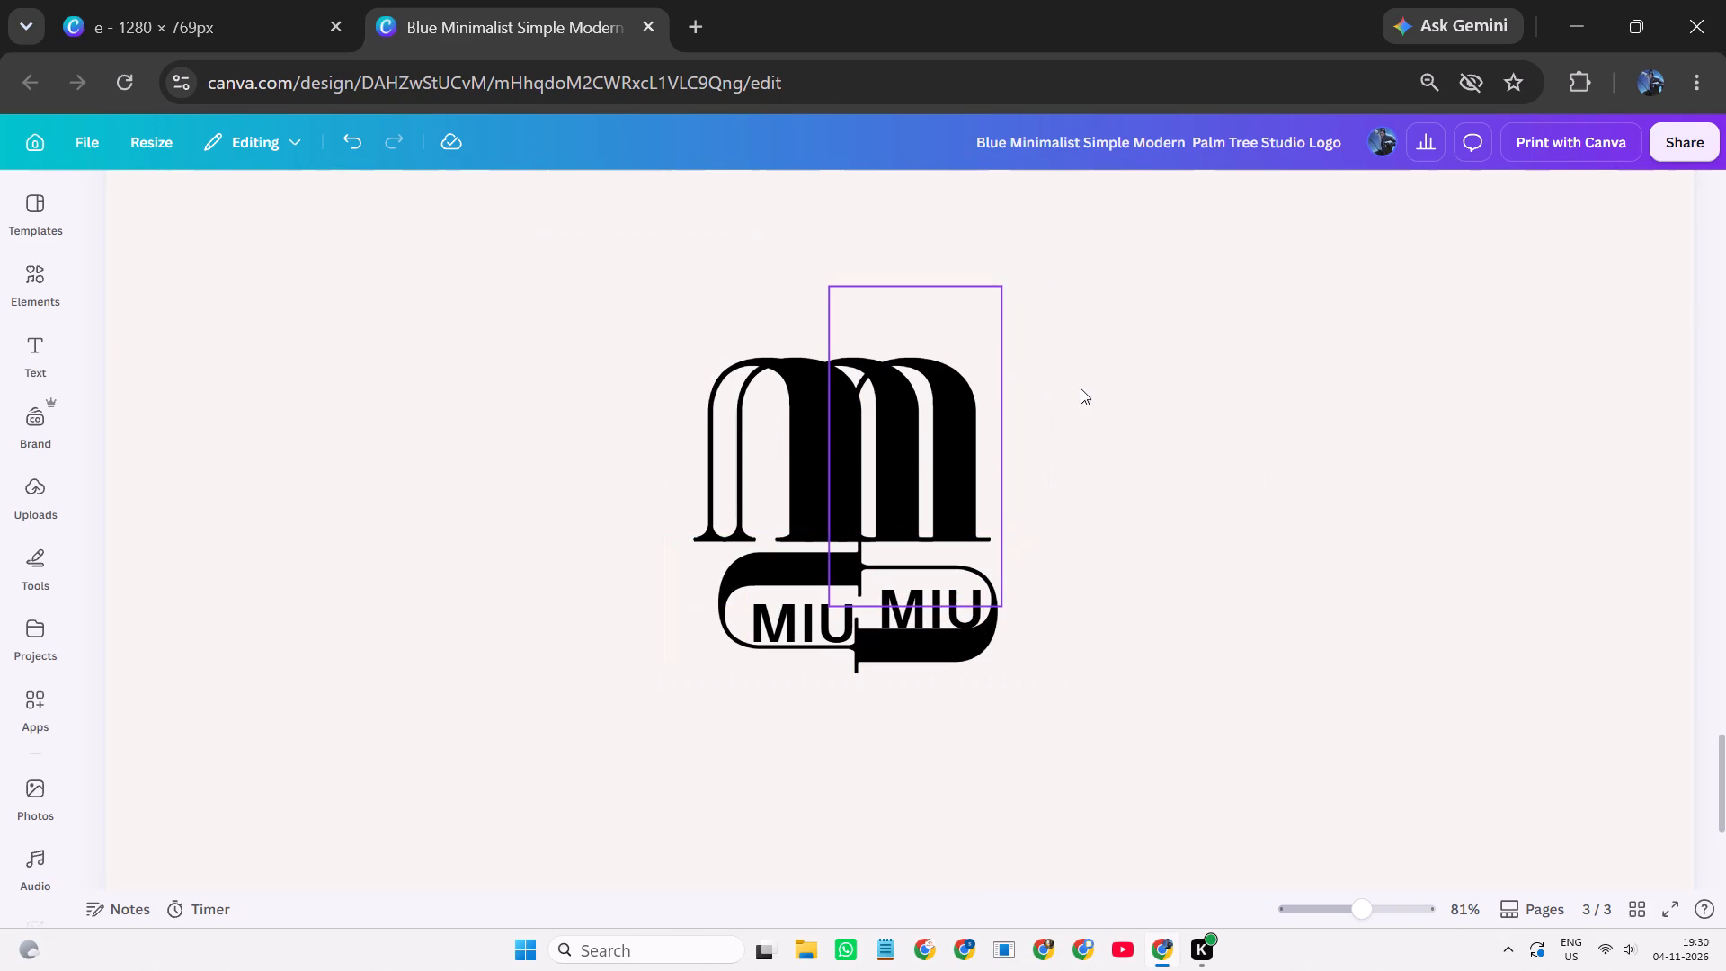
Move all the overlapping m letters up and to the left, clear of the capsule and beneath the vertical U shape.
{"action": "left_click_drag", "start_coordinate": [1081, 388], "coordinate": [861, 370]}
{"action": "left_click_drag", "start_coordinate": [866, 414], "coordinate": [697, 301]}
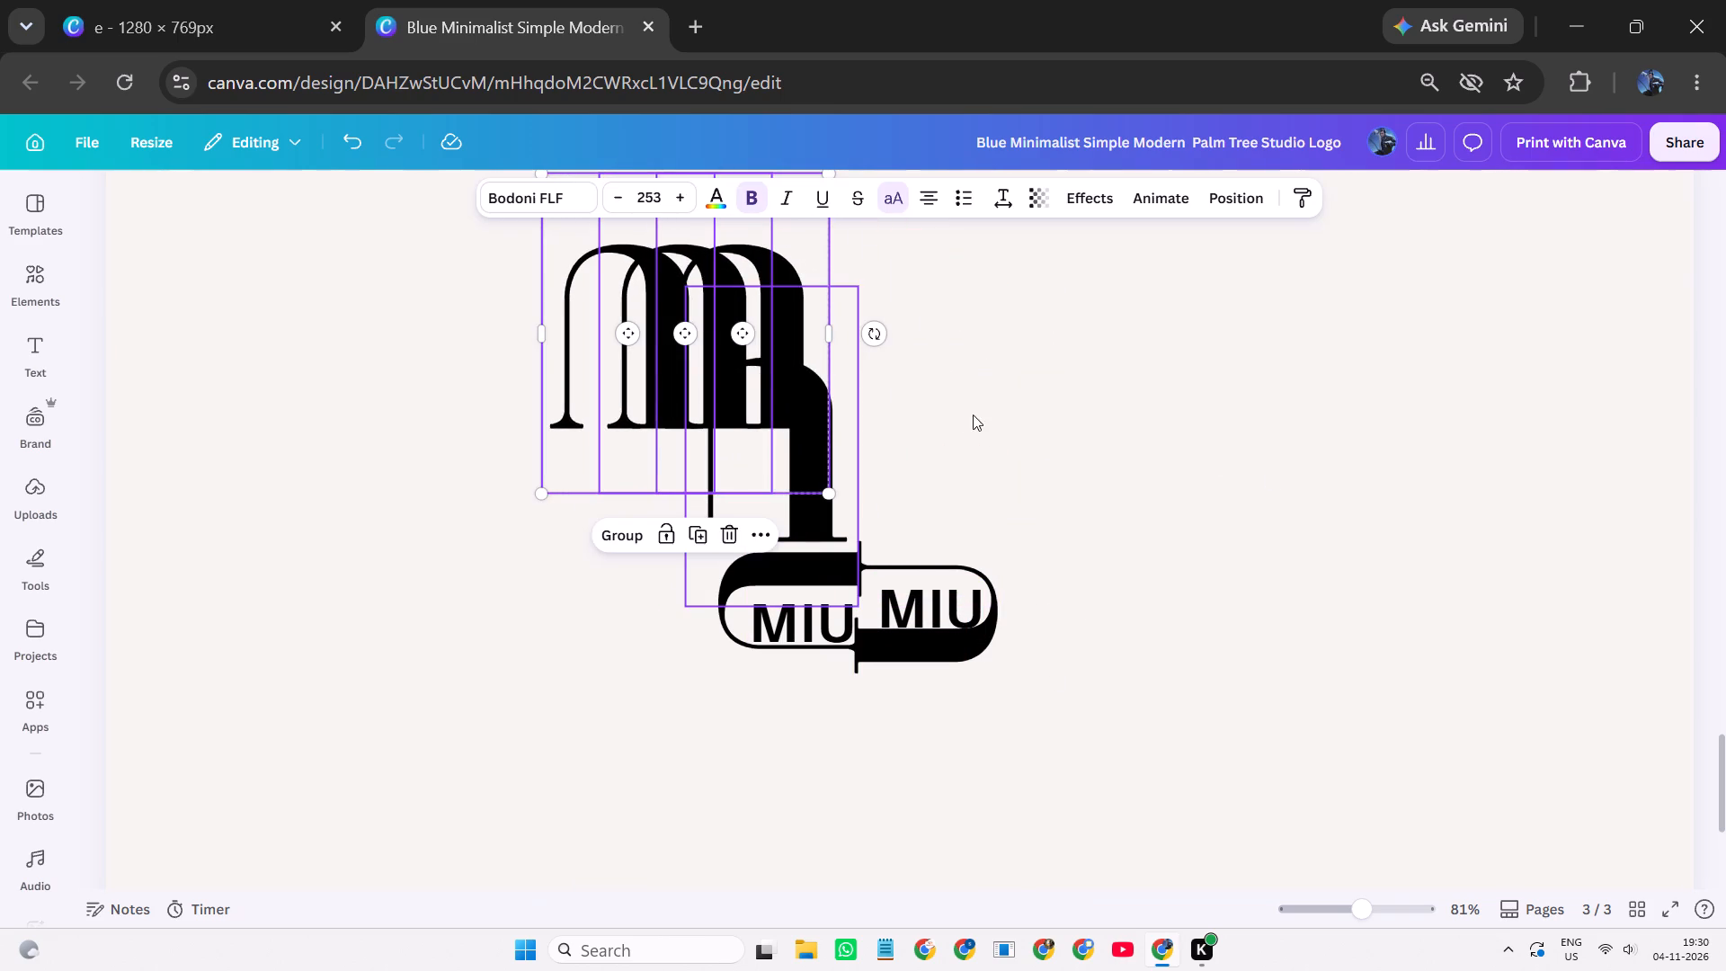
{"action": "left_click_drag", "start_coordinate": [974, 415], "coordinate": [691, 367]}
{"action": "left_click_drag", "start_coordinate": [696, 365], "coordinate": [494, 273]}
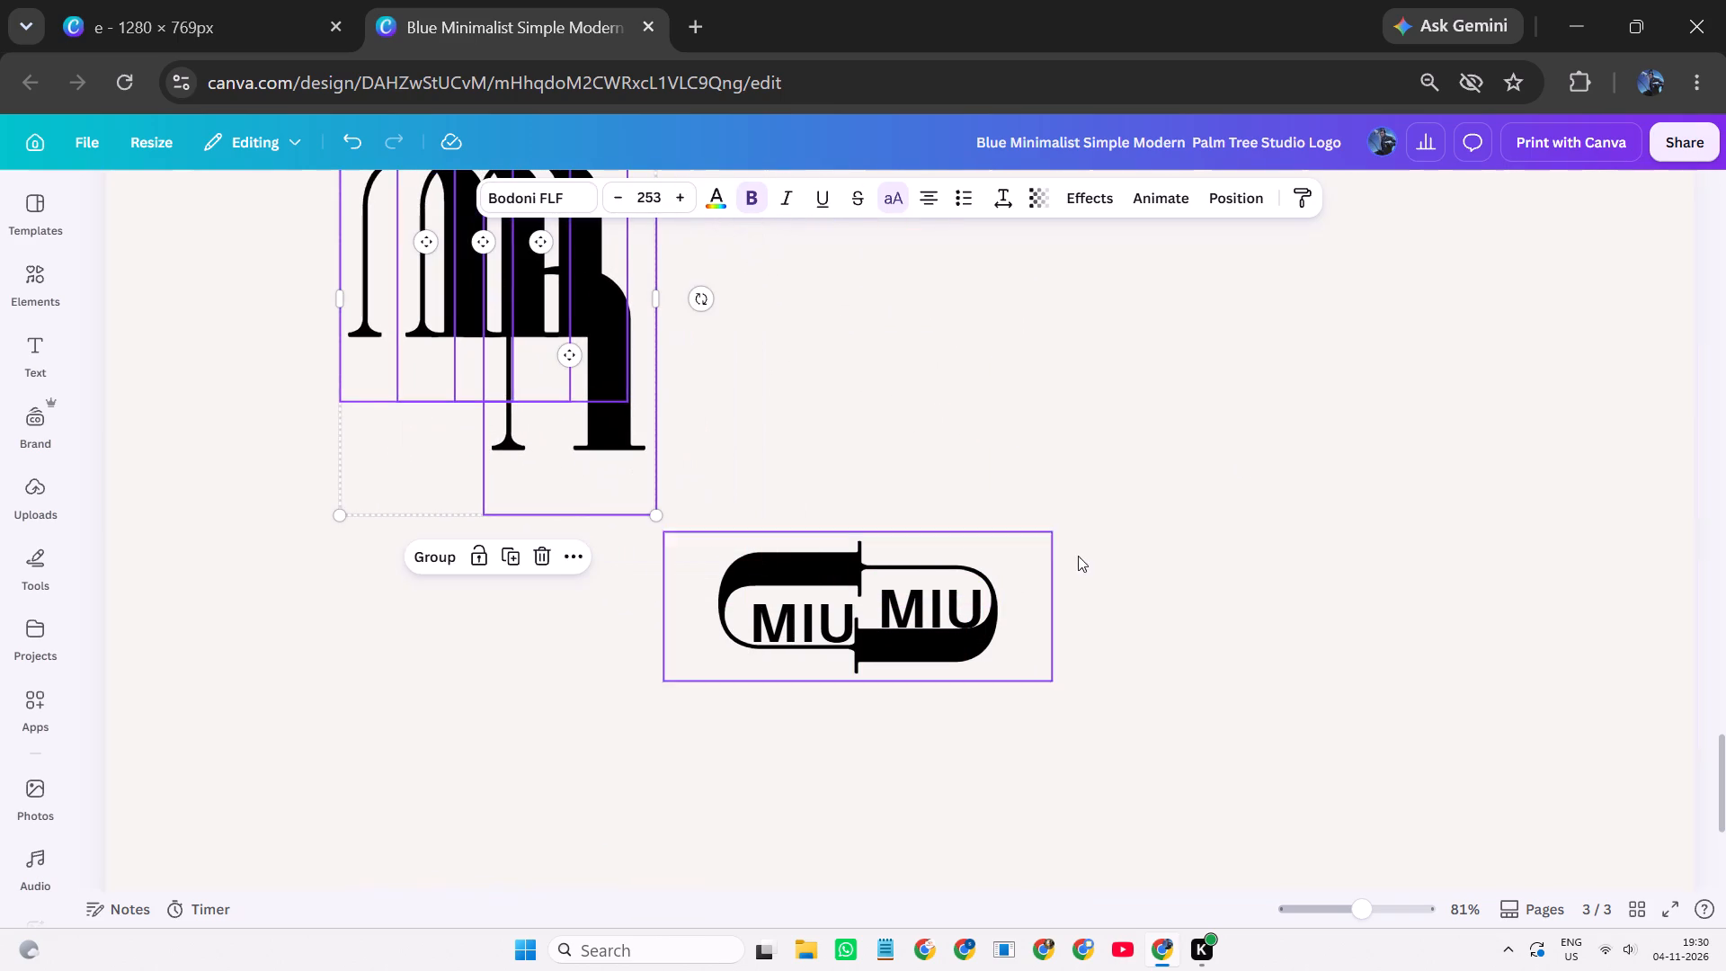
{"action": "left_click", "coordinate": [1078, 556]}
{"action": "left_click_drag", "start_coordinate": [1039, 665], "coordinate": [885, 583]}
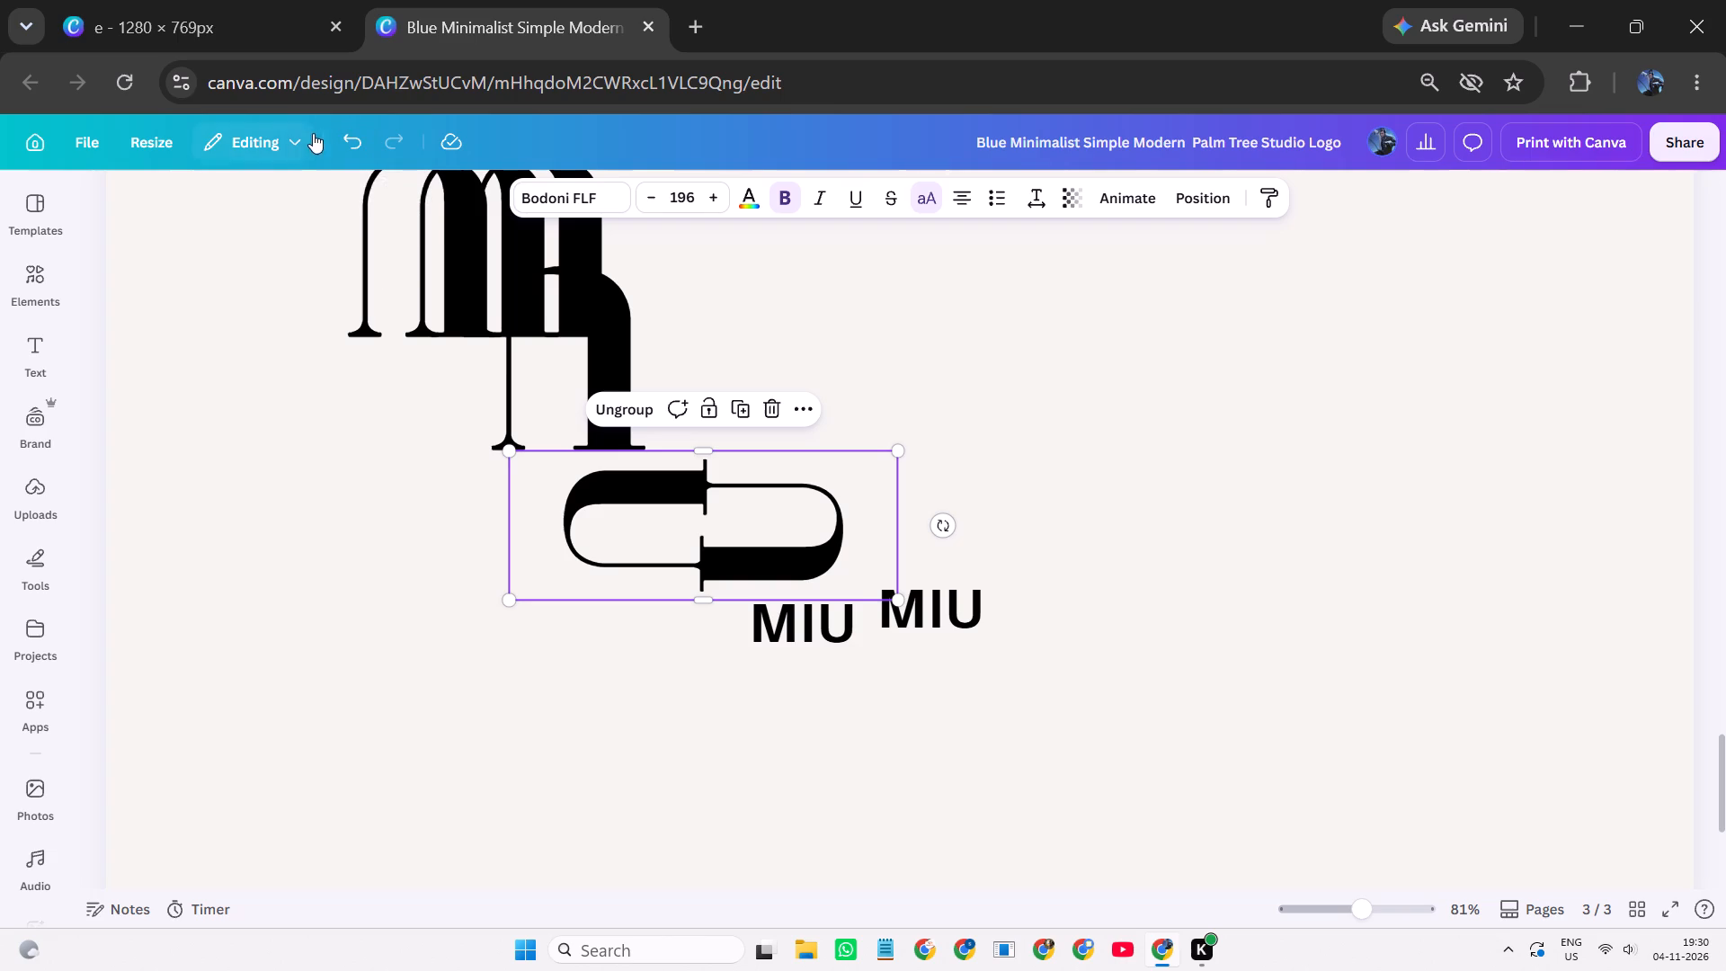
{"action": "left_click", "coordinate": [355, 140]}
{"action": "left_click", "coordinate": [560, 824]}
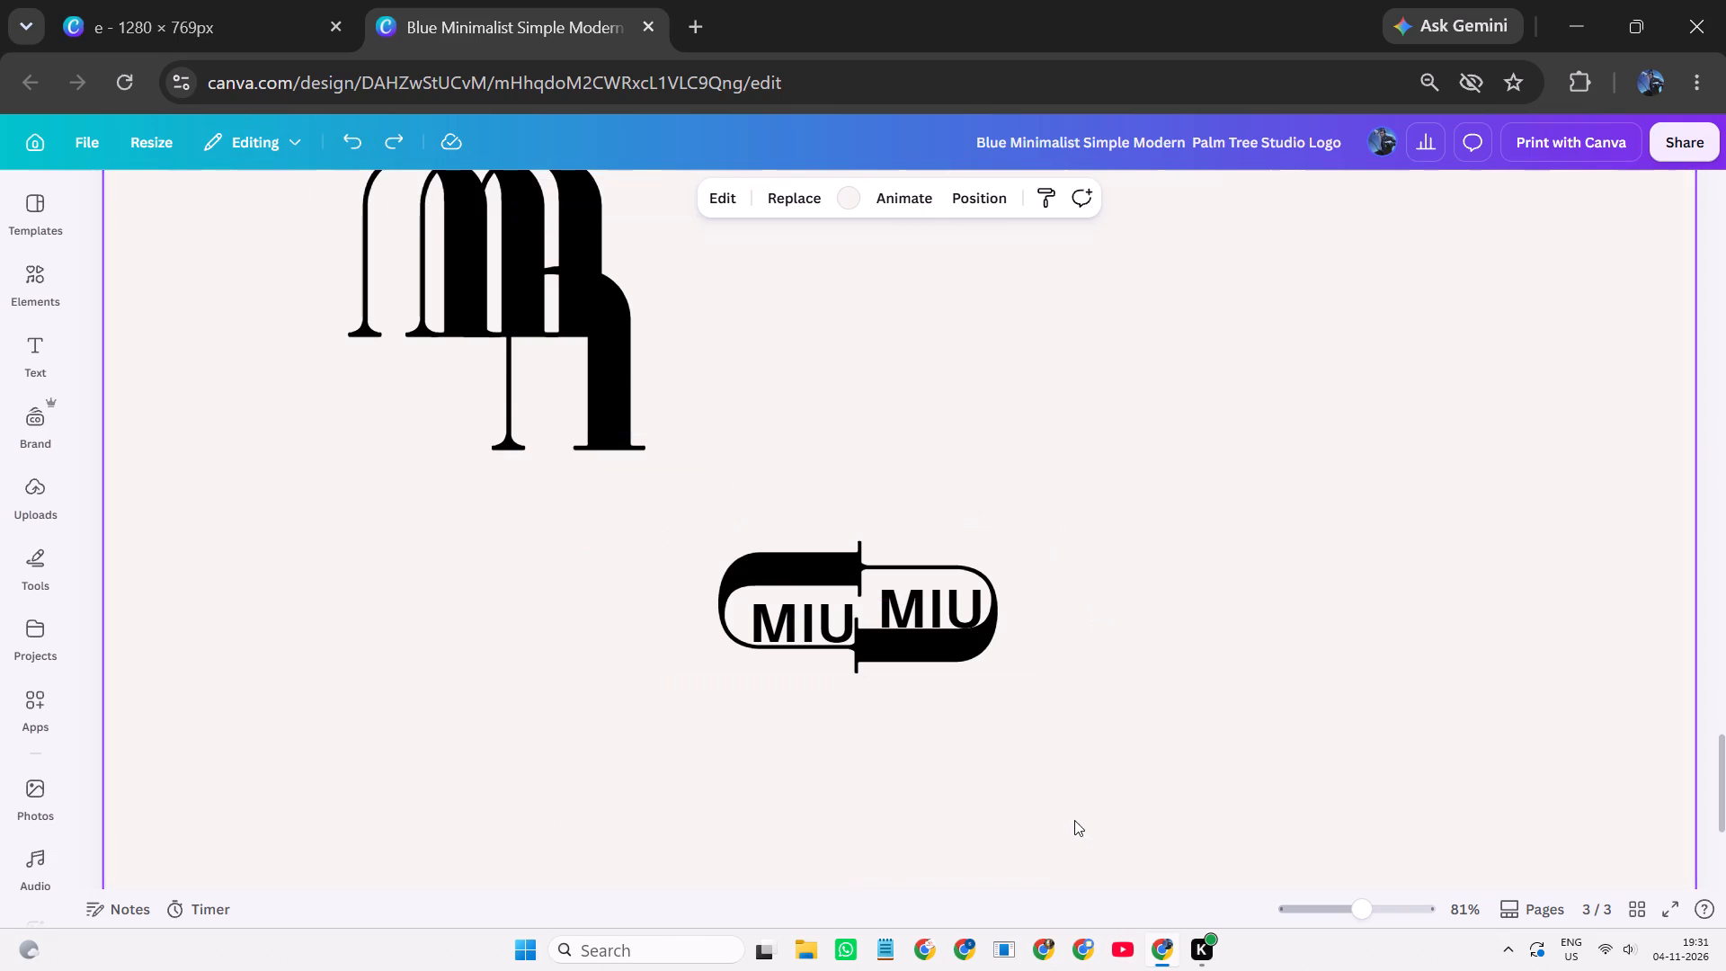
Move the horizontal capsule together with both MIU texts slightly up and to the right.
{"action": "left_click_drag", "start_coordinate": [1071, 815], "coordinate": [711, 539]}
{"action": "left_click_drag", "start_coordinate": [782, 568], "coordinate": [806, 502]}
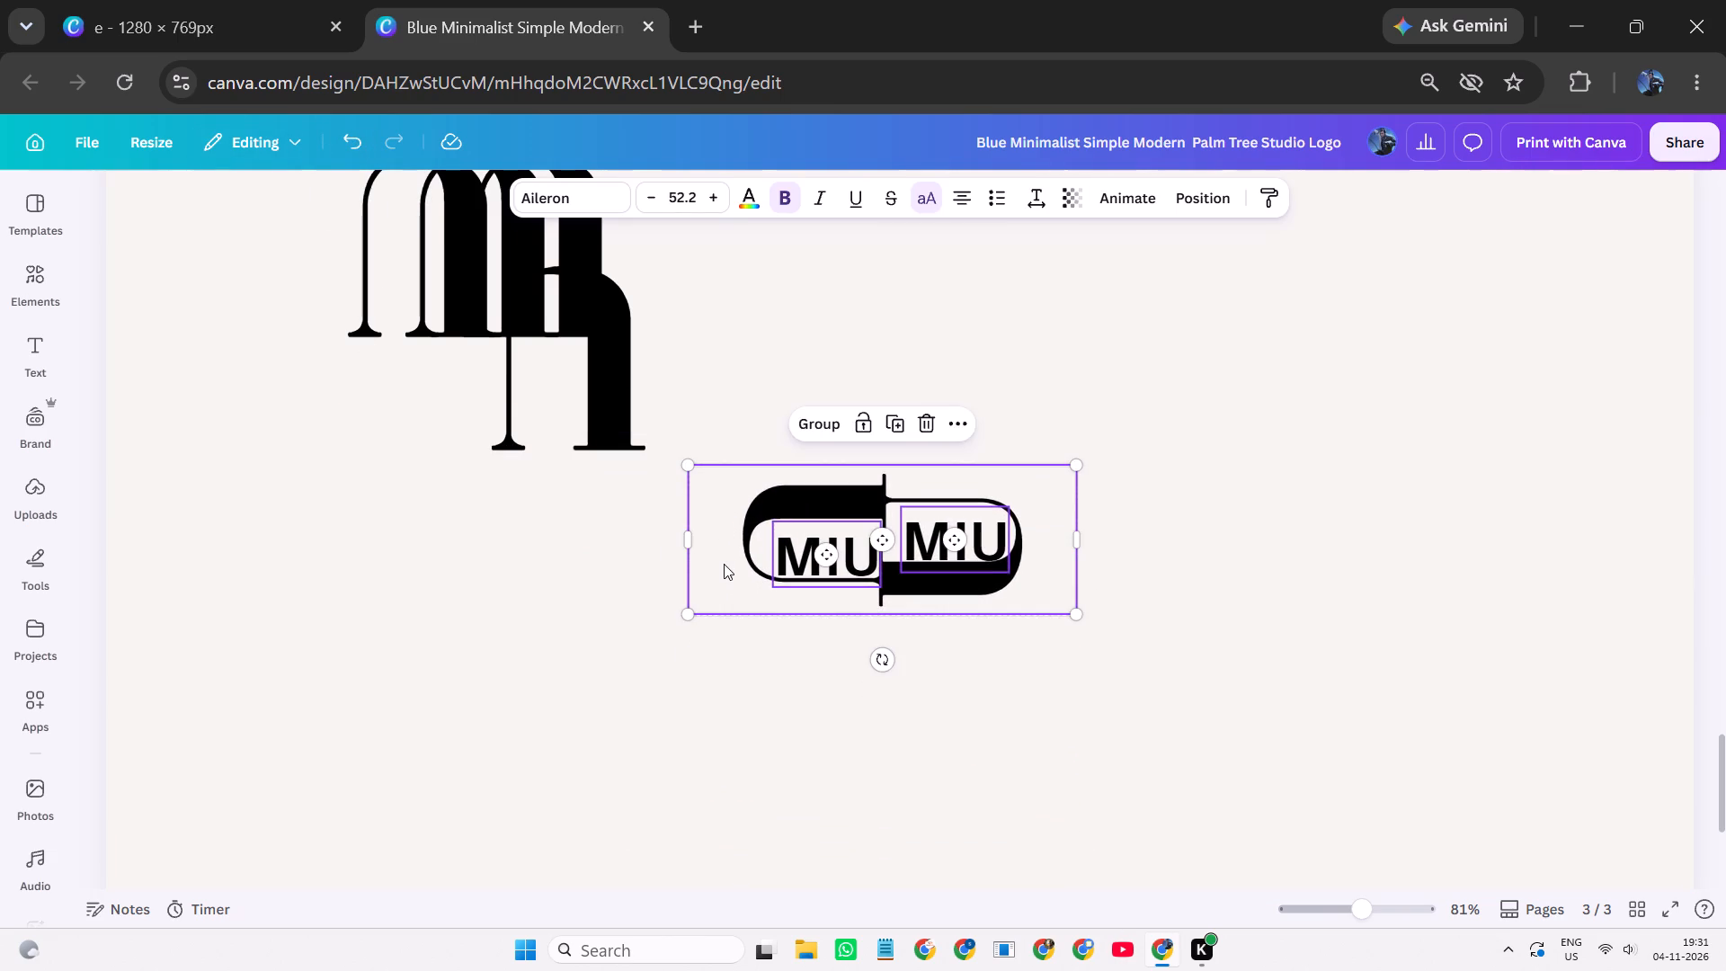
{"action": "scroll", "coordinate": [722, 561], "scroll_direction": "down", "scroll_amount": 5, "text": "ctrl"}
{"action": "left_click", "coordinate": [1238, 593]}
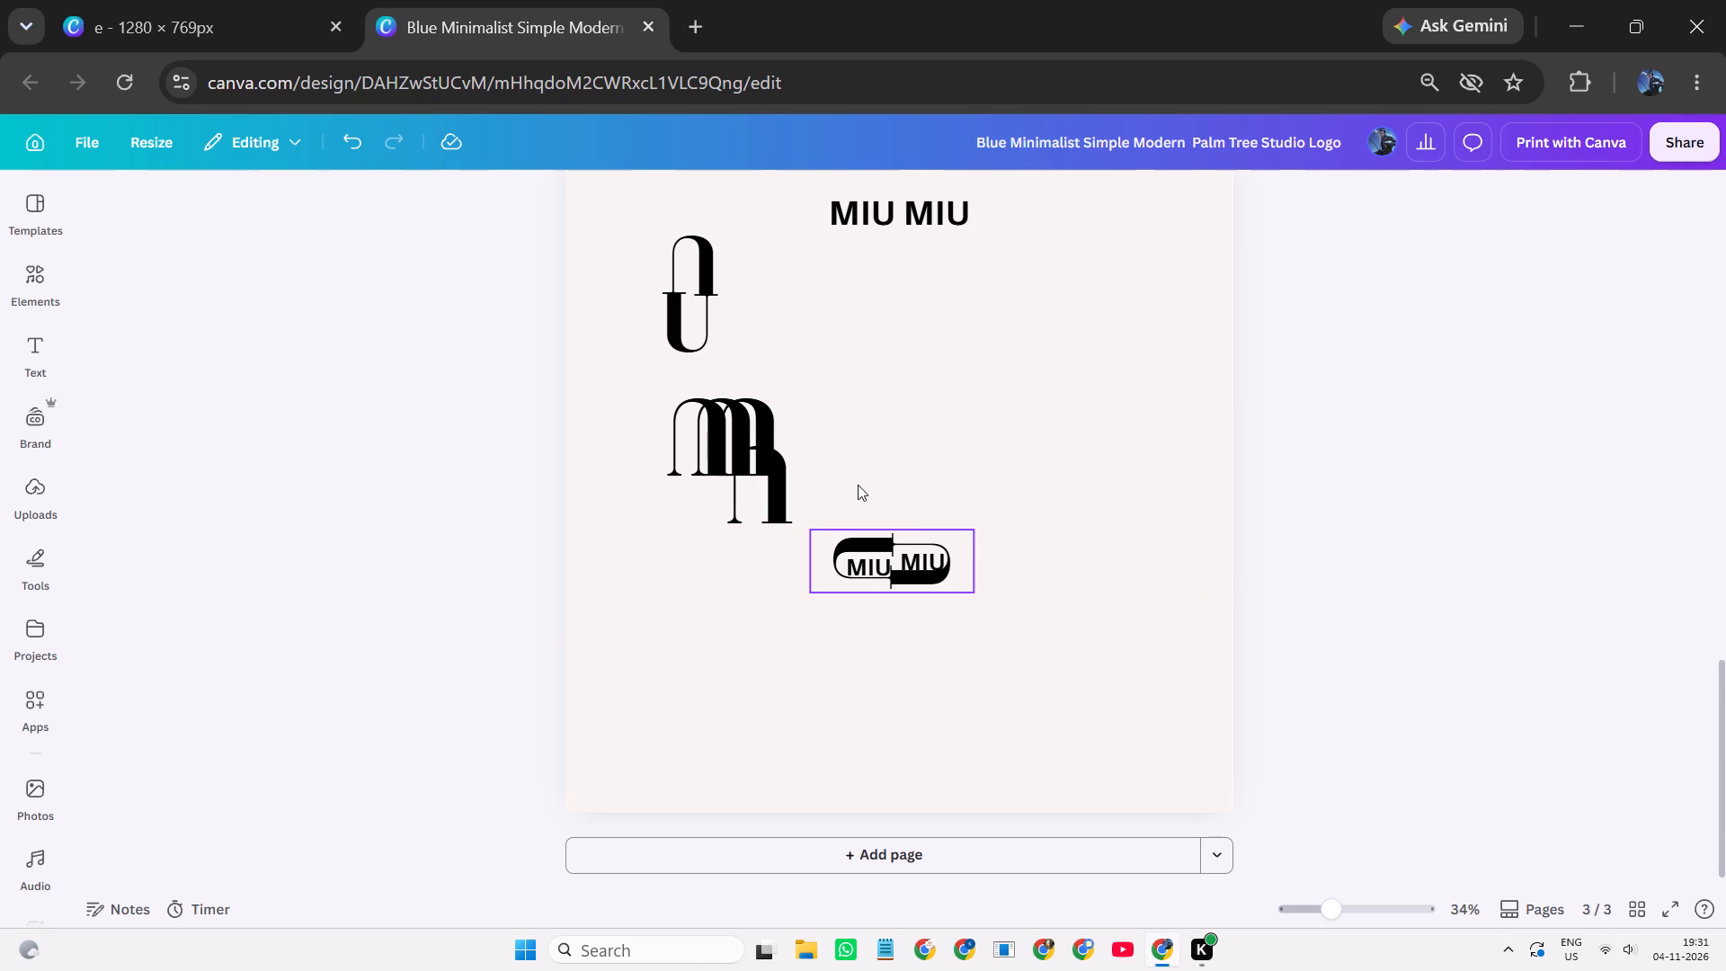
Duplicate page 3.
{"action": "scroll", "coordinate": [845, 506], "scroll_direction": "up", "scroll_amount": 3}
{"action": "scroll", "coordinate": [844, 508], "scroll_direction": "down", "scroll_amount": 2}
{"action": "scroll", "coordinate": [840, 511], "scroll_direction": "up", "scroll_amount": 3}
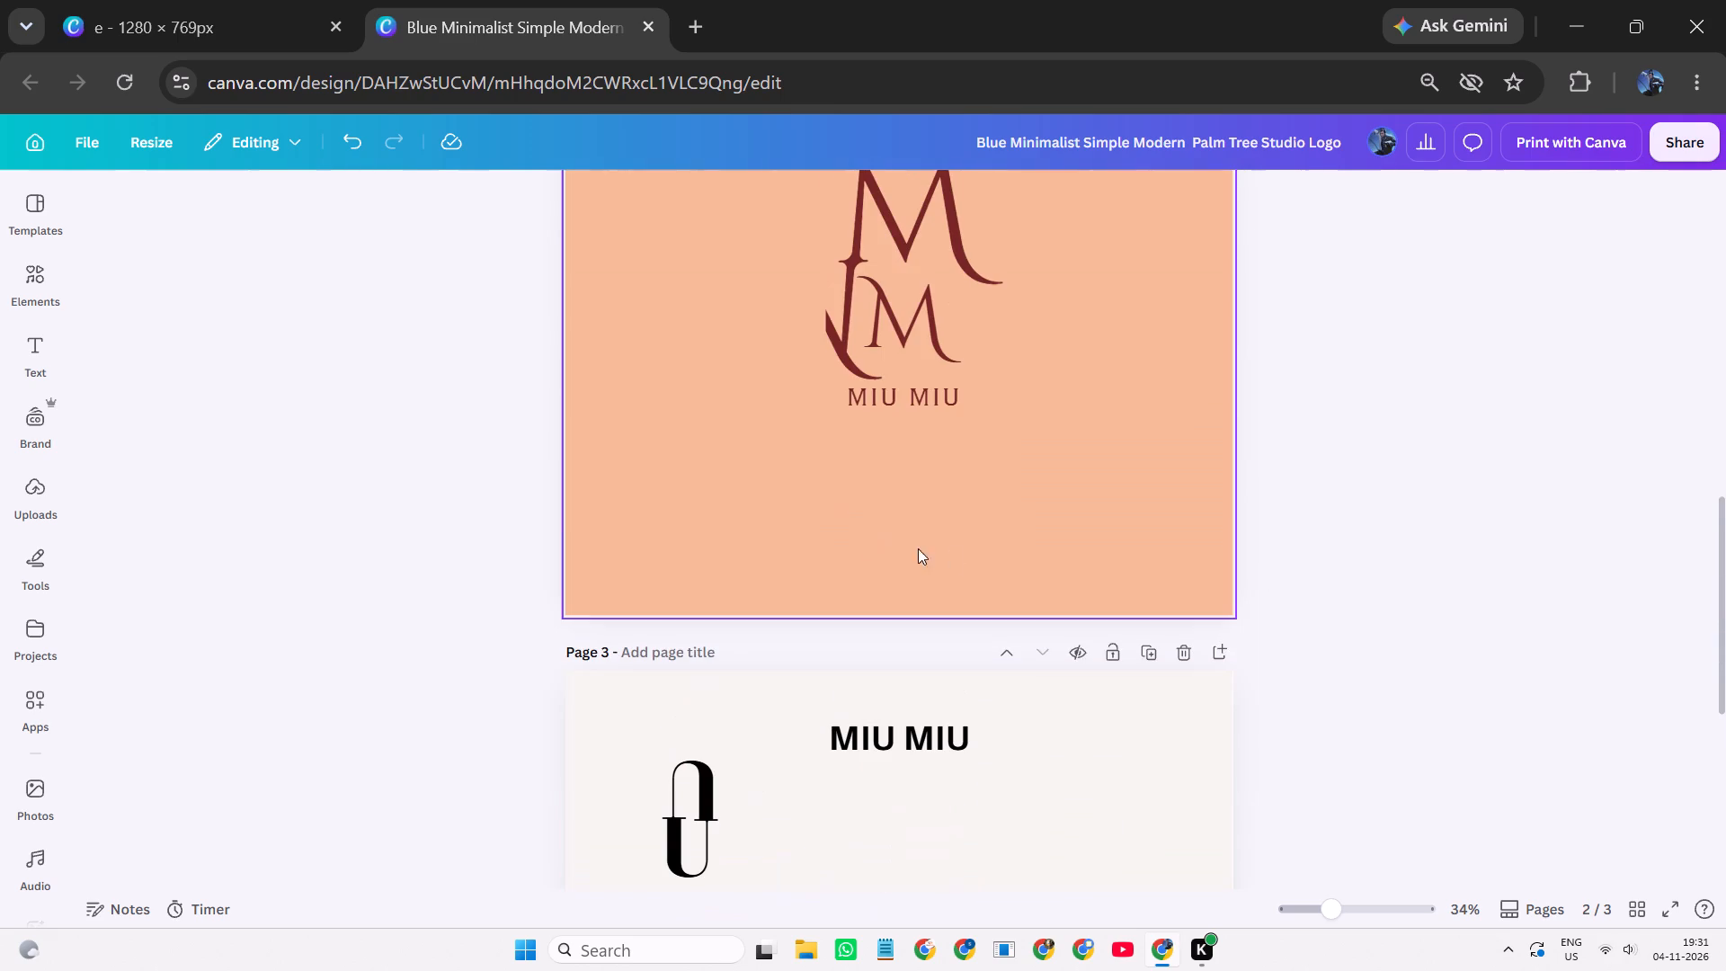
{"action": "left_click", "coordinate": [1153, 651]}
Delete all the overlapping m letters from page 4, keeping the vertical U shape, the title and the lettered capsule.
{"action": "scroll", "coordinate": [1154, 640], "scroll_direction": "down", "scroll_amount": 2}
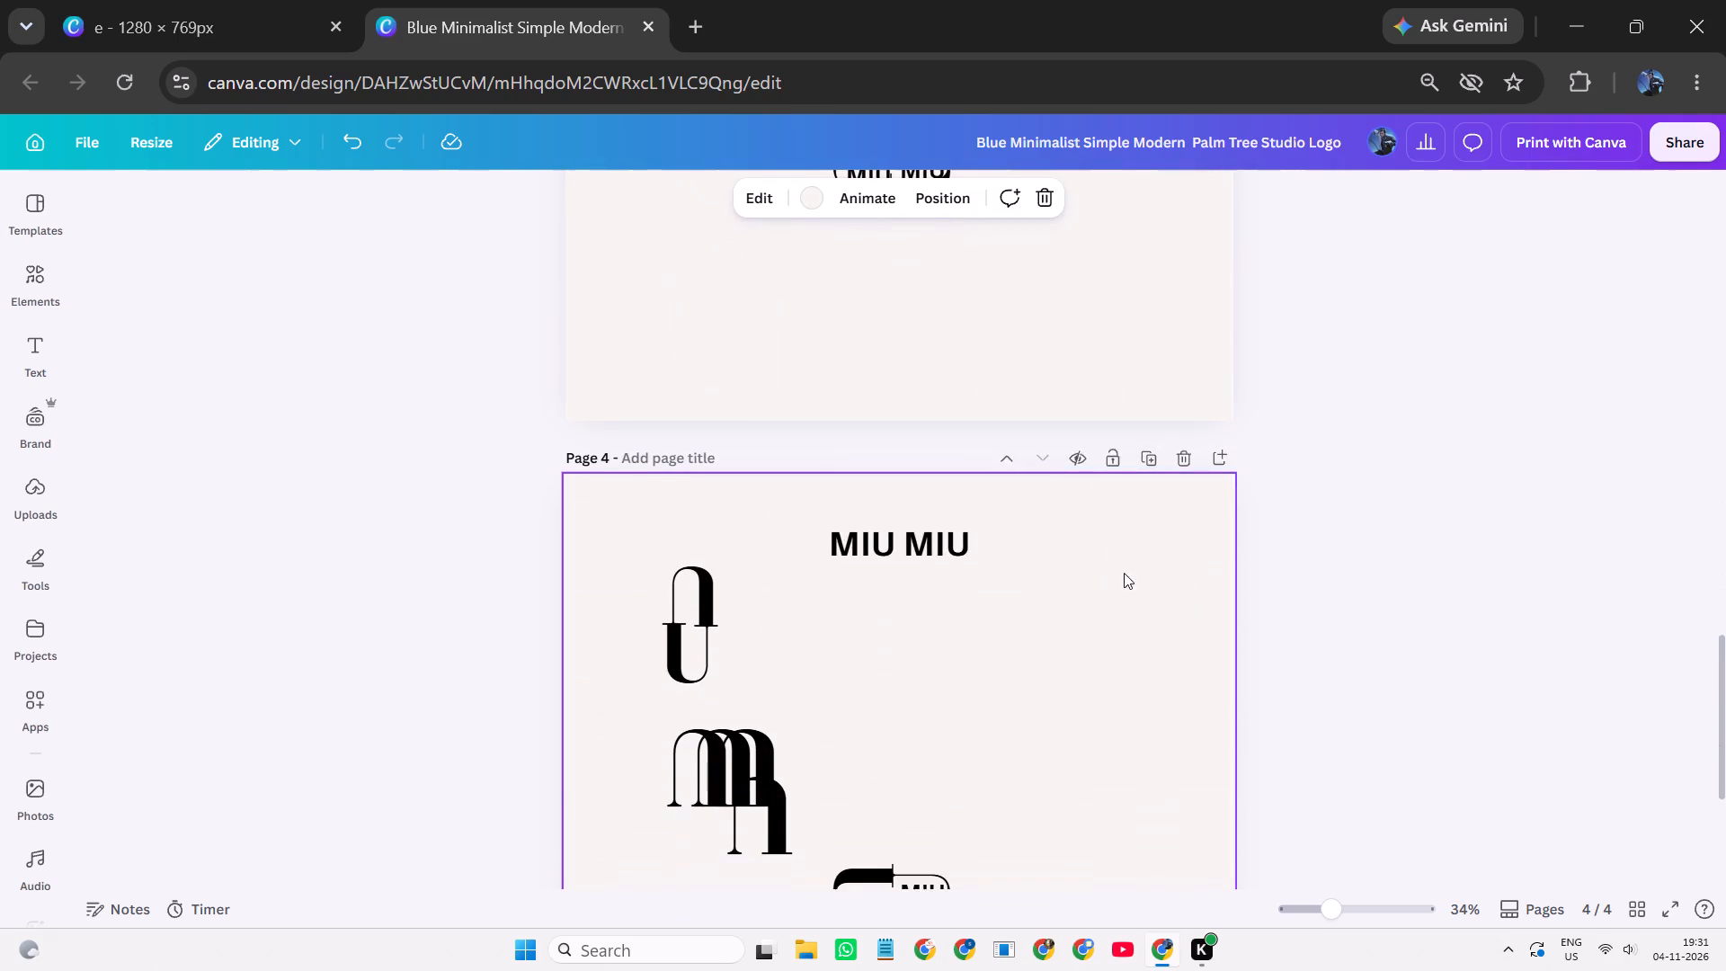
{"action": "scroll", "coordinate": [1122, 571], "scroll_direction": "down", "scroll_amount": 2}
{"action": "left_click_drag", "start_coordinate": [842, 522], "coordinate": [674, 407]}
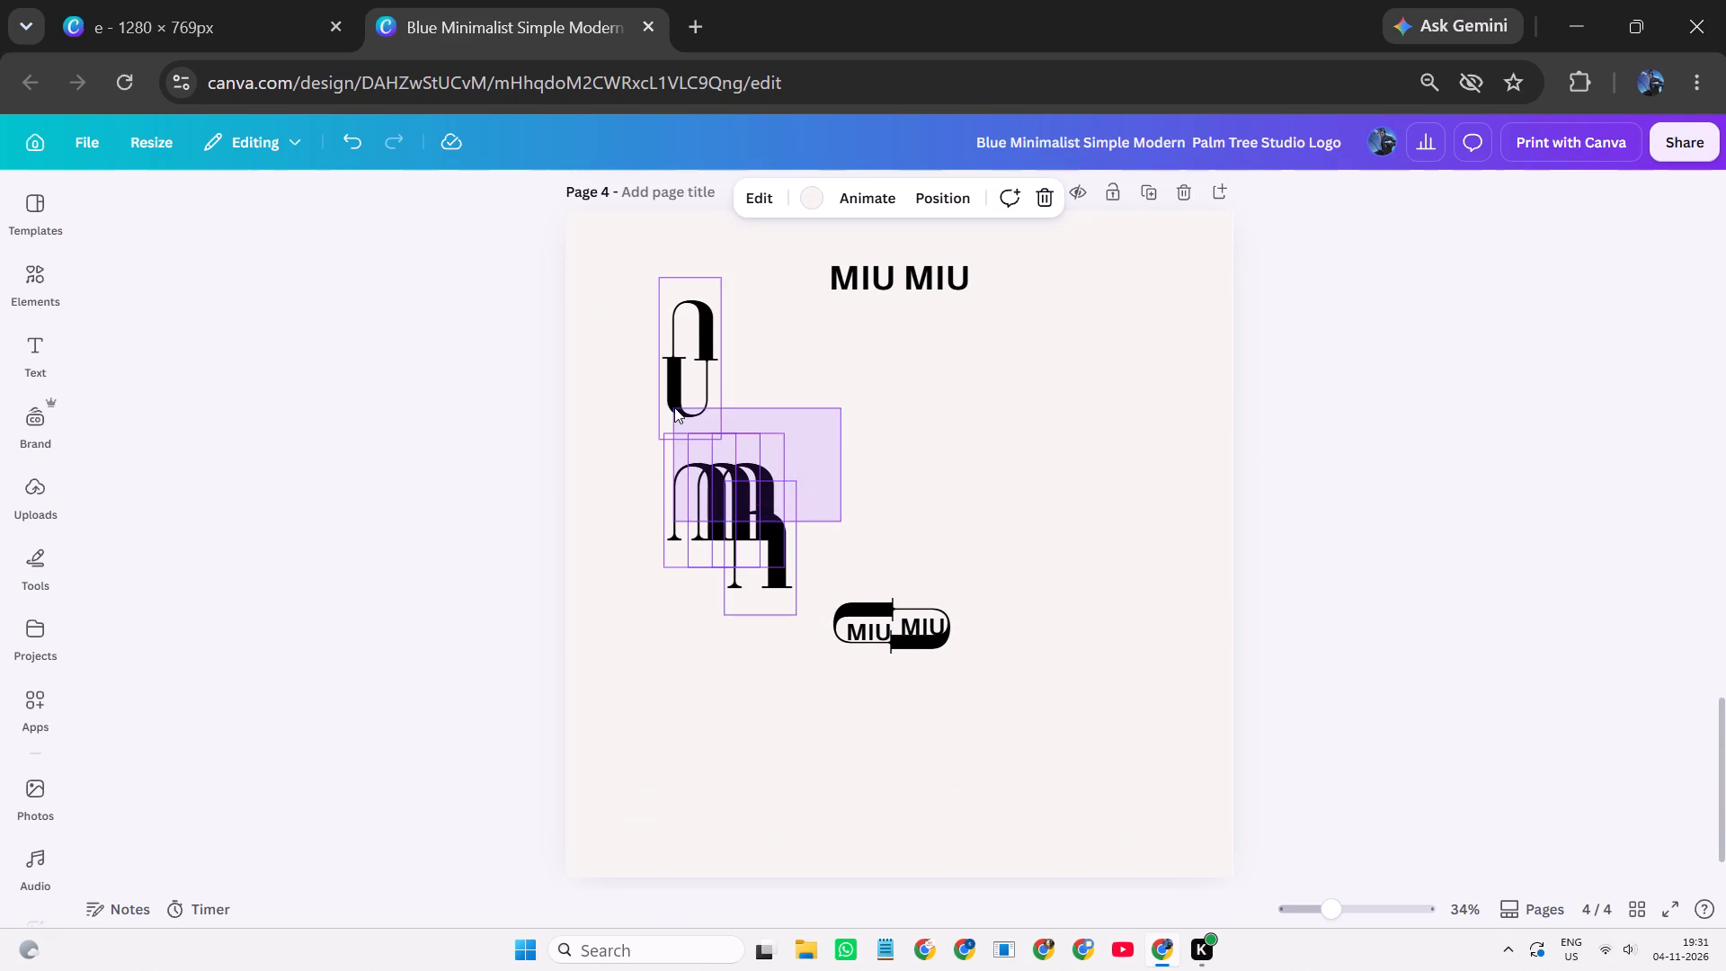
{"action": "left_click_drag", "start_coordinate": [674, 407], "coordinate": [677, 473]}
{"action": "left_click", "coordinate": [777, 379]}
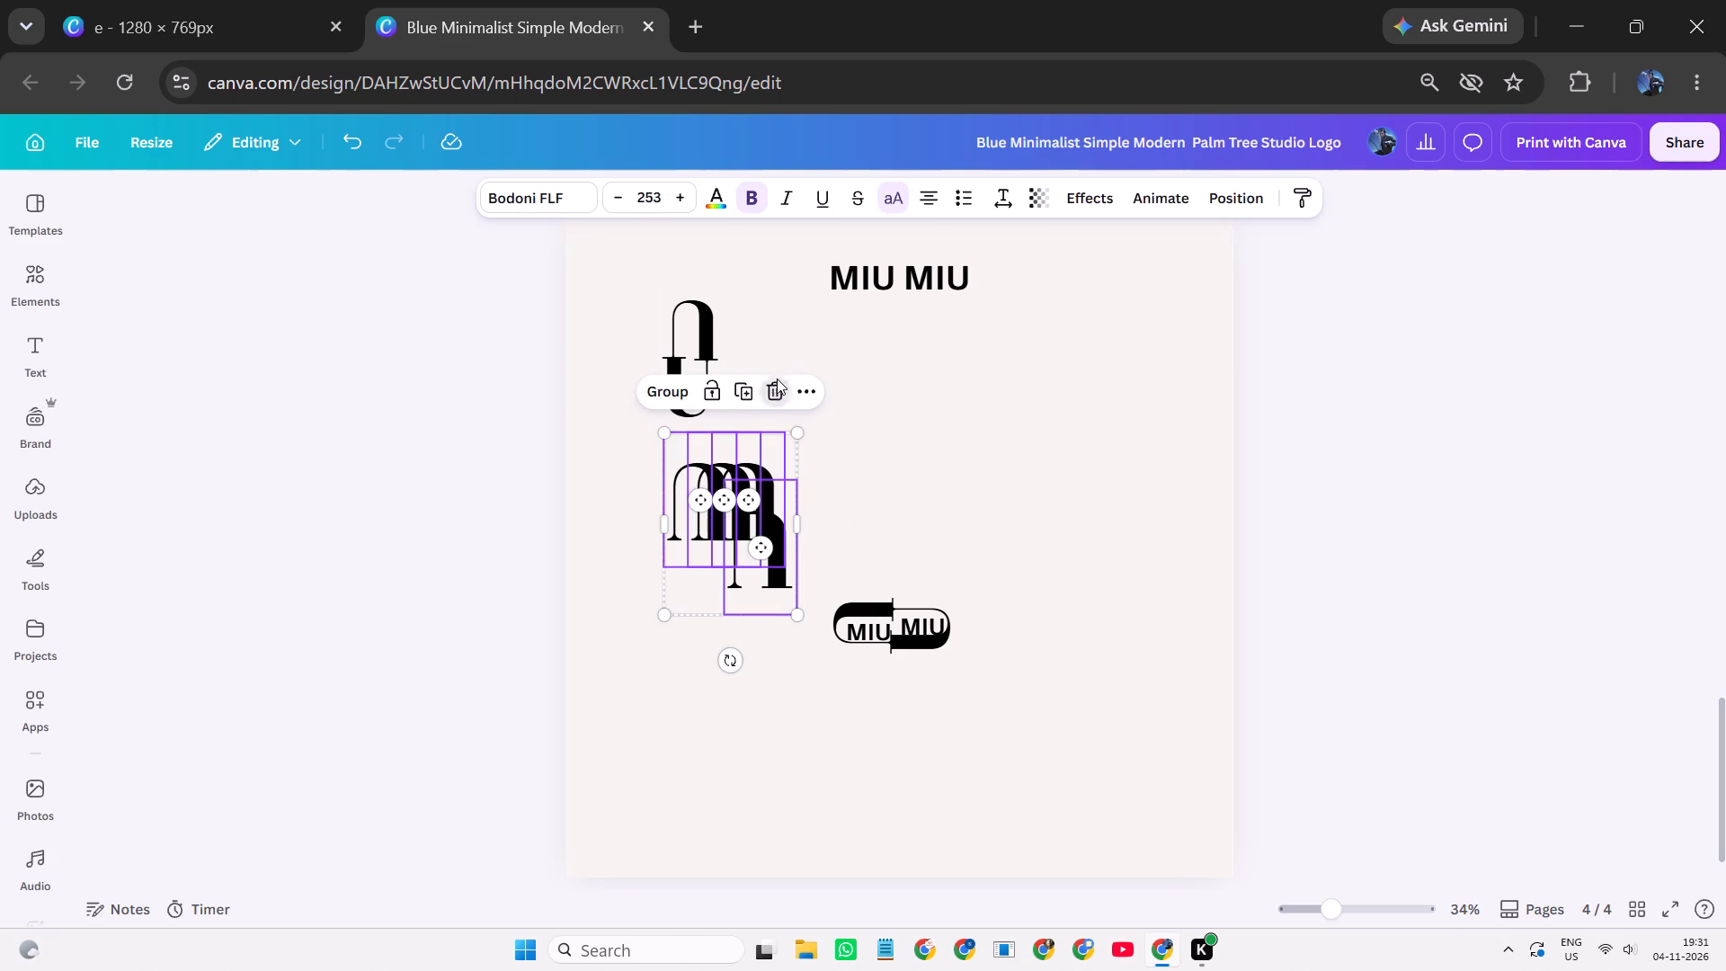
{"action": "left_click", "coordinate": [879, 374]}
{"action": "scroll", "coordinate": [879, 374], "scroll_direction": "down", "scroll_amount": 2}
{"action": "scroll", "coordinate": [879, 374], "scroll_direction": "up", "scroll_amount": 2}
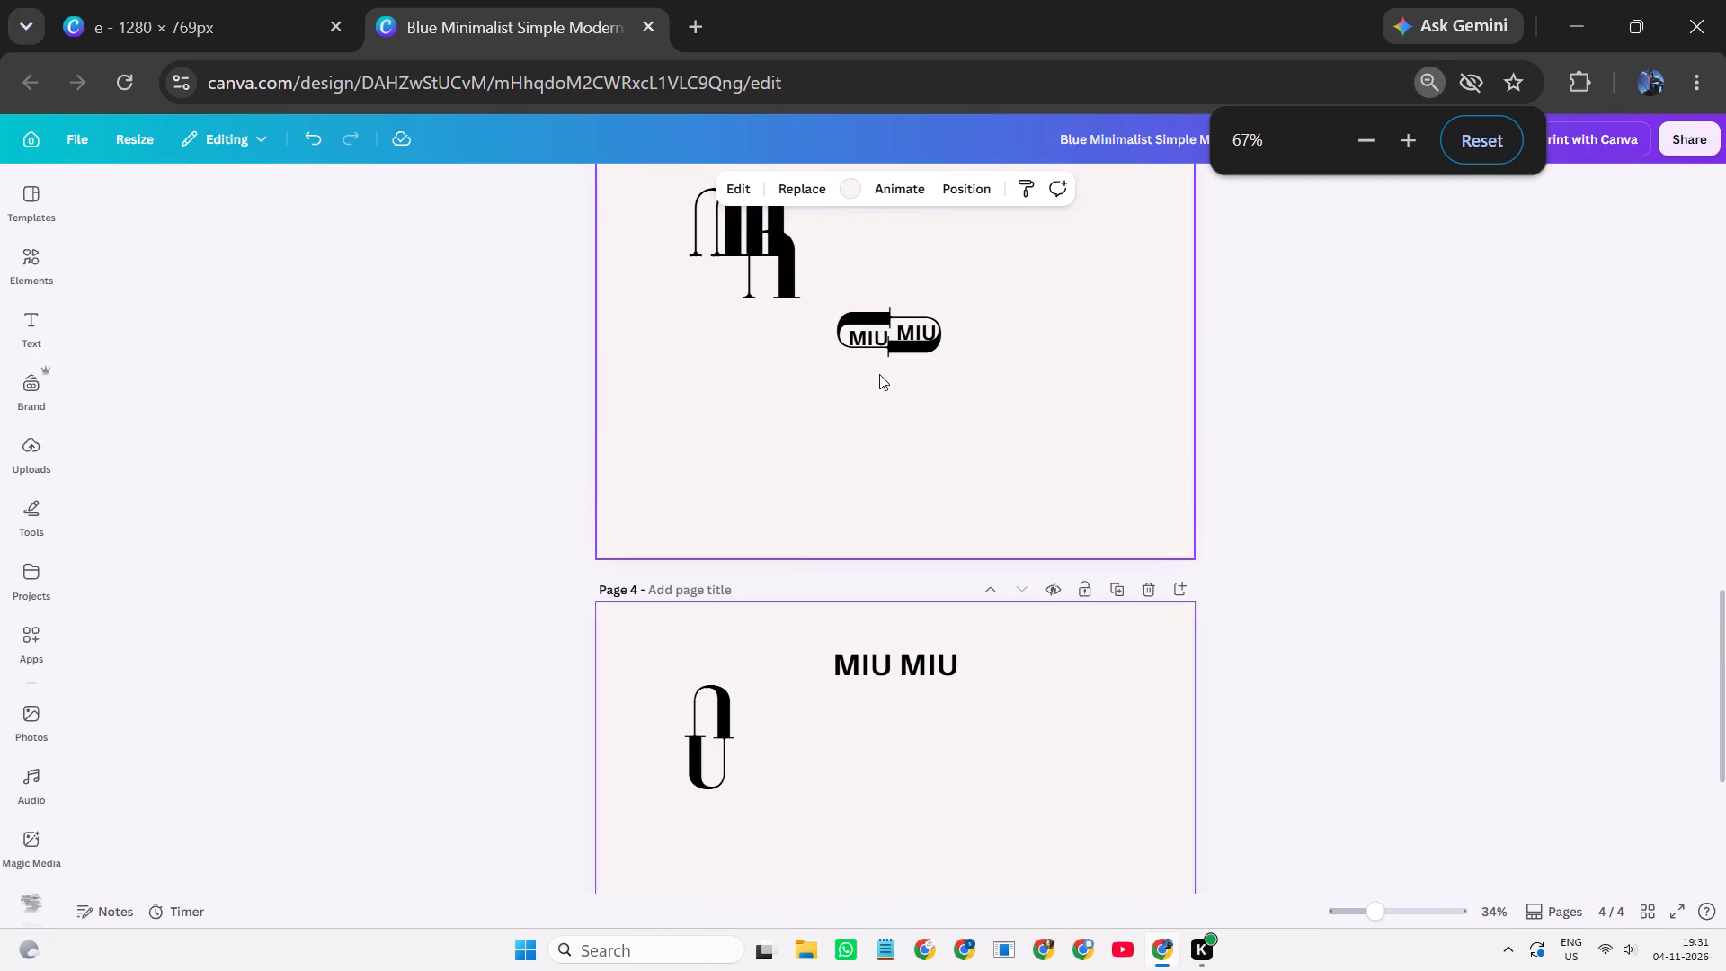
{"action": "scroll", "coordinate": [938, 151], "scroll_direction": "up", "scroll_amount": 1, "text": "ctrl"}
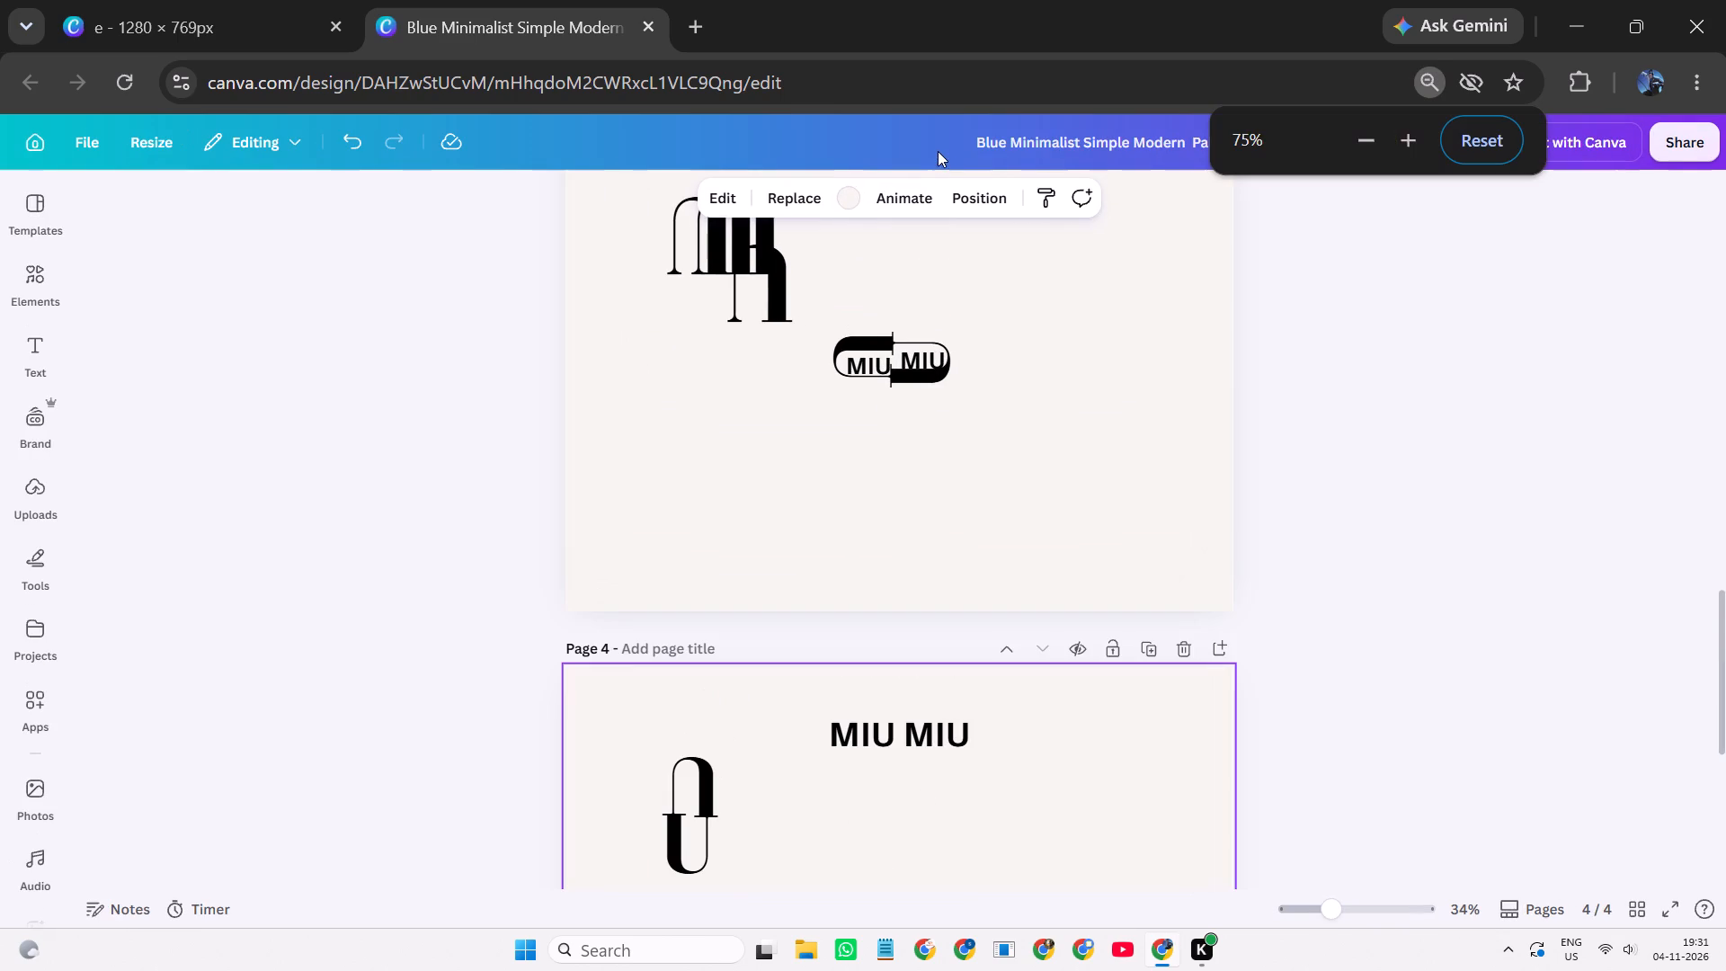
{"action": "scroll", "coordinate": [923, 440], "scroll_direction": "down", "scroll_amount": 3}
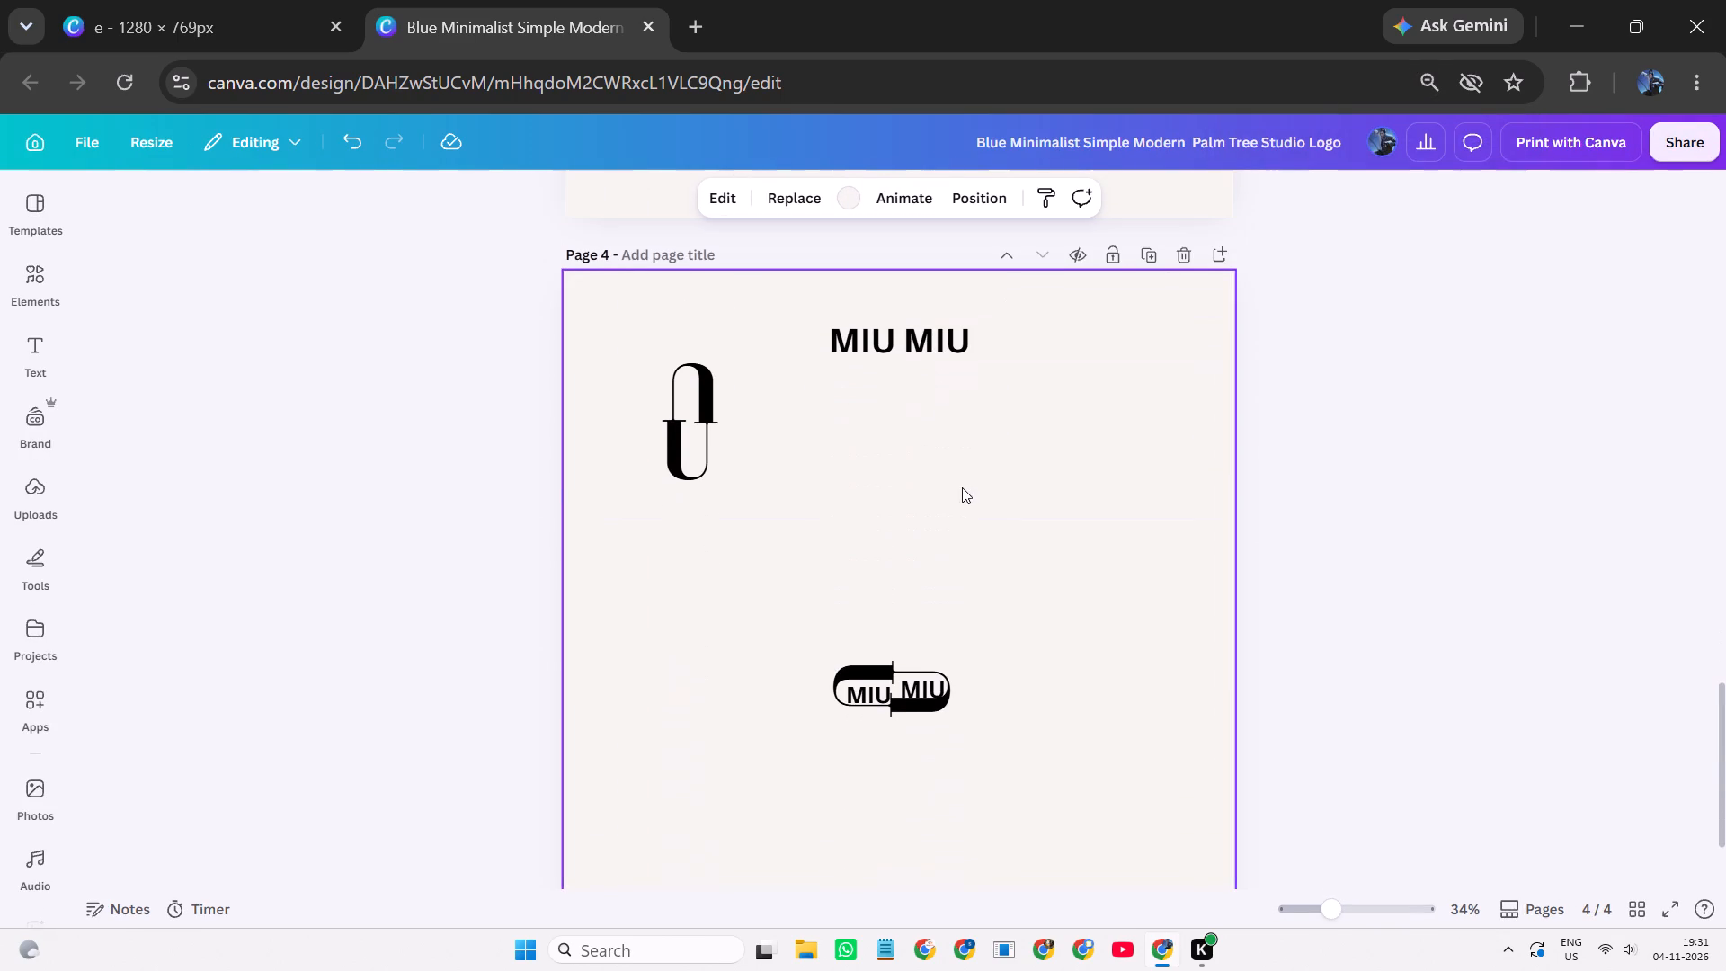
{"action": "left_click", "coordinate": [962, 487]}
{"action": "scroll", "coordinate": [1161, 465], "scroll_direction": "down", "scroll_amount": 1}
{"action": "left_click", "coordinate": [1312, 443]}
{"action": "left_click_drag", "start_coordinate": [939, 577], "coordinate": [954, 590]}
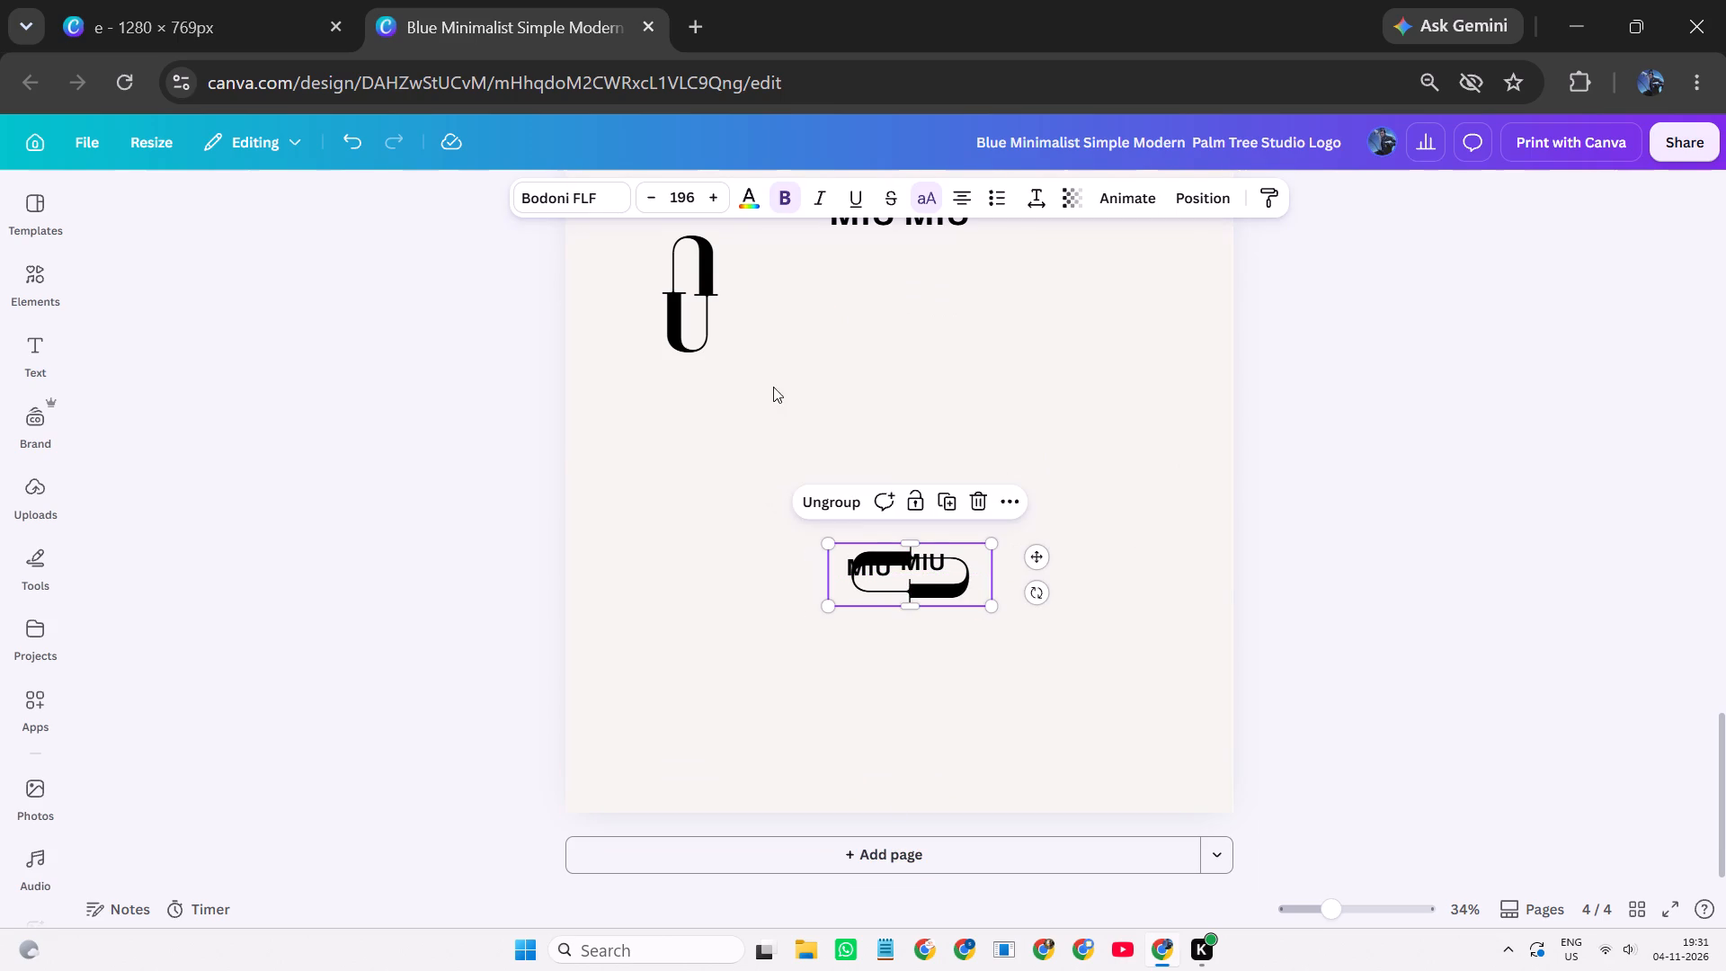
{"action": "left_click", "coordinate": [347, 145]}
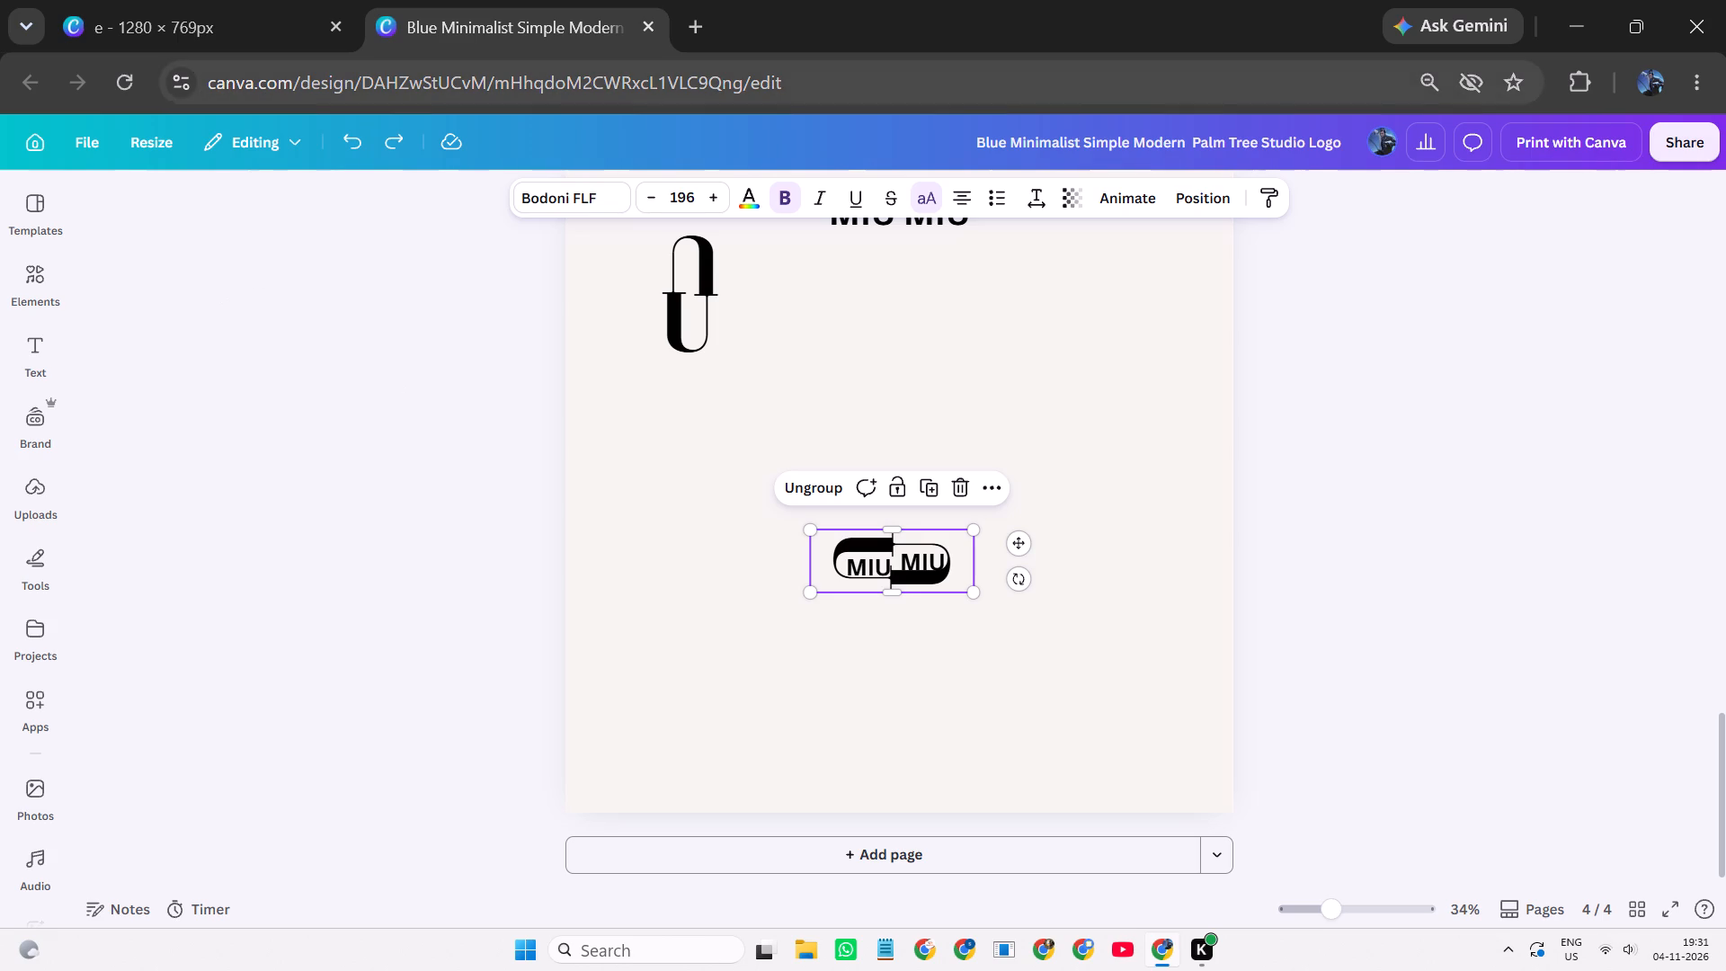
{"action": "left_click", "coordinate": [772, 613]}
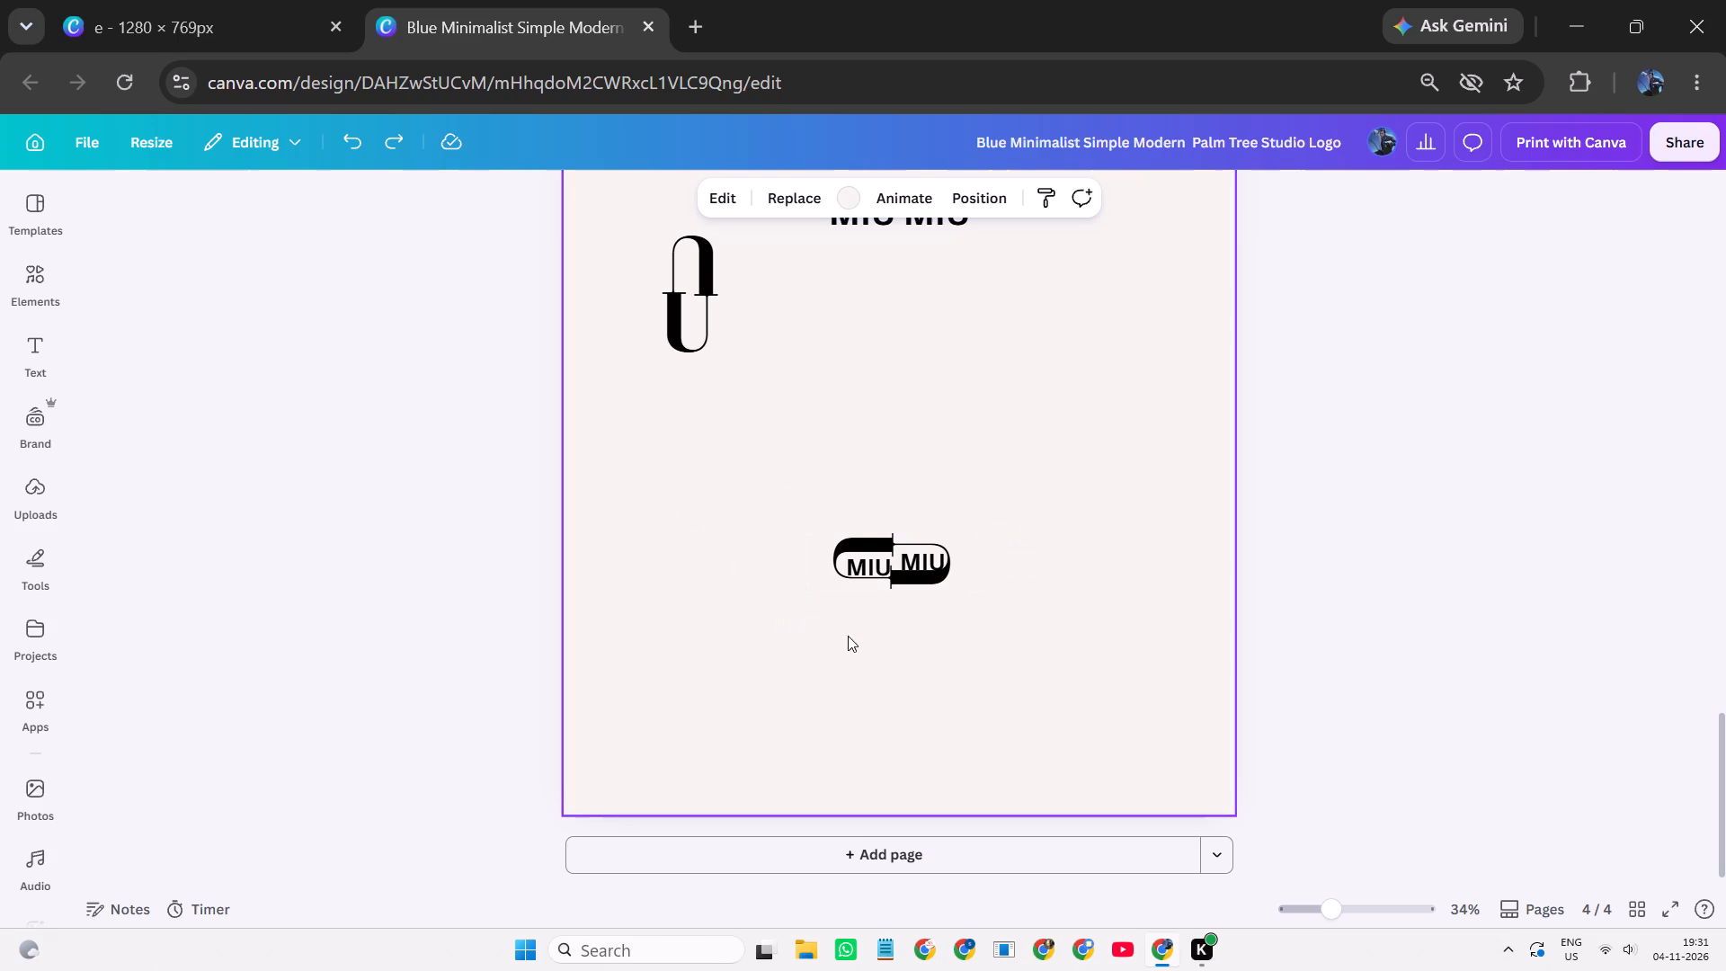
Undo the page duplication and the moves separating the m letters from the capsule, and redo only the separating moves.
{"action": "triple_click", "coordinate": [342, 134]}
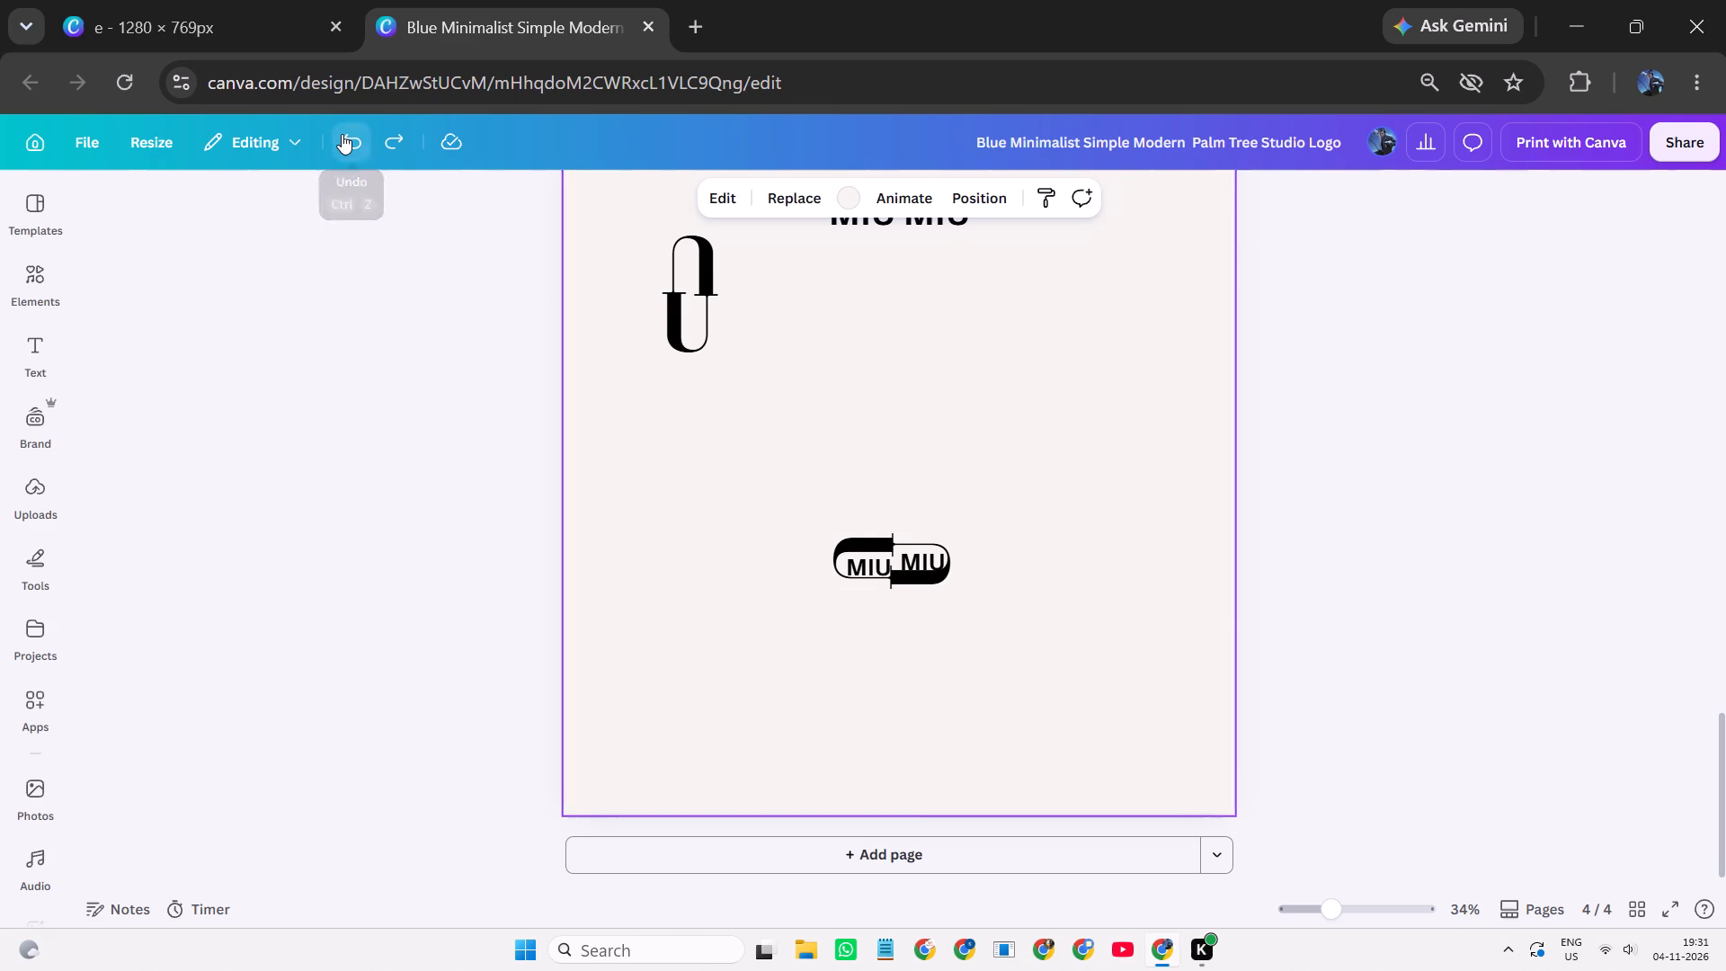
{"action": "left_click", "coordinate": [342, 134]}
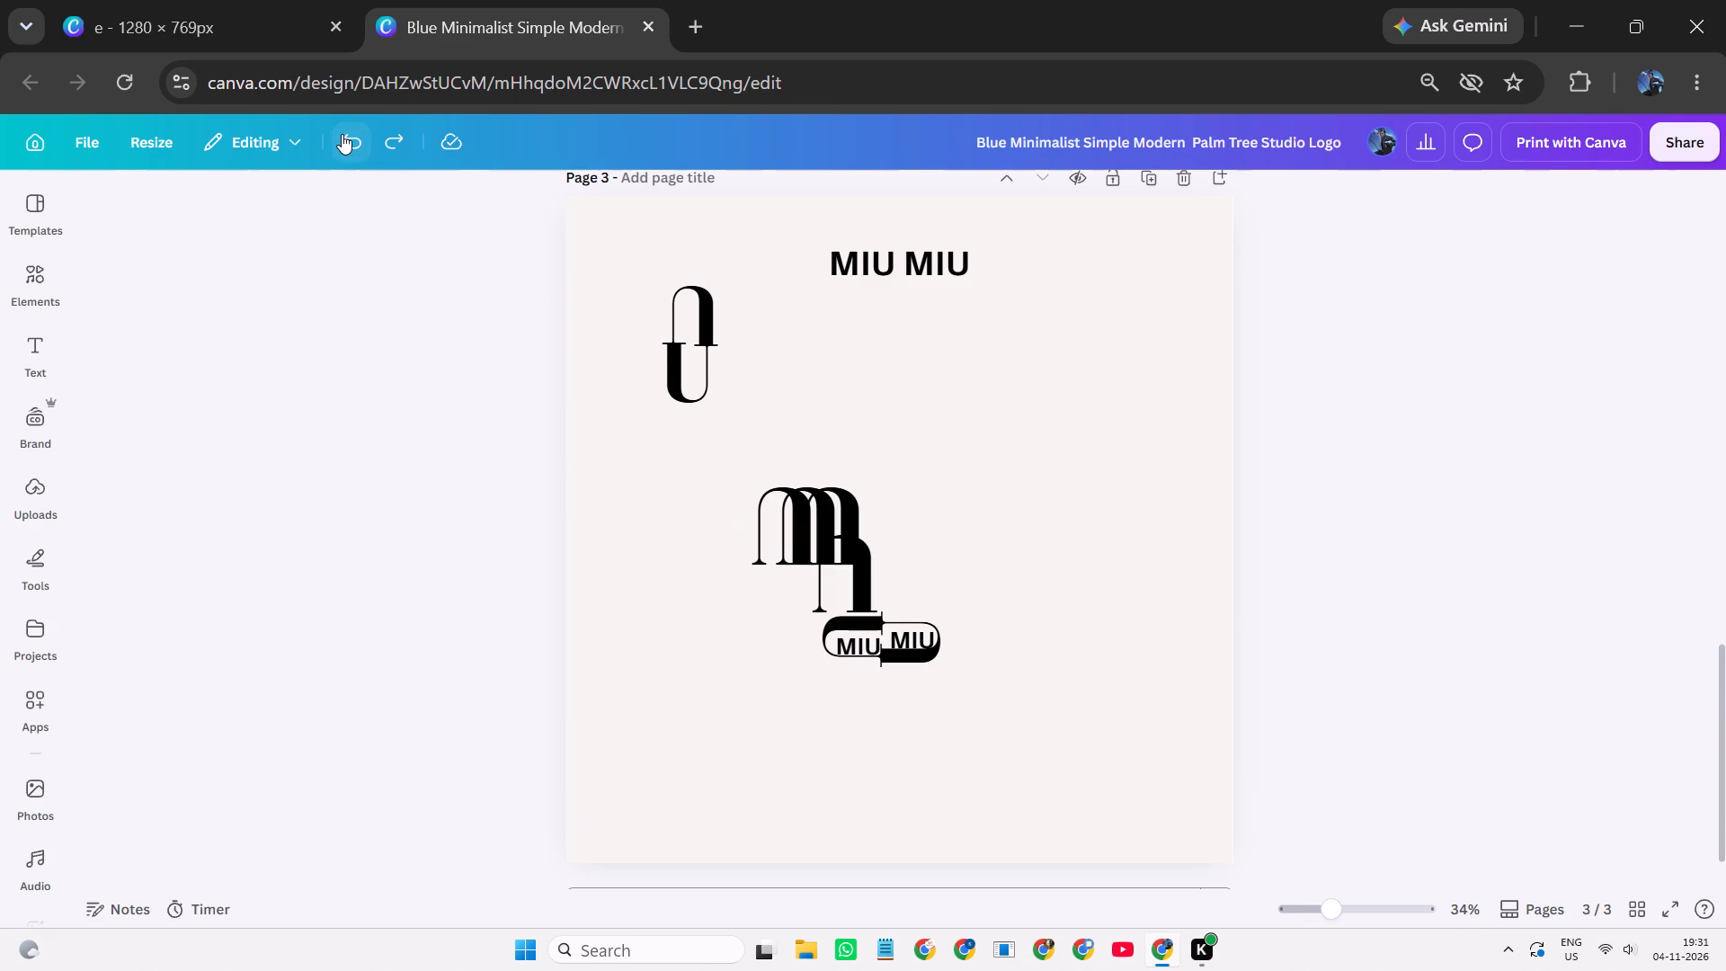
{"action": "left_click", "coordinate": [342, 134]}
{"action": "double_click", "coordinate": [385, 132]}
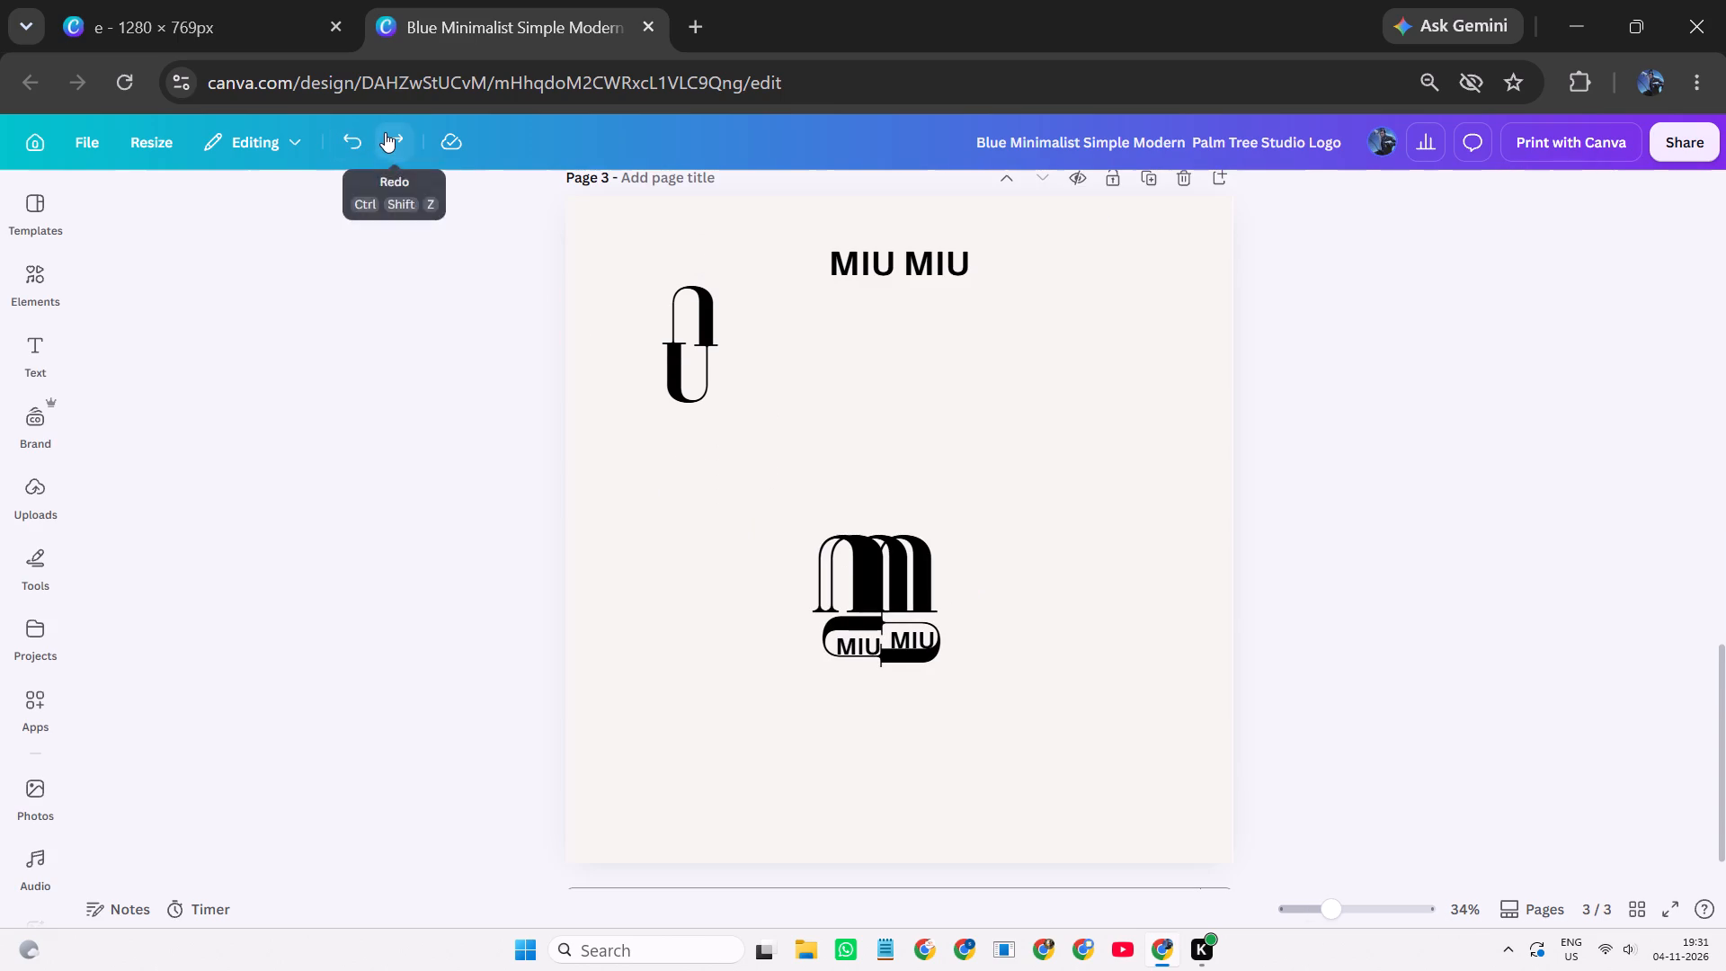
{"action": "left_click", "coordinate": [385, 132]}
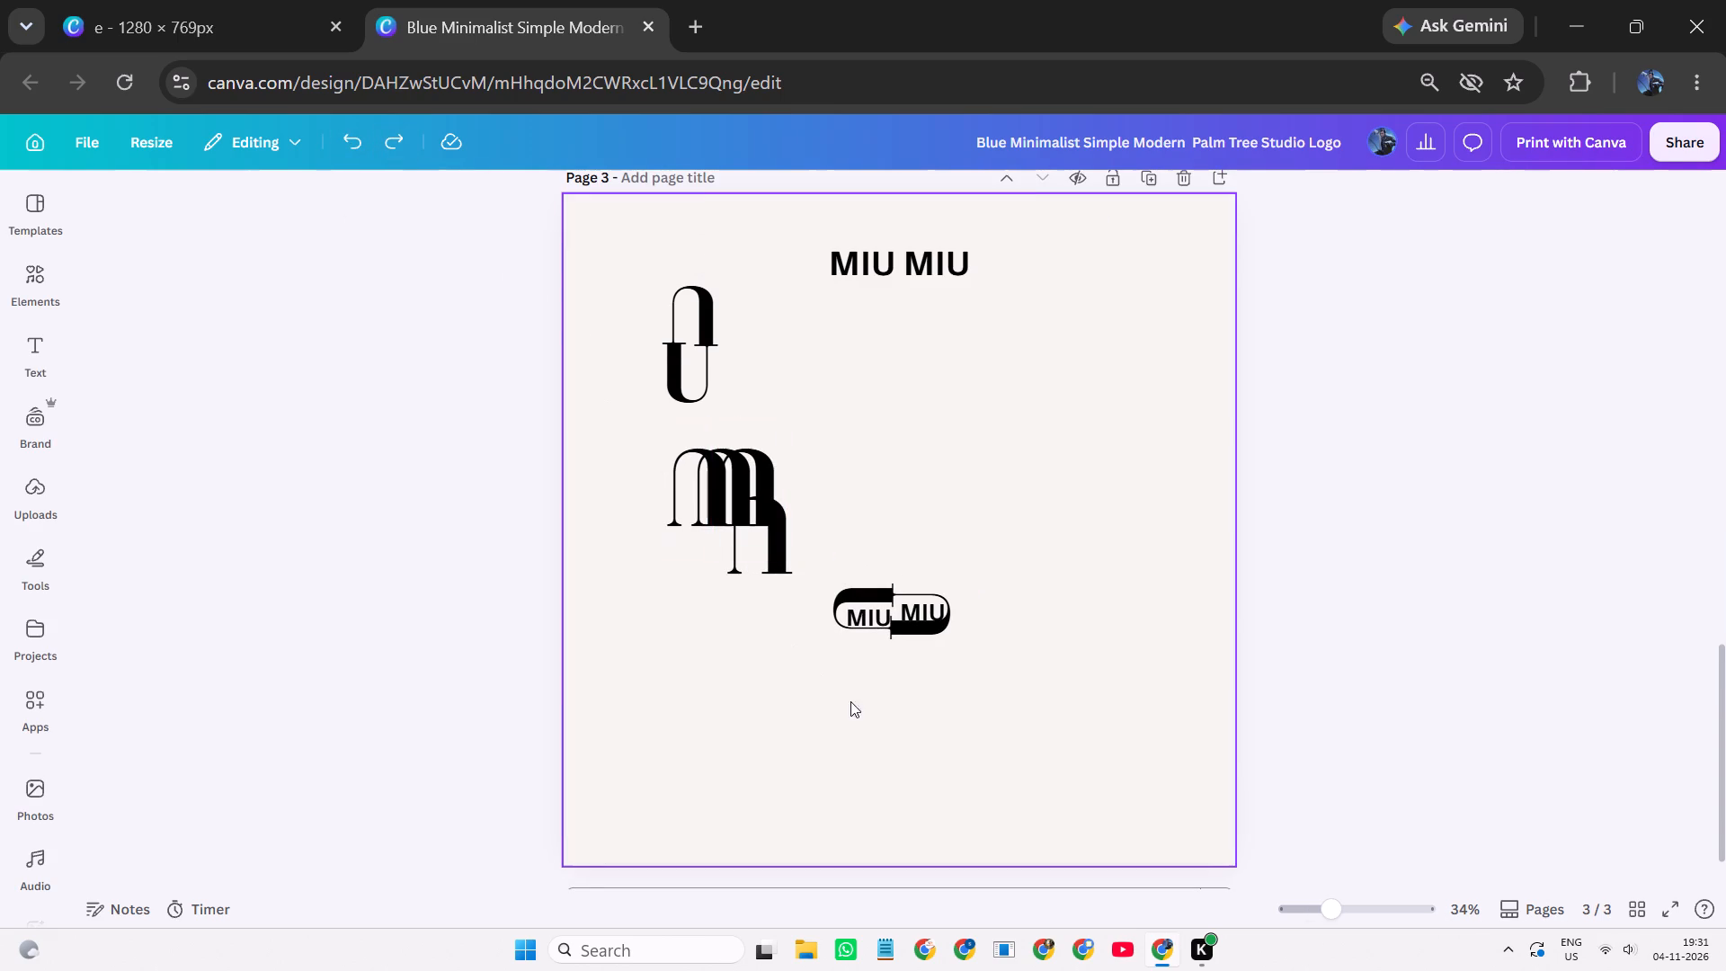
Nudge the right-hand MIU text into position inside the upper-right half of the horizontal capsule on page 3.
{"action": "left_click", "coordinate": [858, 711]}
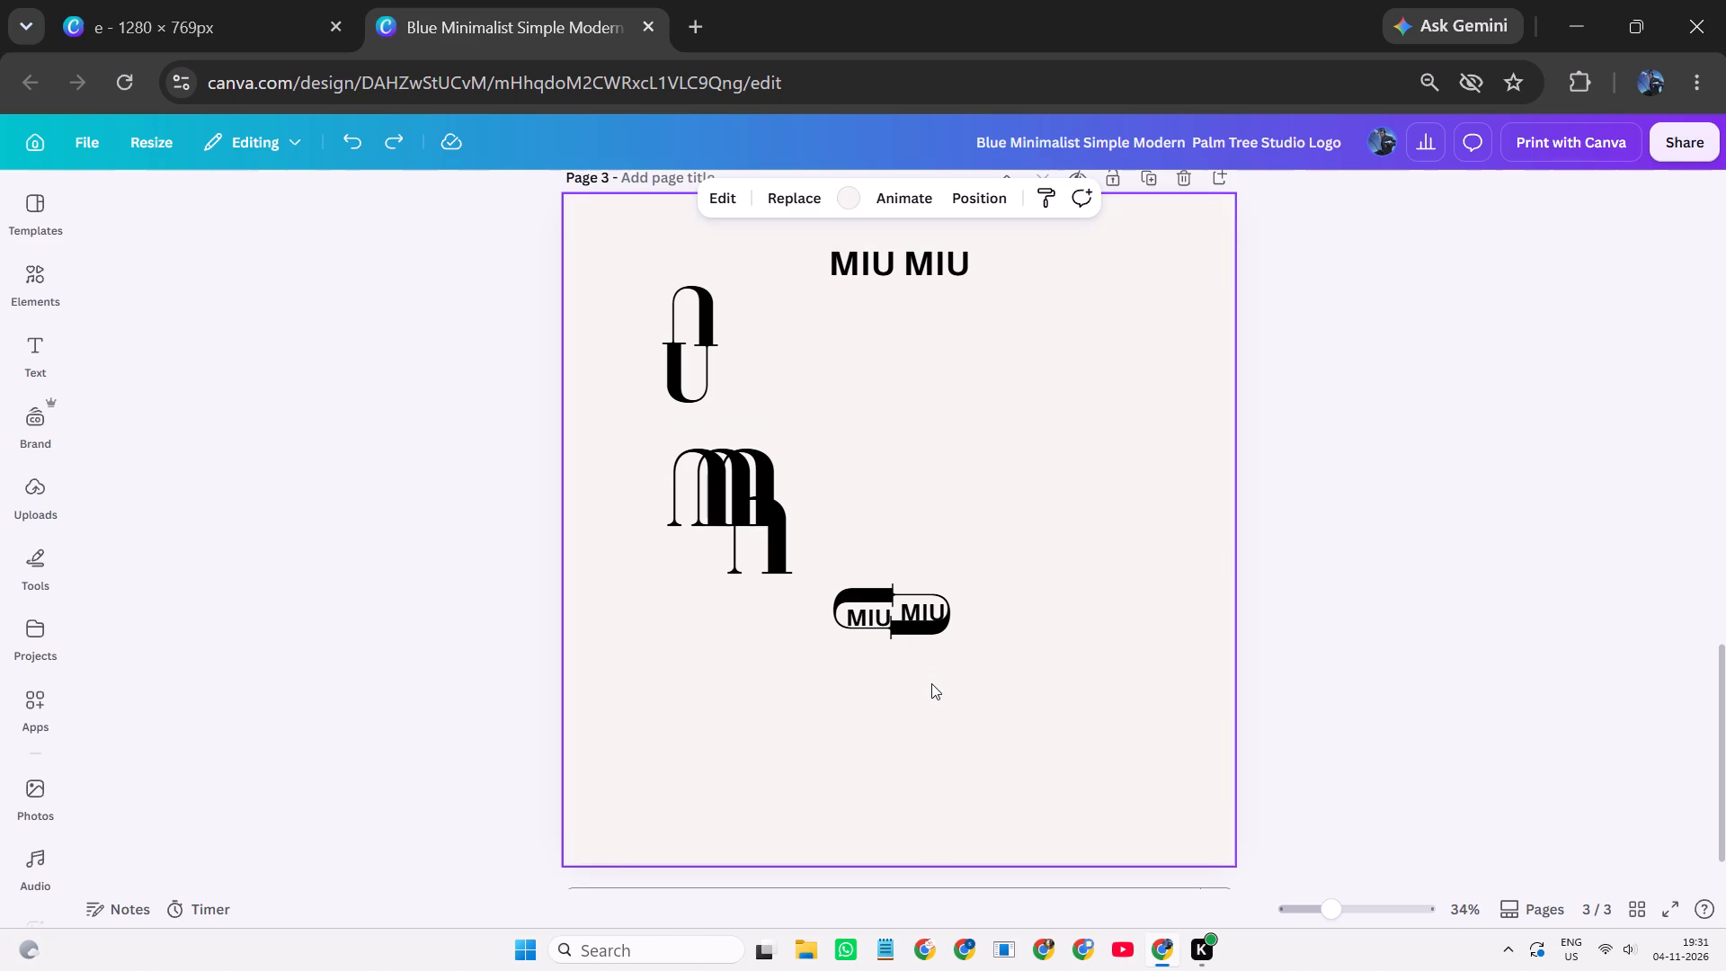
{"action": "scroll", "coordinate": [938, 666], "scroll_direction": "up", "scroll_amount": 7, "text": "ctrl"}
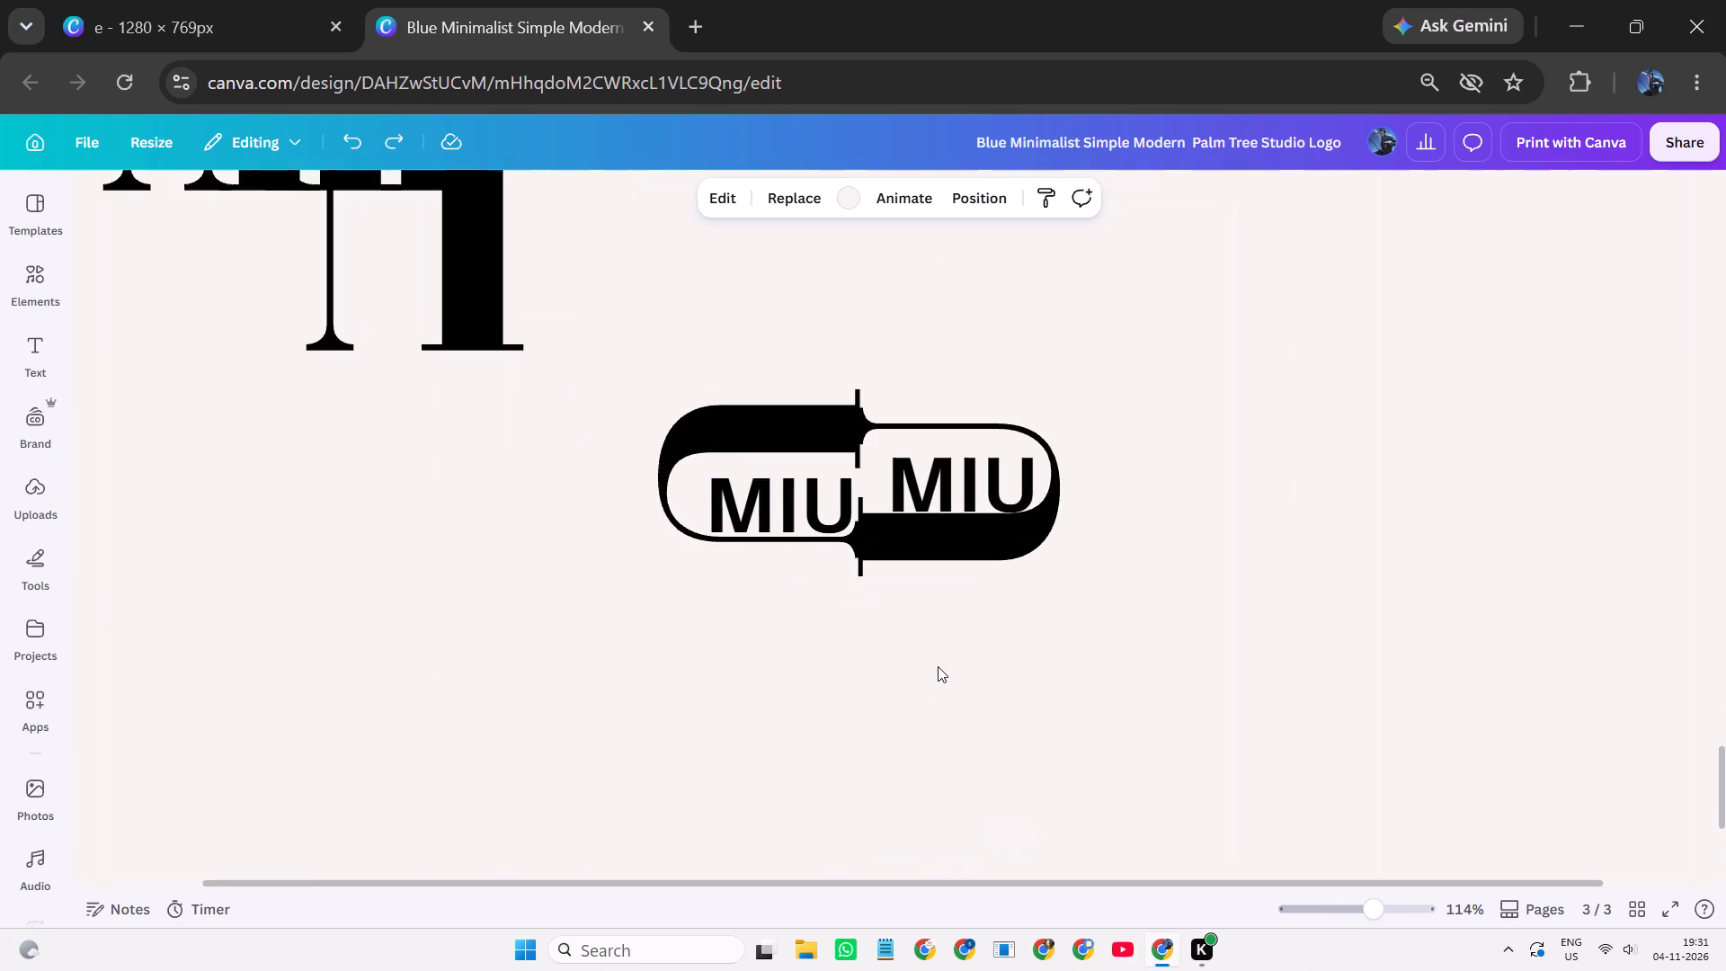
{"action": "scroll", "coordinate": [938, 666], "scroll_direction": "down", "scroll_amount": 4, "text": "ctrl"}
{"action": "scroll", "coordinate": [938, 664], "scroll_direction": "up", "scroll_amount": 9, "text": "ctrl"}
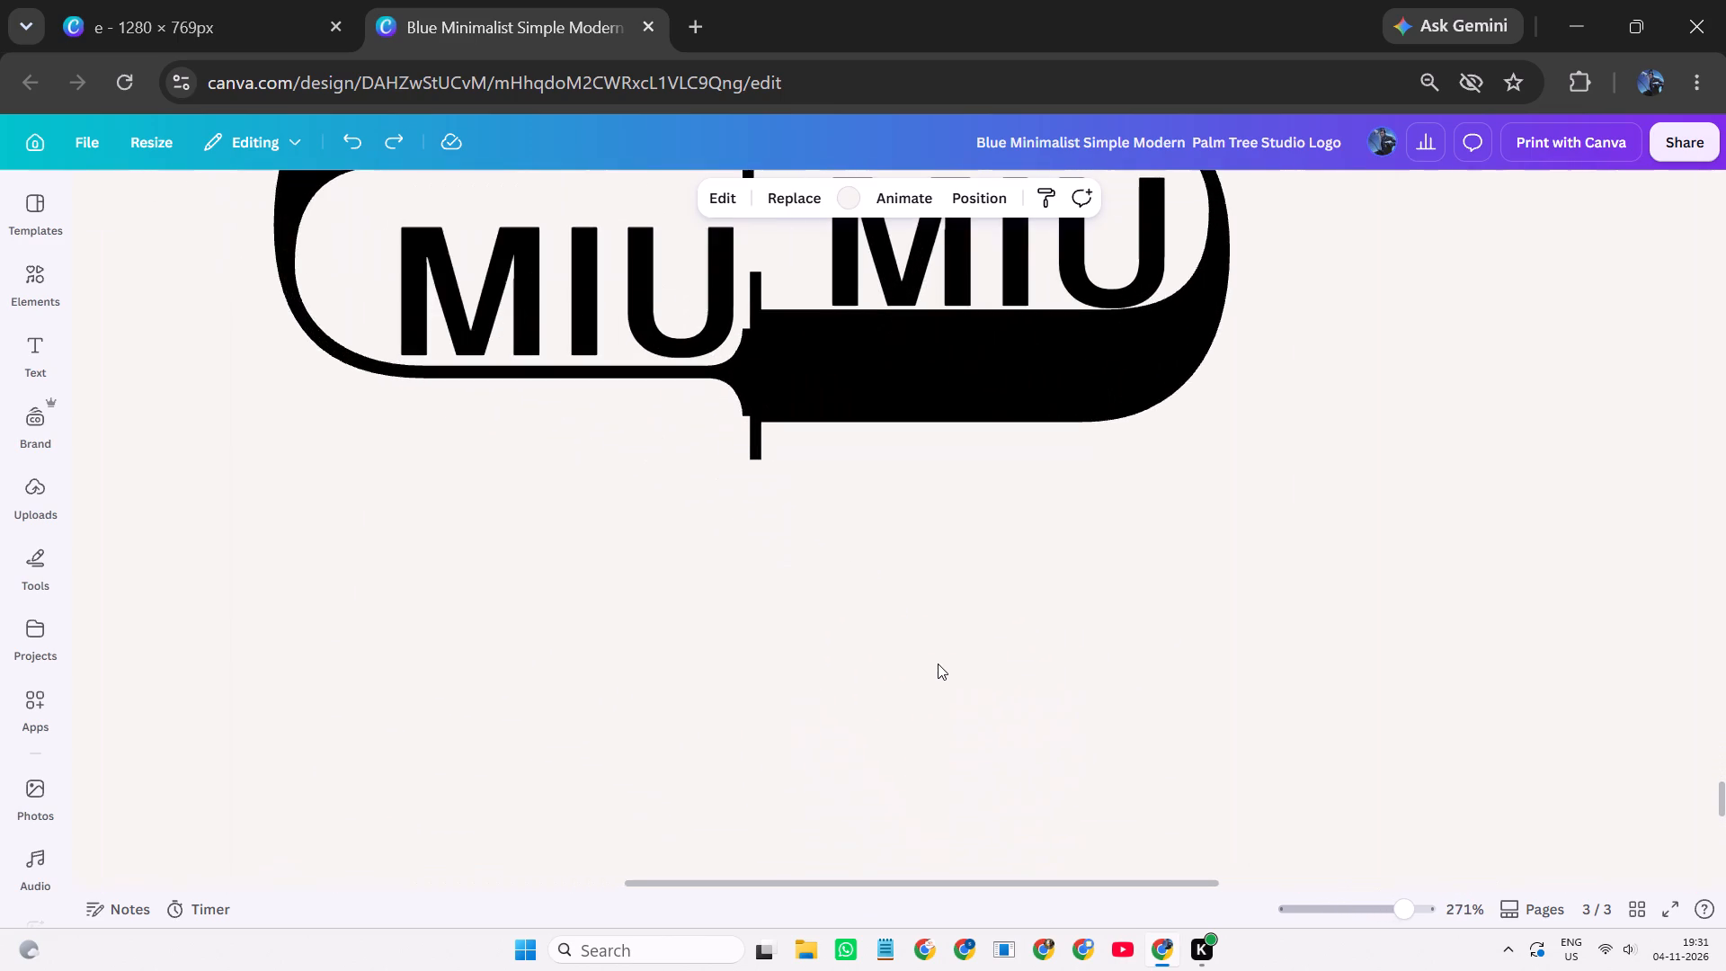
{"action": "scroll", "coordinate": [964, 615], "scroll_direction": "up", "scroll_amount": 2}
{"action": "left_click_drag", "start_coordinate": [980, 532], "coordinate": [976, 525]}
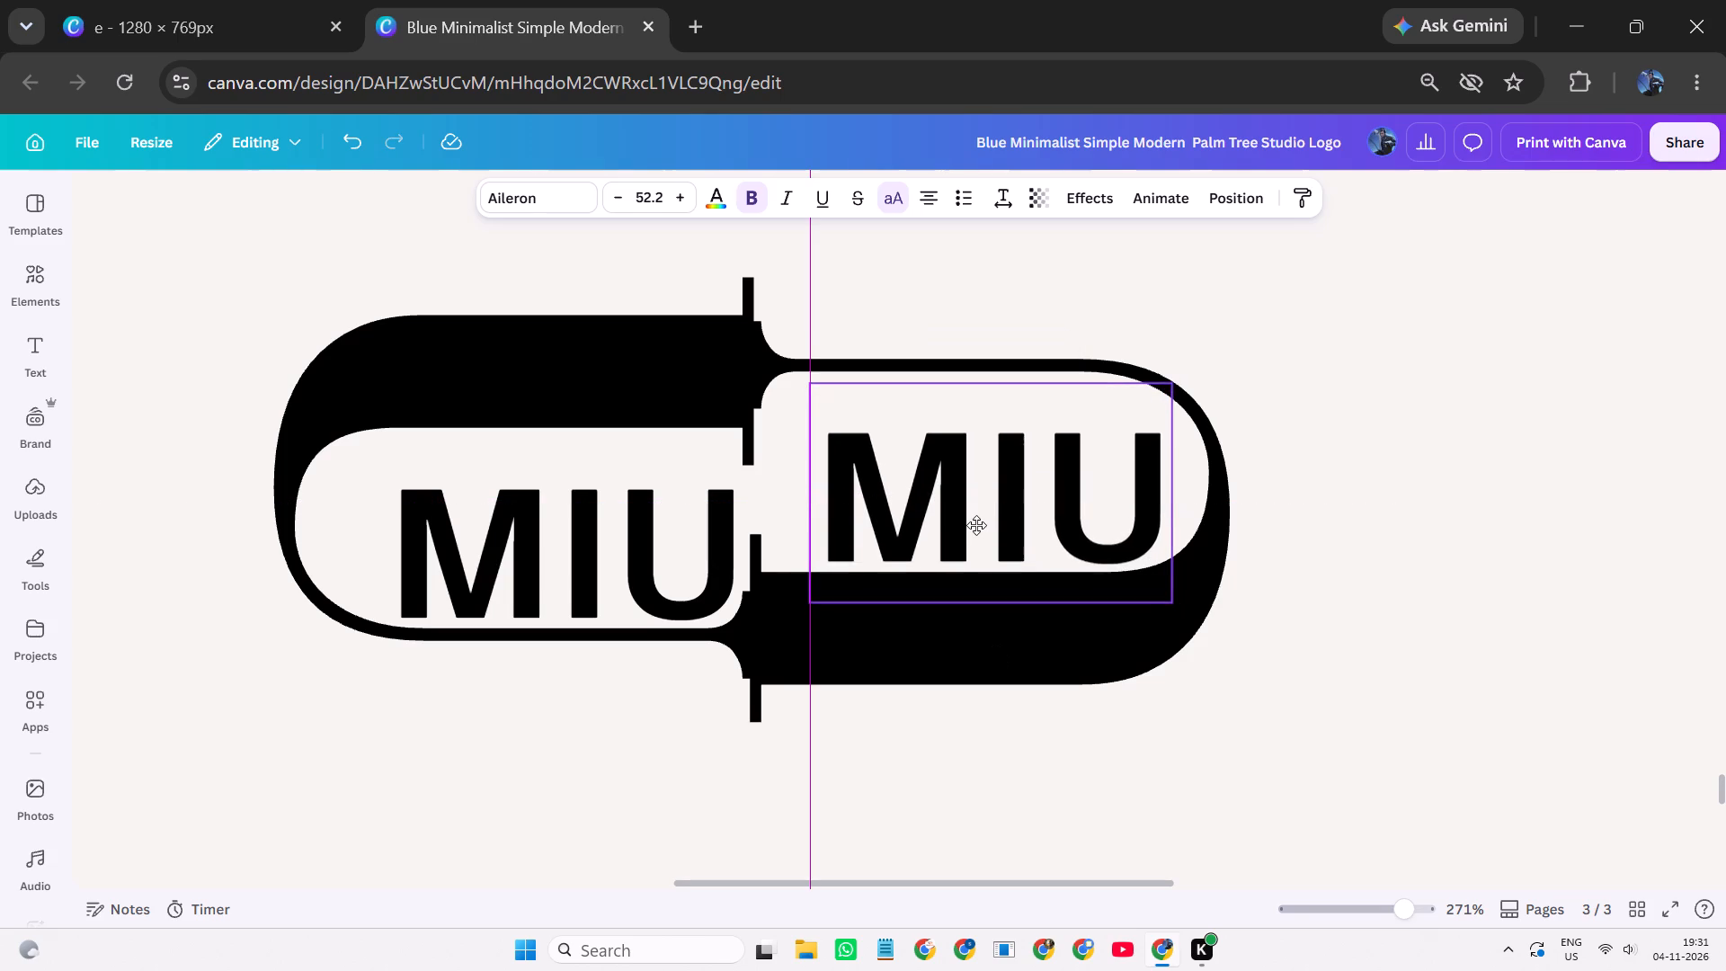
{"action": "left_click_drag", "start_coordinate": [976, 525], "coordinate": [1001, 518]}
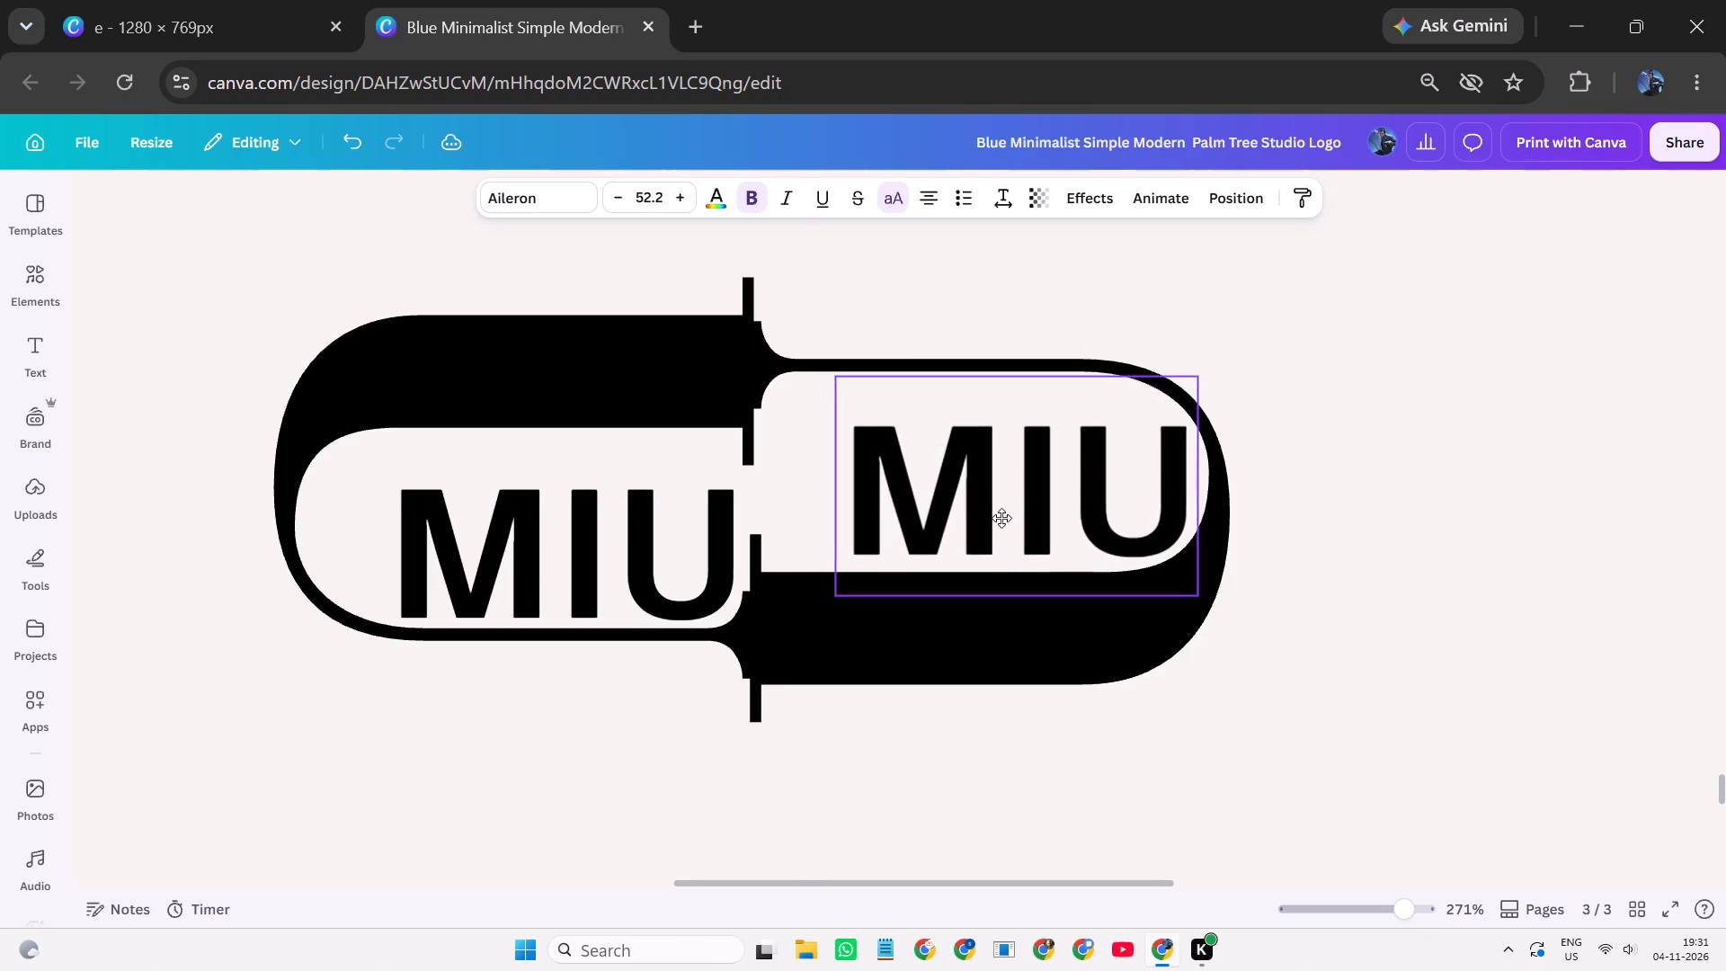
{"action": "left_click_drag", "start_coordinate": [1001, 518], "coordinate": [1002, 521]}
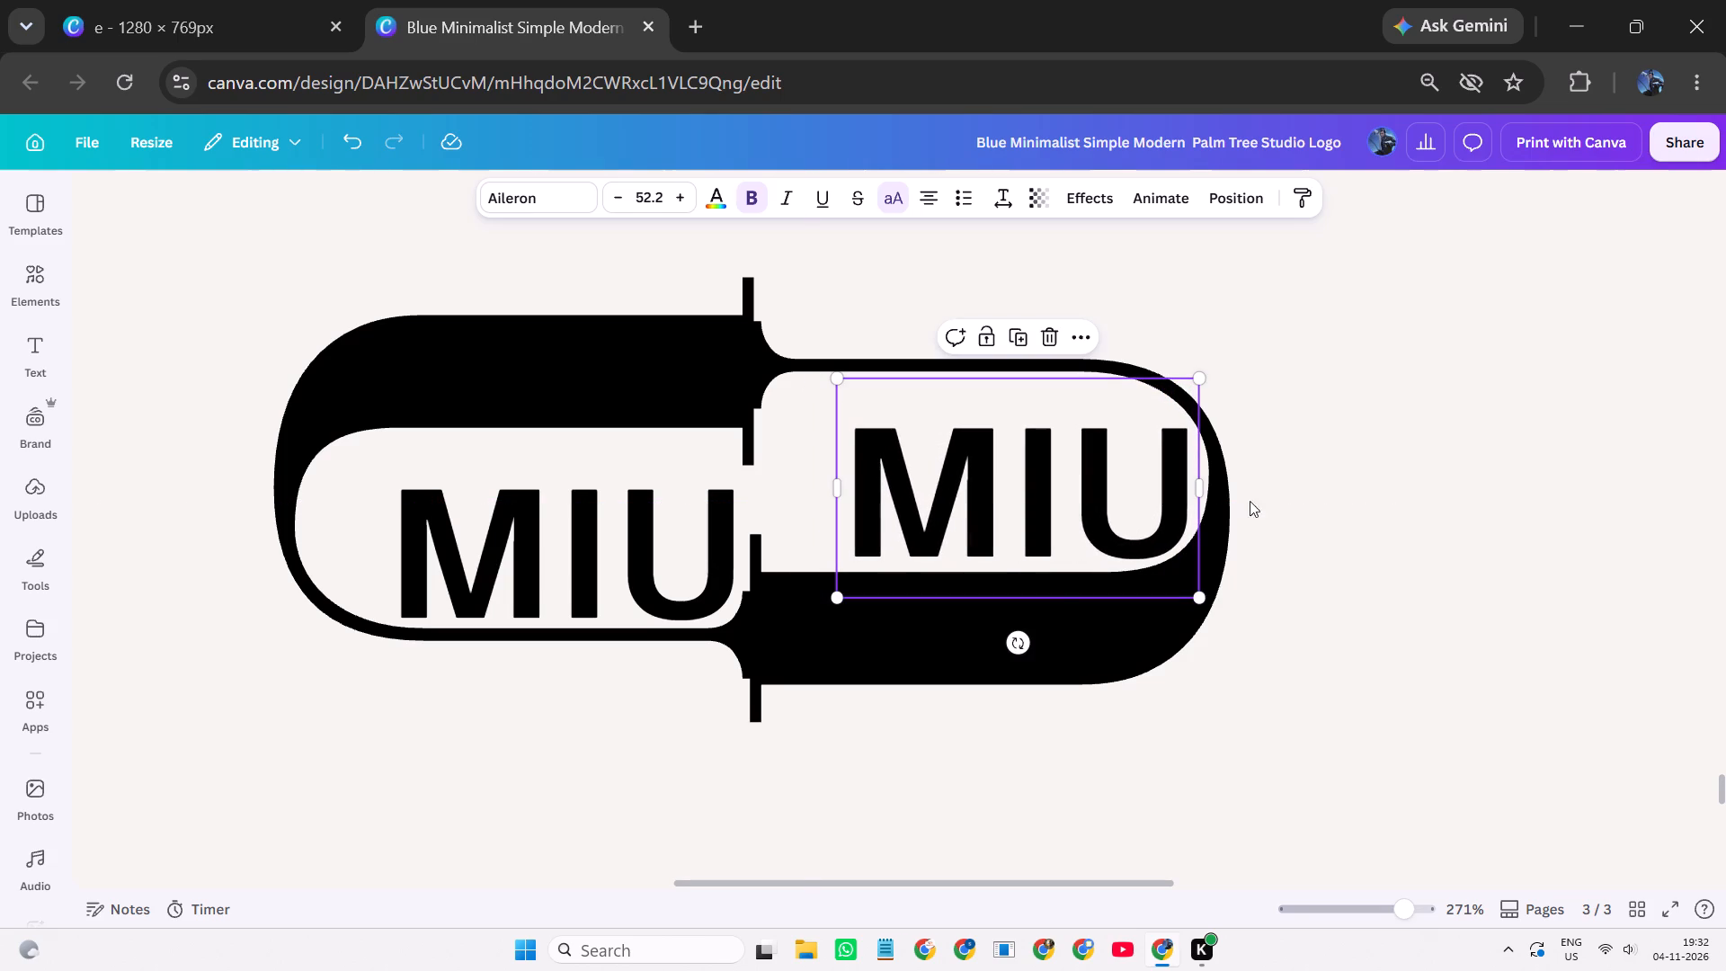
{"action": "left_click", "coordinate": [1271, 490]}
Duplicate page 3.
{"action": "scroll", "coordinate": [1268, 492], "scroll_direction": "down", "scroll_amount": 8, "text": "ctrl"}
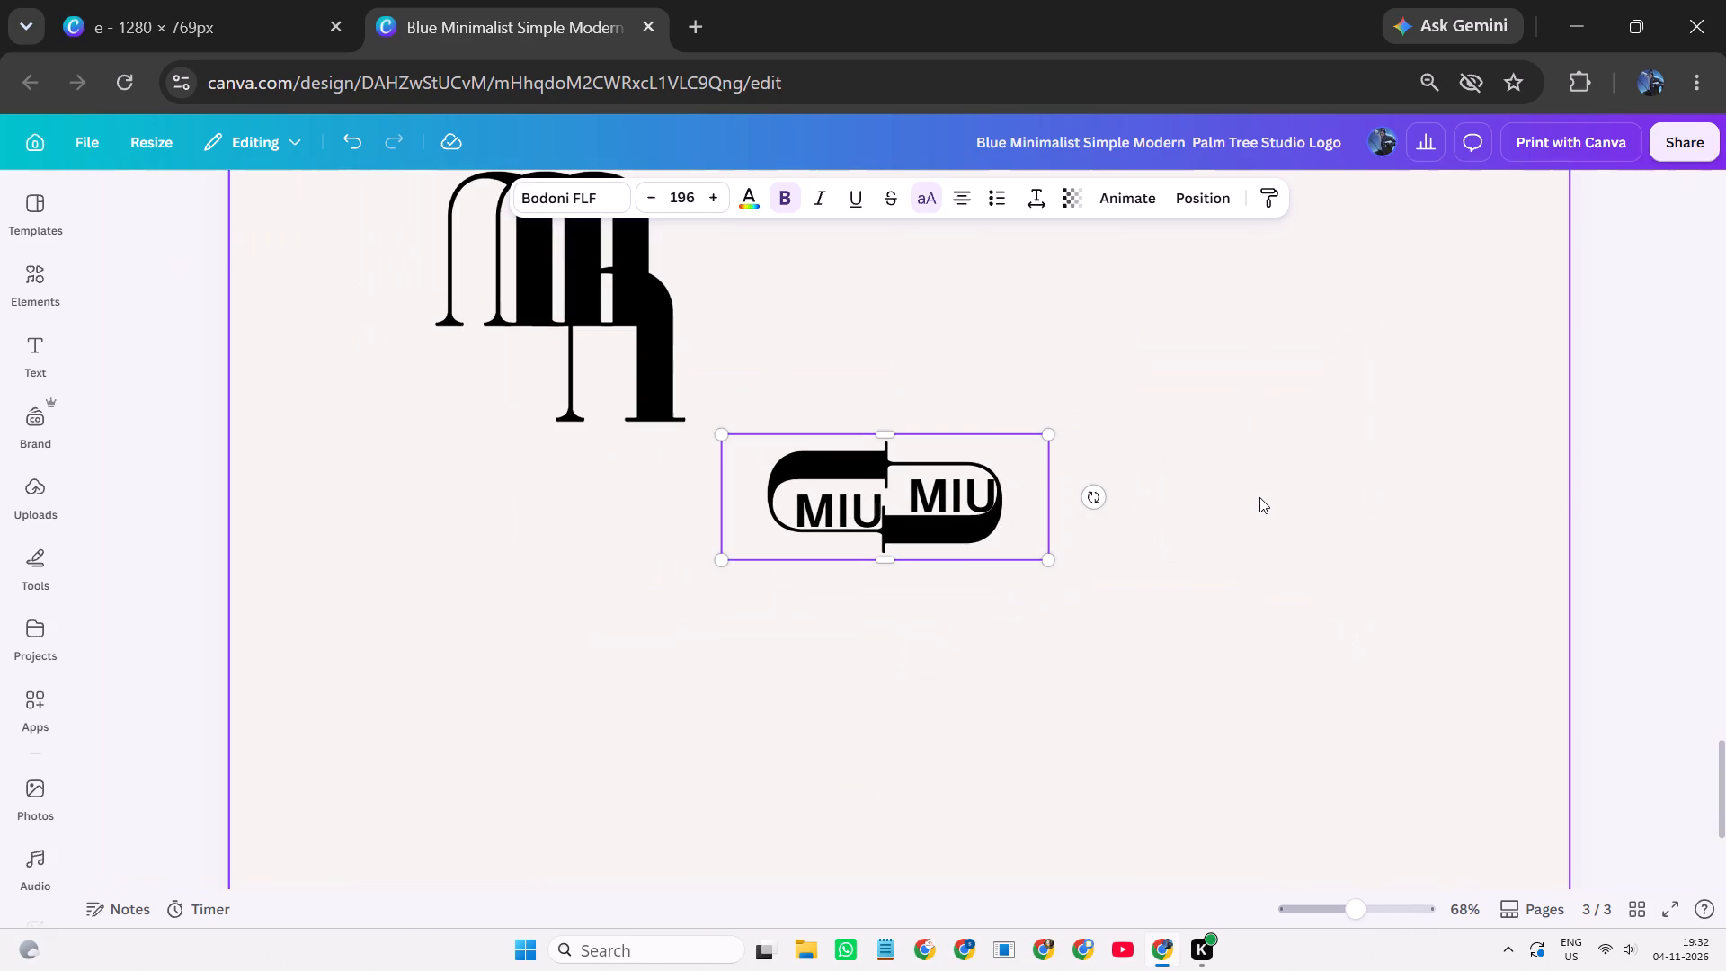
{"action": "left_click", "coordinate": [1090, 590]}
{"action": "scroll", "coordinate": [1087, 590], "scroll_direction": "down", "scroll_amount": 1}
{"action": "scroll", "coordinate": [1082, 591], "scroll_direction": "down", "scroll_amount": 1, "text": "ctrl"}
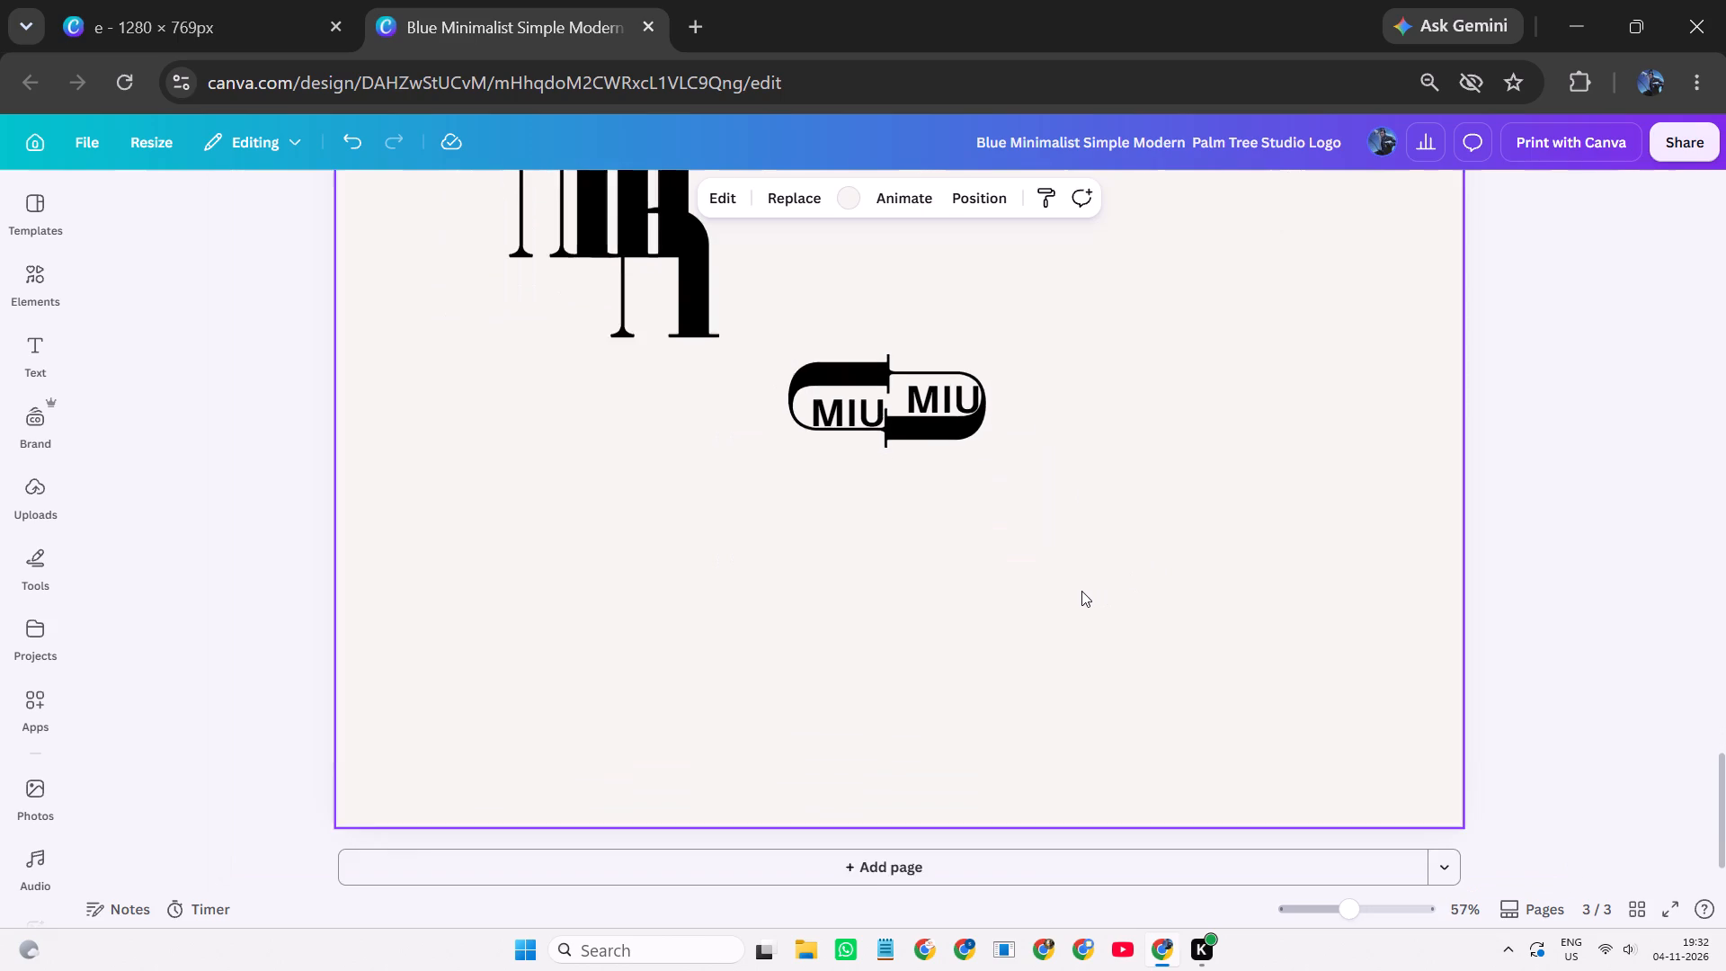
{"action": "scroll", "coordinate": [1074, 591], "scroll_direction": "down", "scroll_amount": 1, "text": "ctrl"}
{"action": "scroll", "coordinate": [1073, 591], "scroll_direction": "up", "scroll_amount": 1}
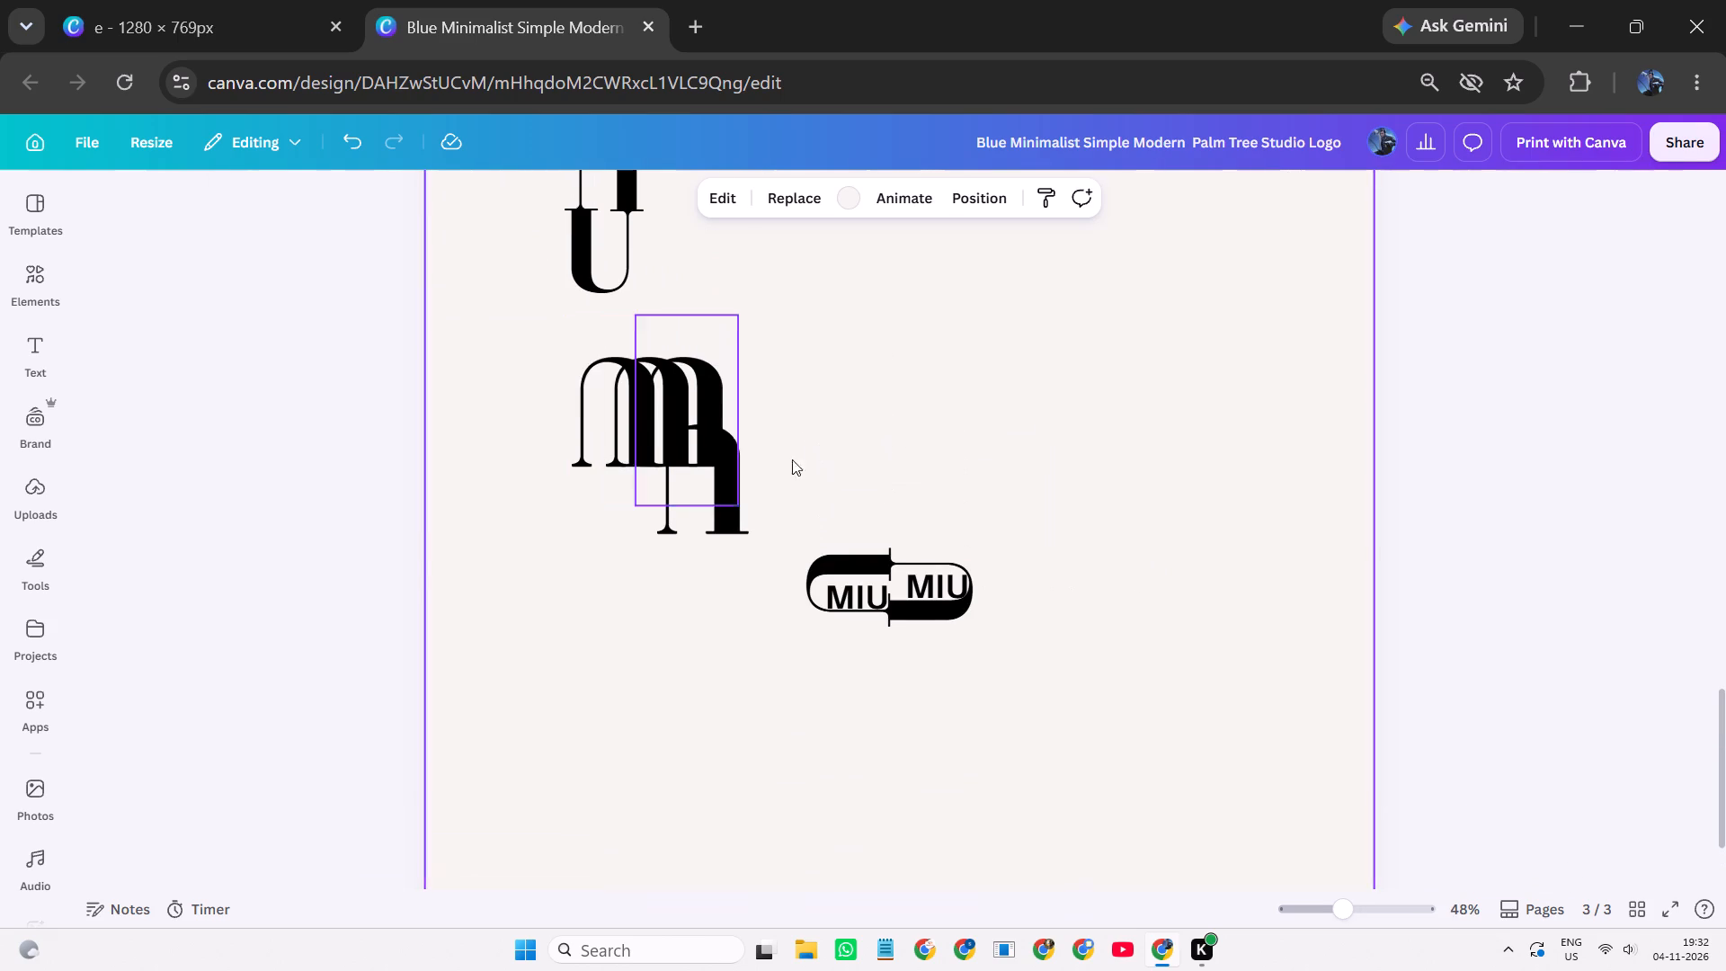
{"action": "left_click_drag", "start_coordinate": [861, 452], "coordinate": [561, 391]}
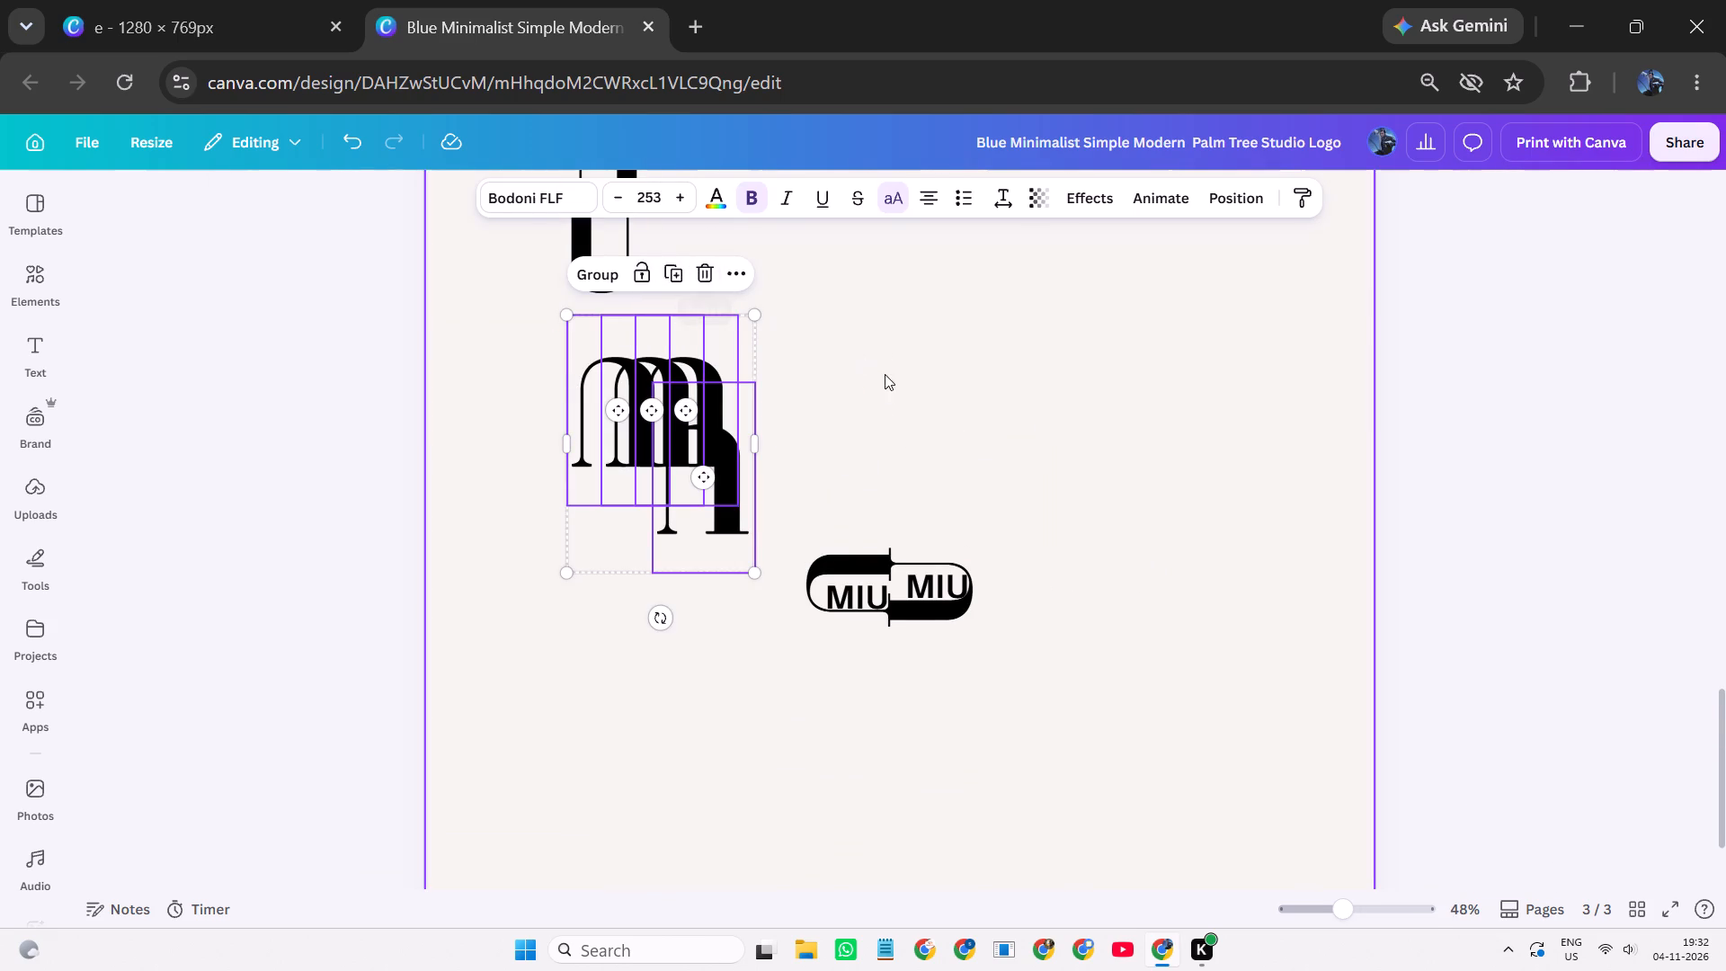
{"action": "scroll", "coordinate": [885, 385], "scroll_direction": "up", "scroll_amount": 2, "text": "ctrl"}
{"action": "scroll", "coordinate": [882, 391], "scroll_direction": "down", "scroll_amount": 5, "text": "ctrl"}
{"action": "scroll", "coordinate": [876, 398], "scroll_direction": "up", "scroll_amount": 1}
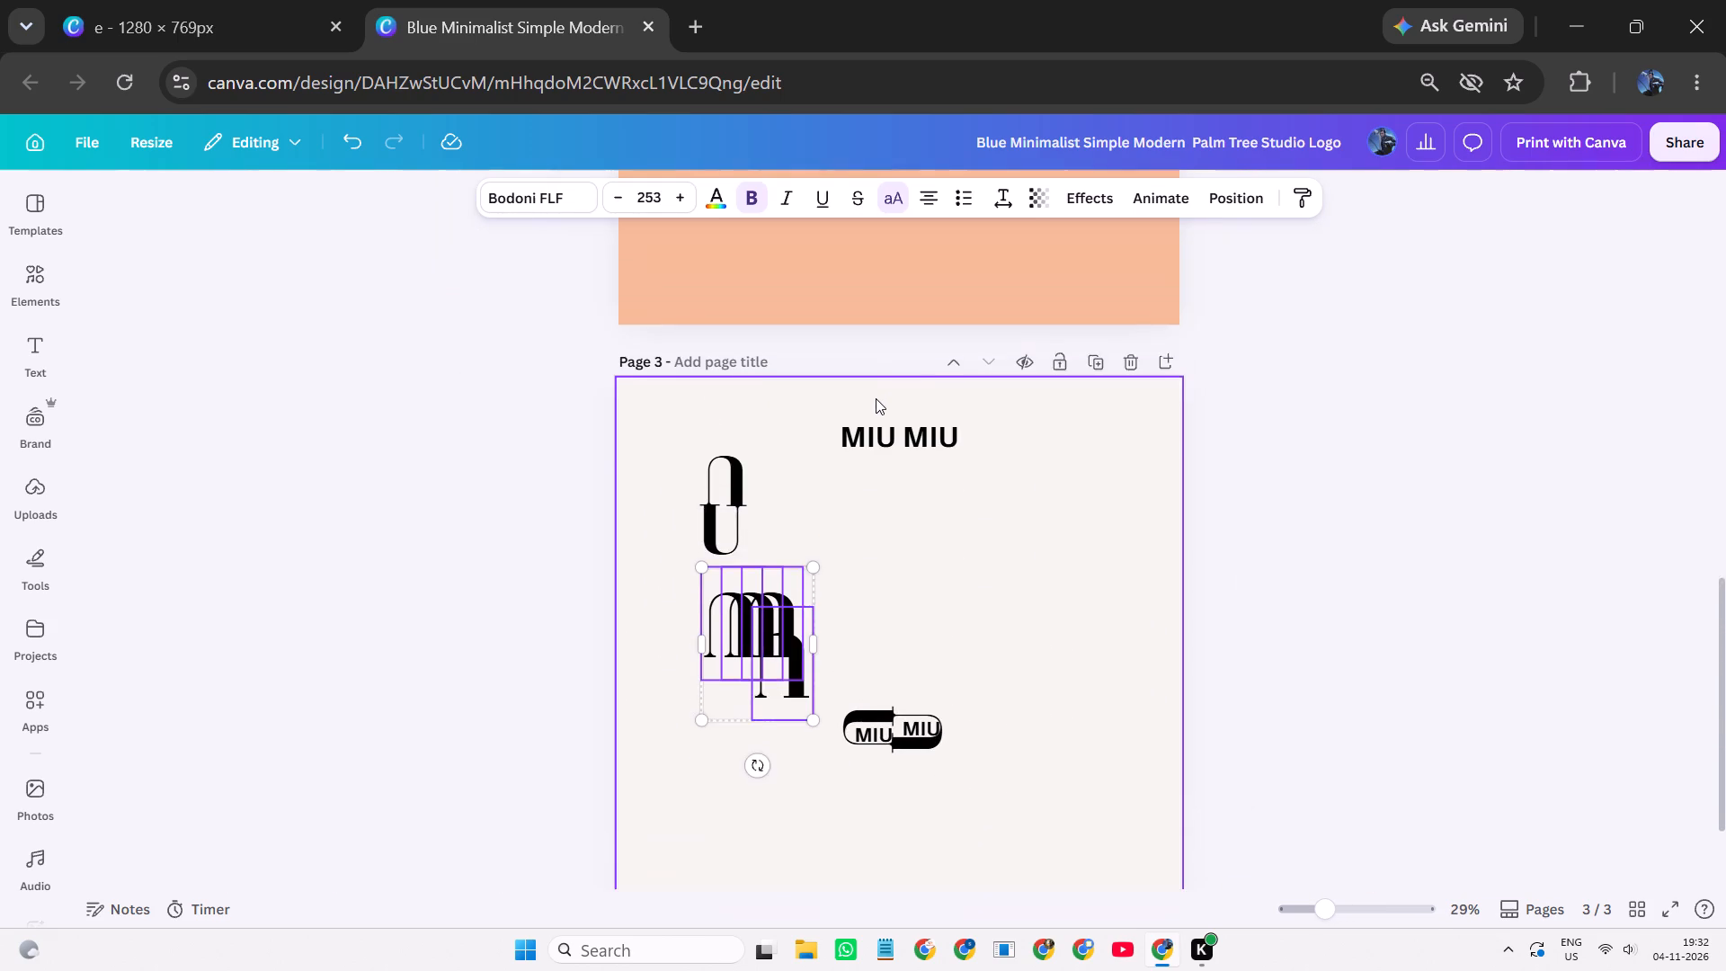
{"action": "scroll", "coordinate": [876, 398], "scroll_direction": "up", "scroll_amount": 4}
{"action": "scroll", "coordinate": [876, 398], "scroll_direction": "down", "scroll_amount": 8}
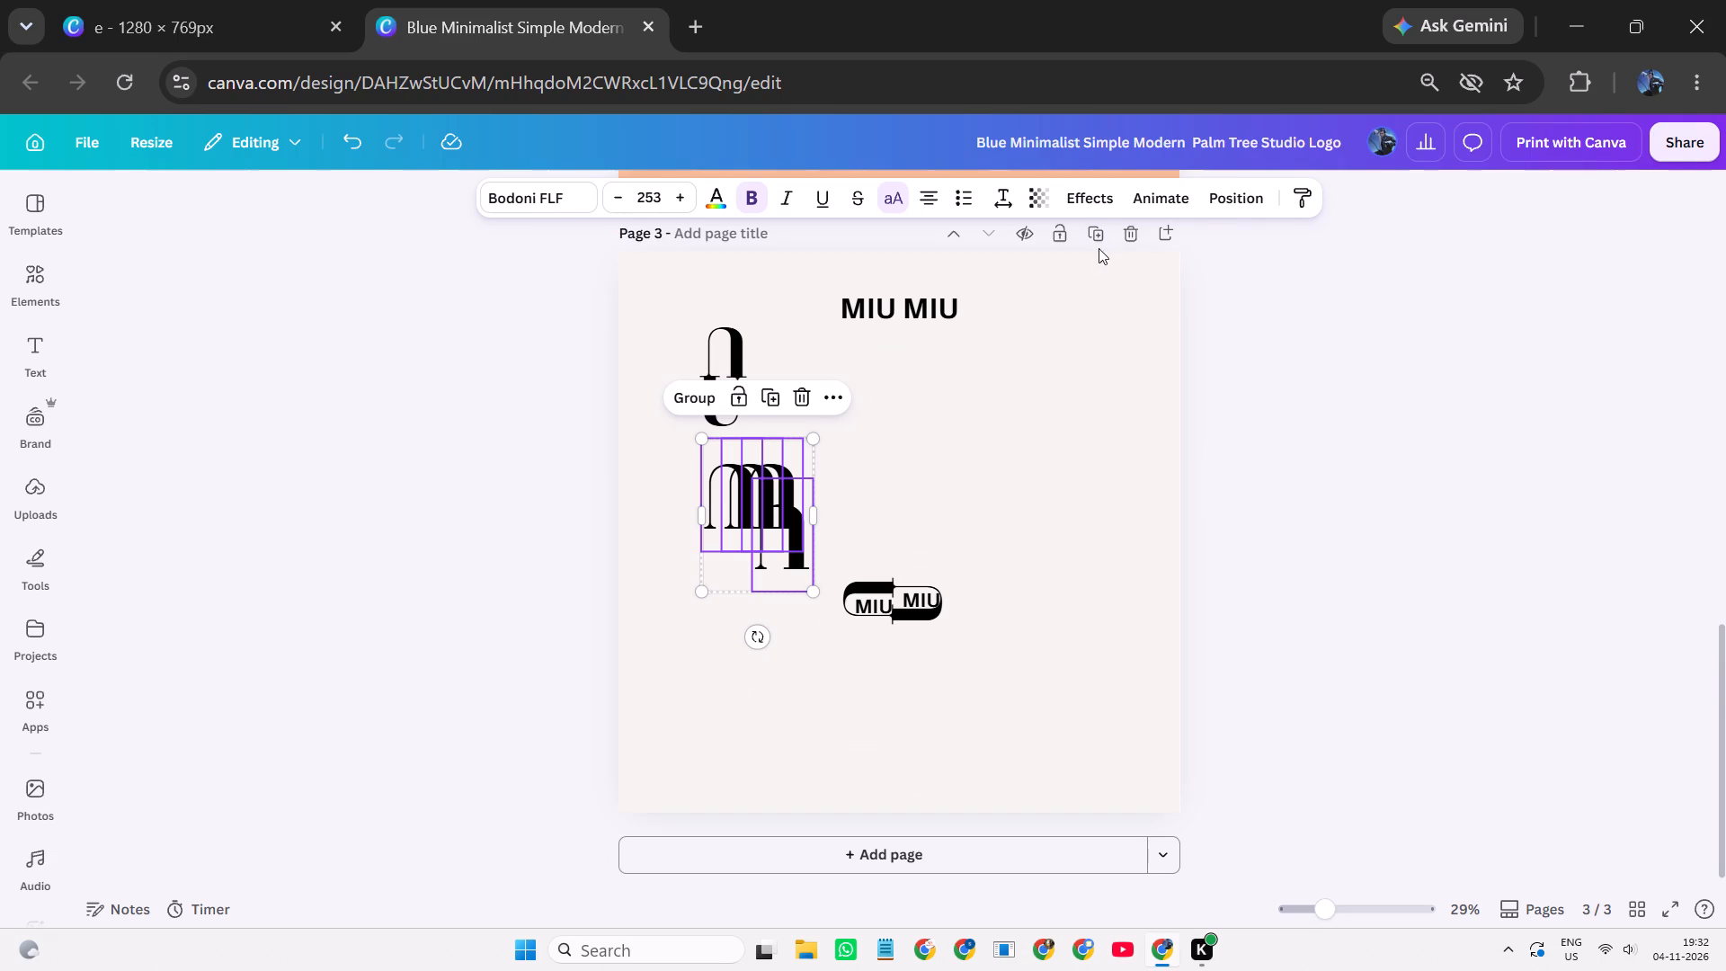
{"action": "left_click", "coordinate": [1099, 240]}
Delete all the overlapping m letters from page 4.
{"action": "left_click_drag", "start_coordinate": [887, 504], "coordinate": [744, 477]}
{"action": "left_click", "coordinate": [799, 387]}
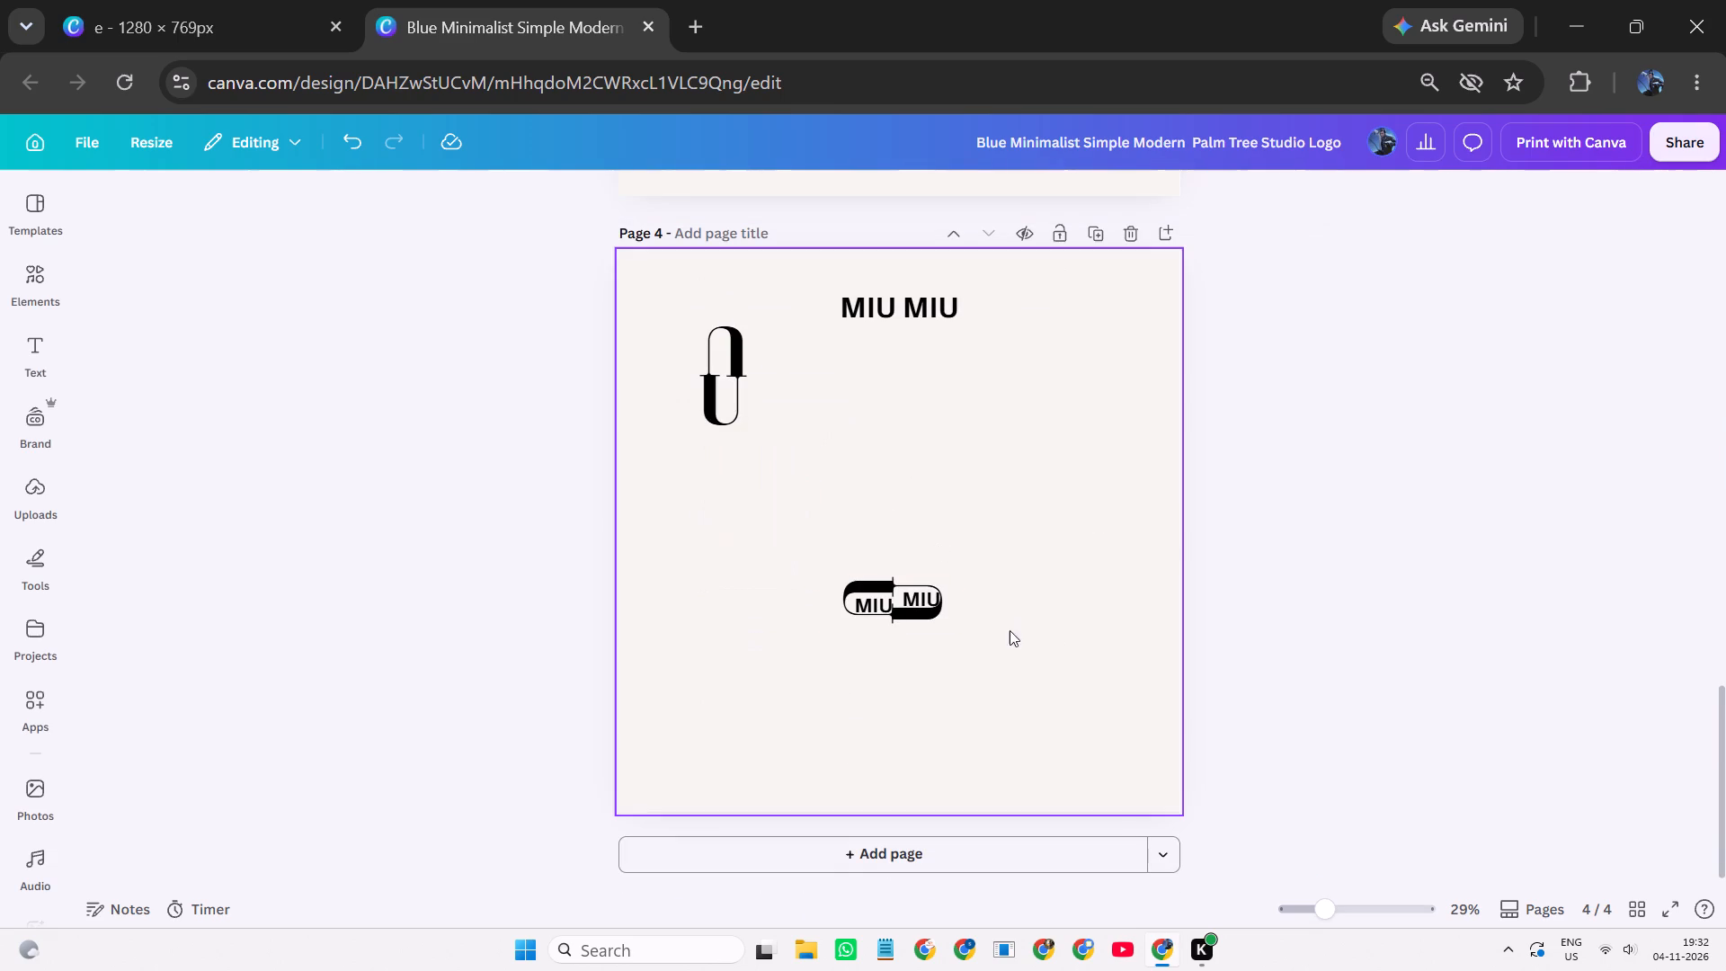
Enlarge page 4's horizontal capsule together with both MIU texts, bringing the lettering to size 87, and centre them horizontally on the page.
{"action": "left_click_drag", "start_coordinate": [1009, 634], "coordinate": [867, 583]}
{"action": "left_click_drag", "start_coordinate": [821, 630], "coordinate": [809, 637]}
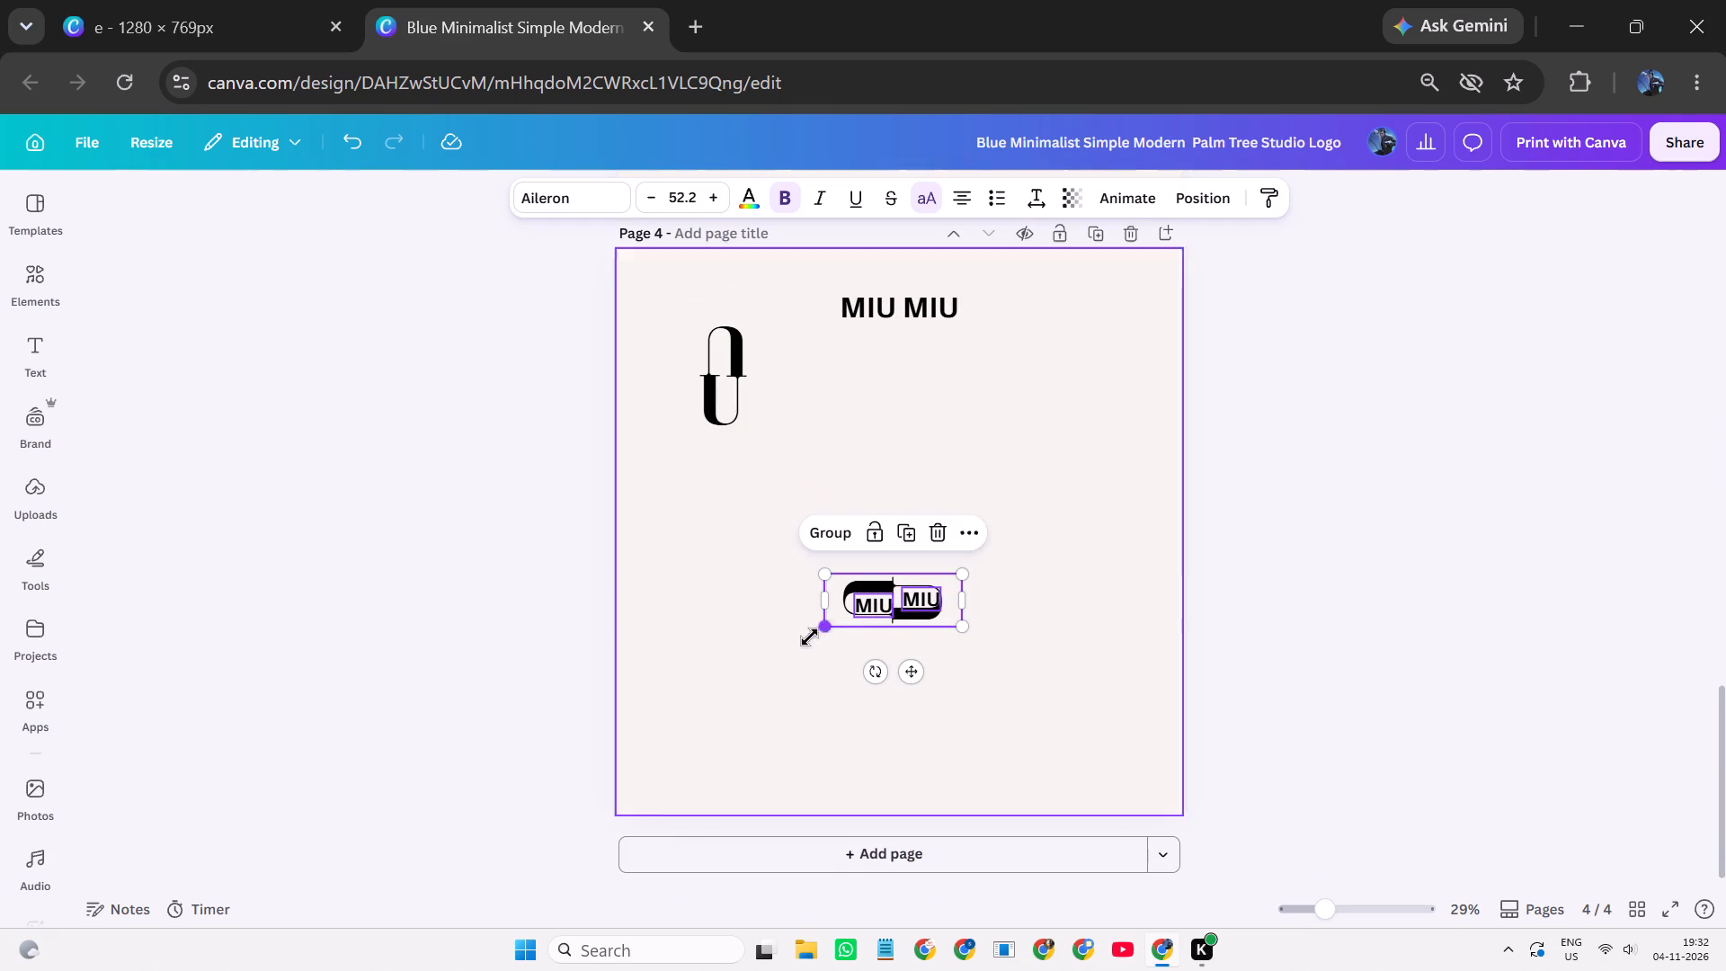
{"action": "left_click_drag", "start_coordinate": [809, 637], "coordinate": [732, 673]}
{"action": "left_click_drag", "start_coordinate": [782, 628], "coordinate": [833, 586]}
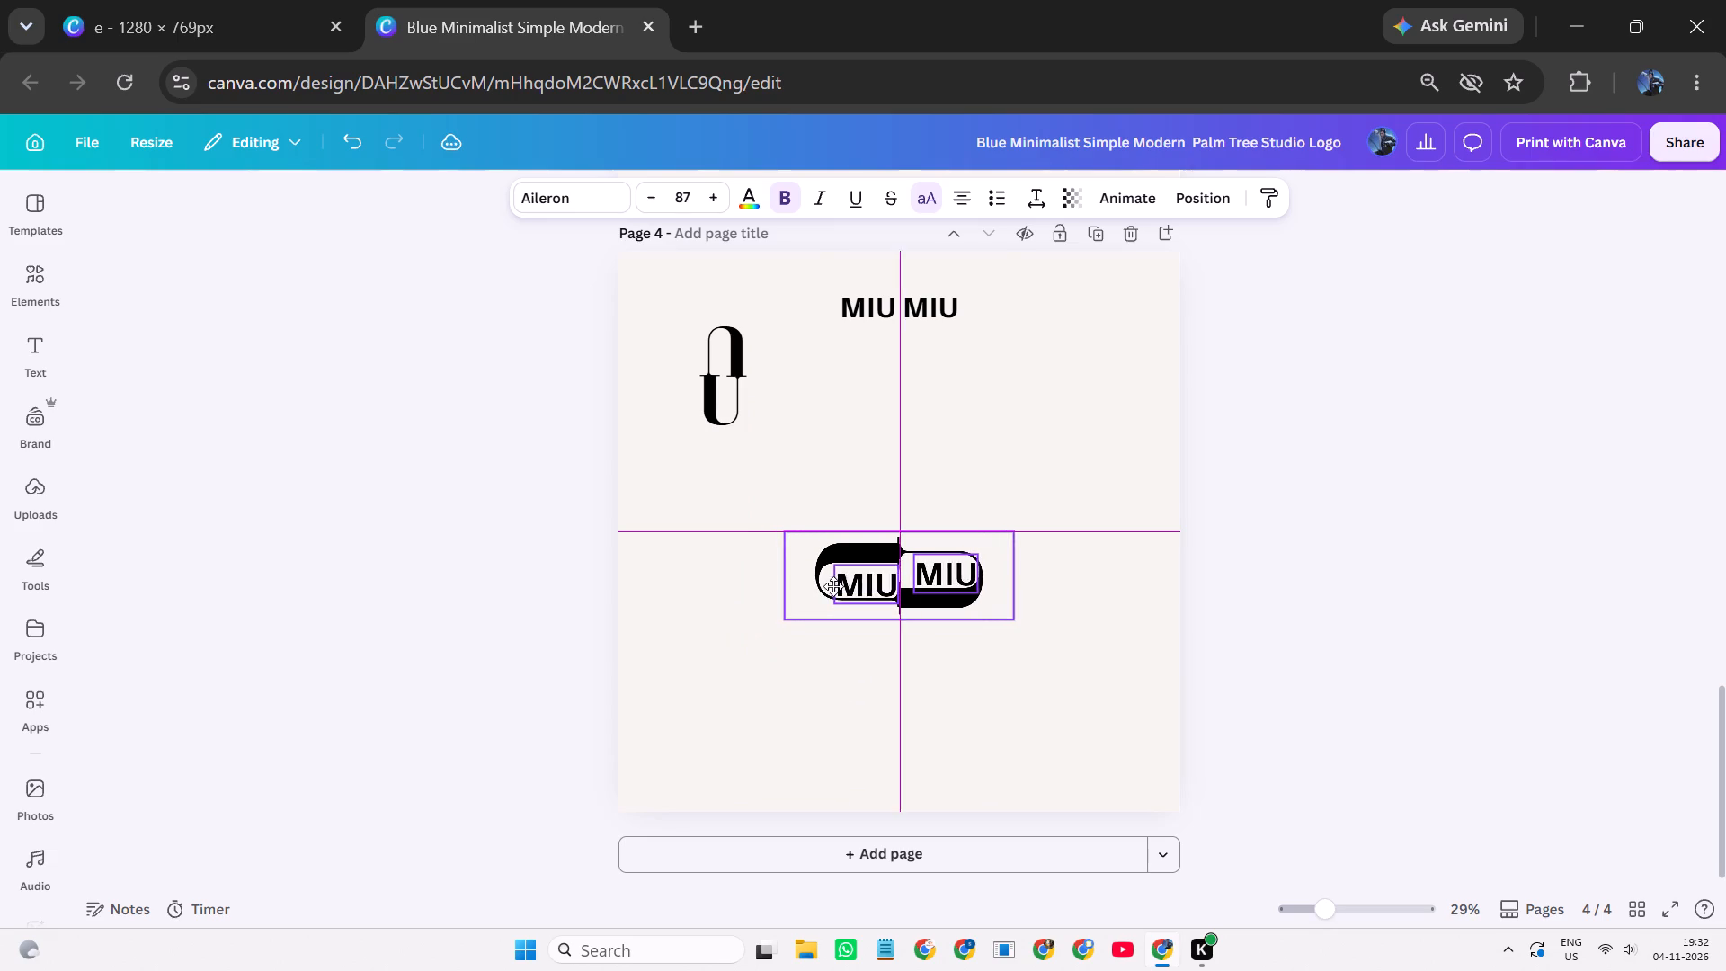
{"action": "left_click_drag", "start_coordinate": [833, 586], "coordinate": [836, 585]}
{"action": "left_click", "coordinate": [903, 669]}
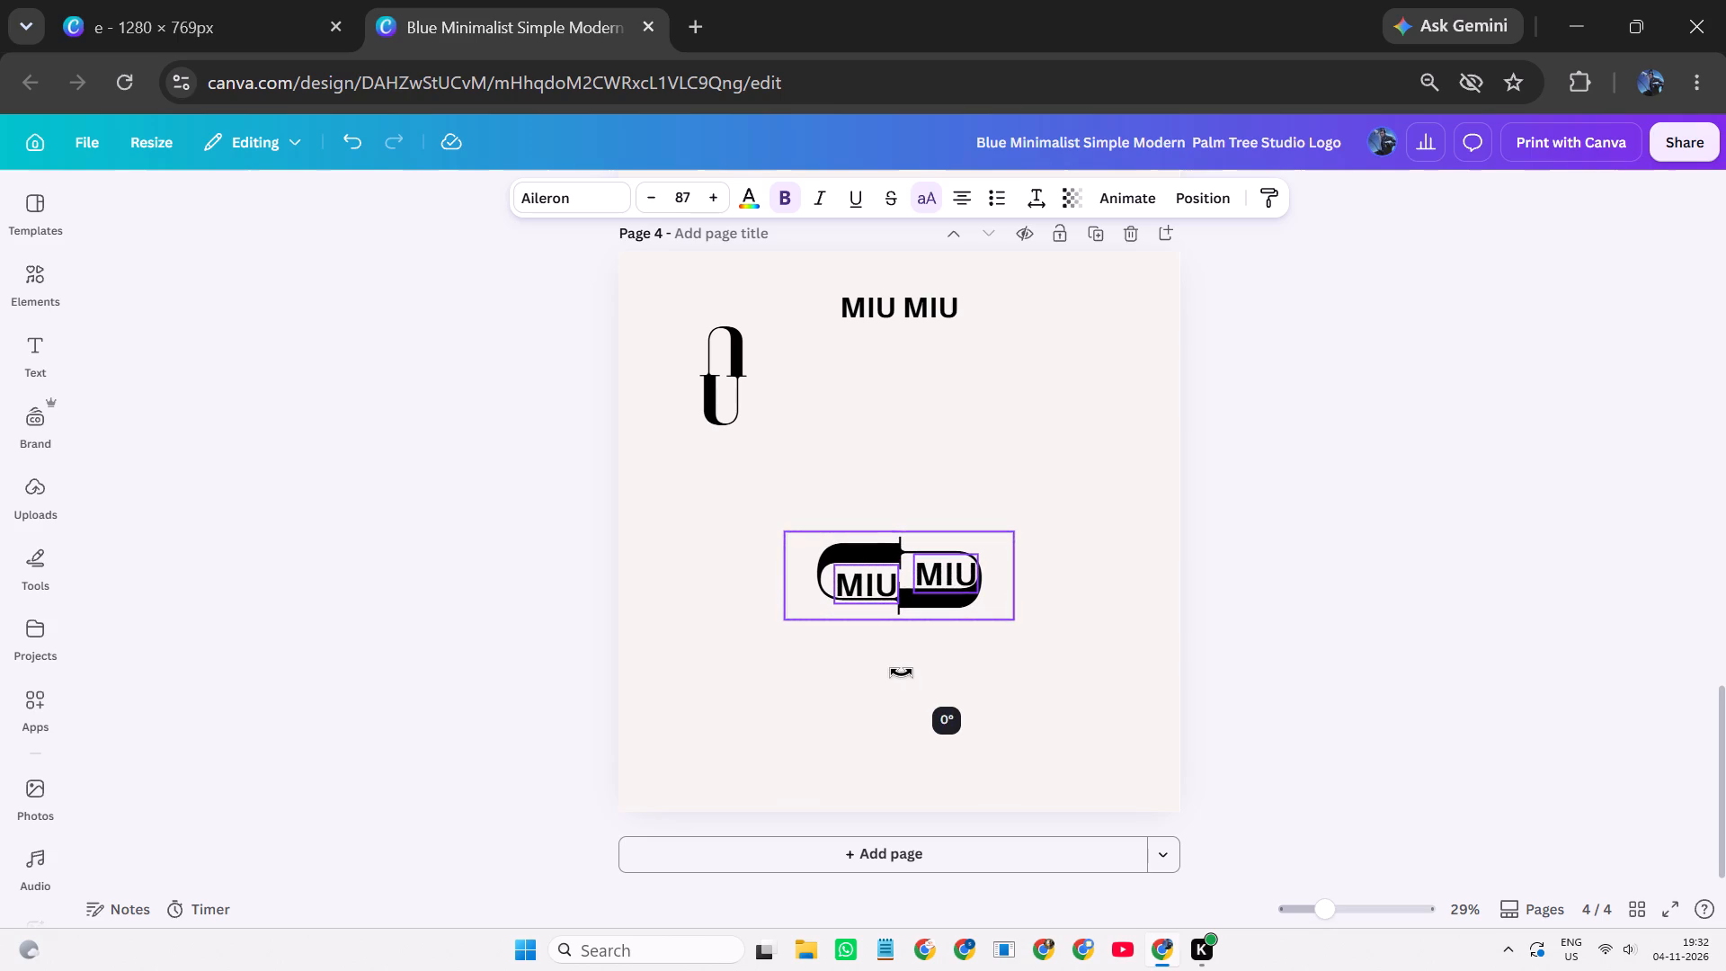
{"action": "left_click", "coordinate": [987, 654]}
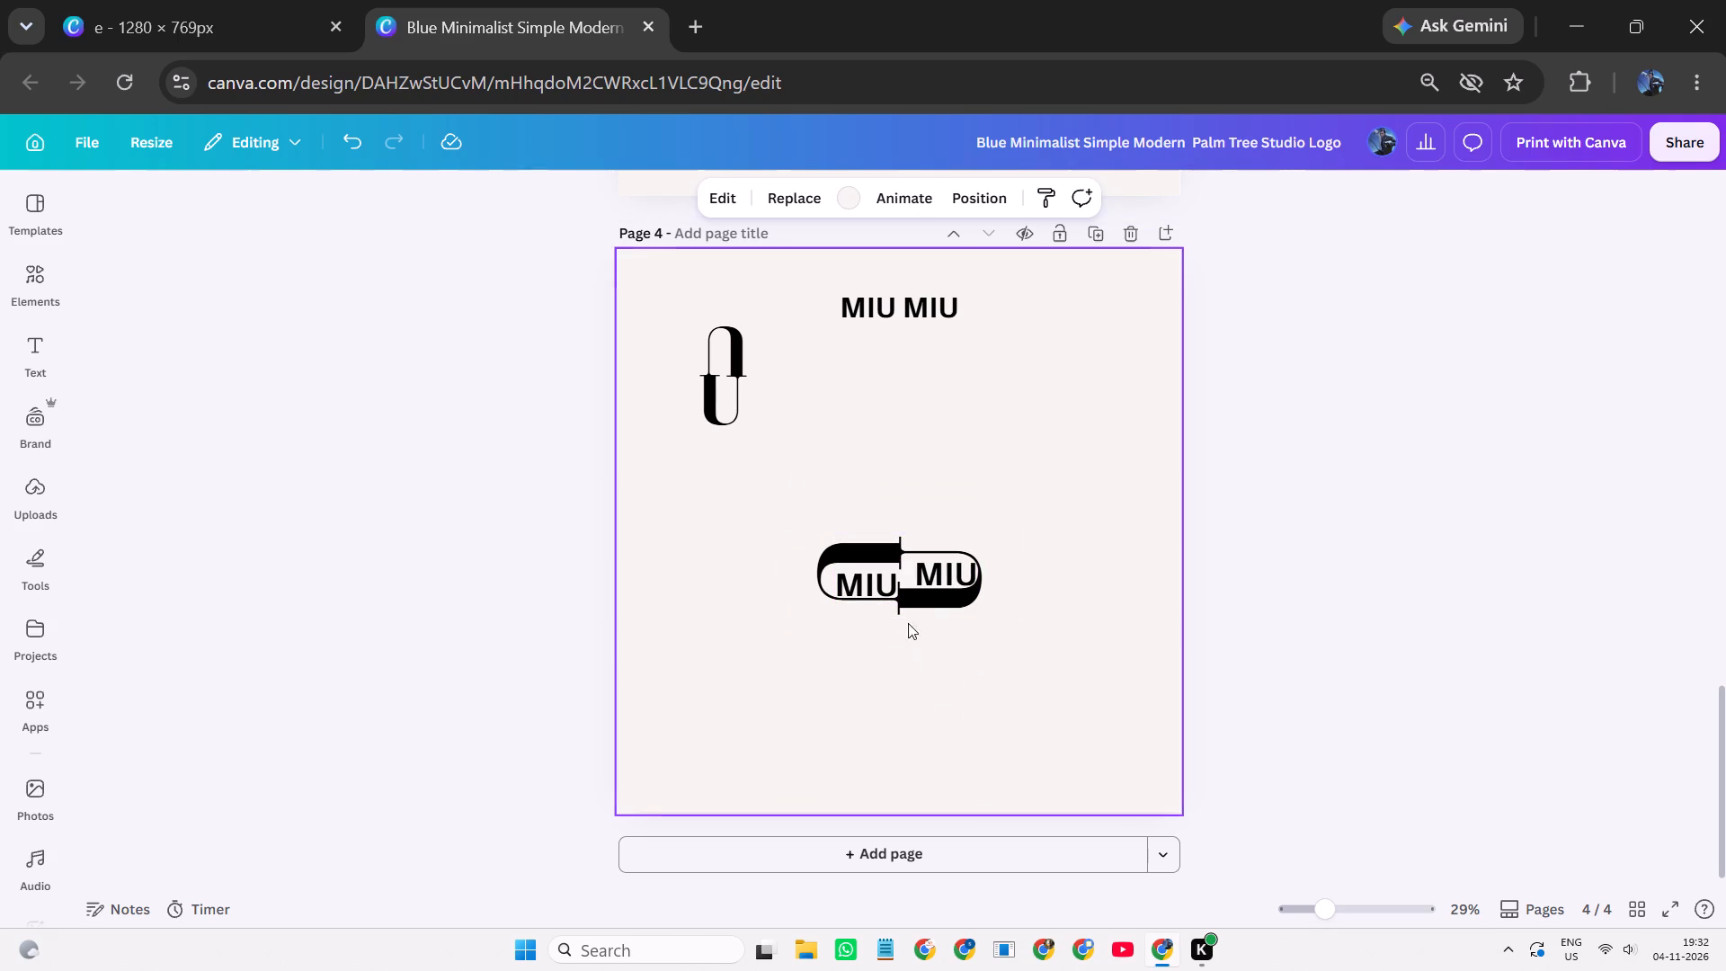
{"action": "left_click", "coordinate": [904, 613]}
{"action": "left_click", "coordinate": [1048, 570]}
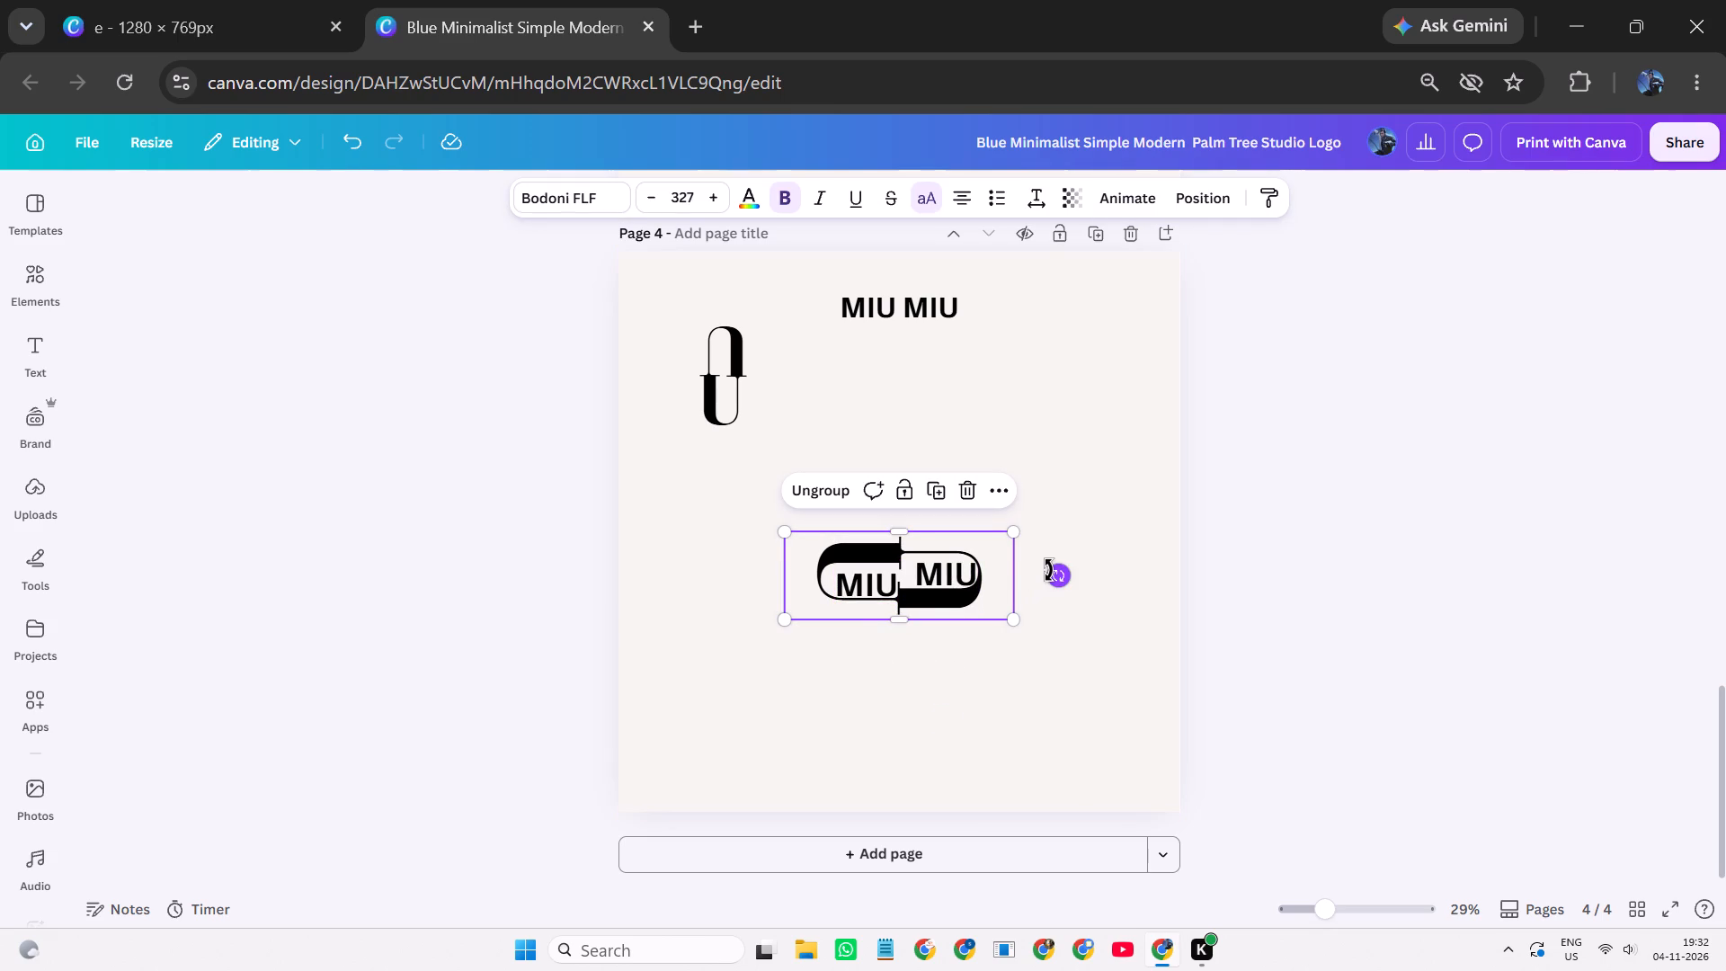
{"action": "left_click", "coordinate": [1063, 514]}
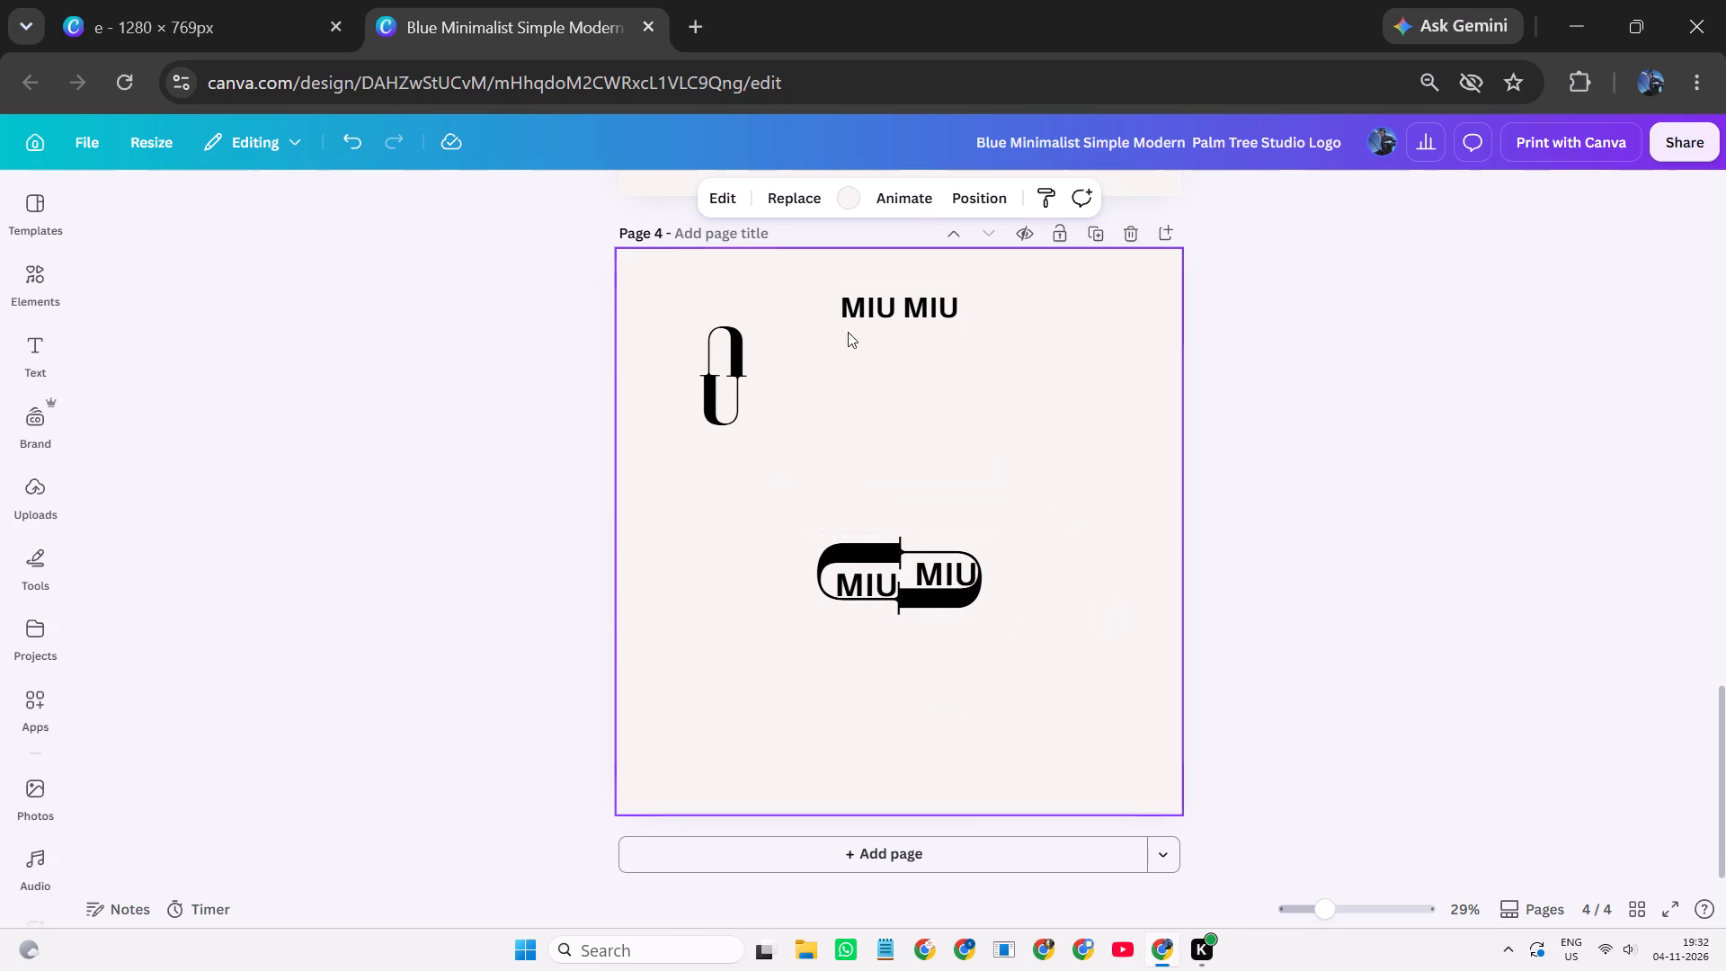
Show the rulers and guides, and move the two lower horizontal guides to about 1025 and 1149 around the capsule.
{"action": "key", "text": "shift+r"}
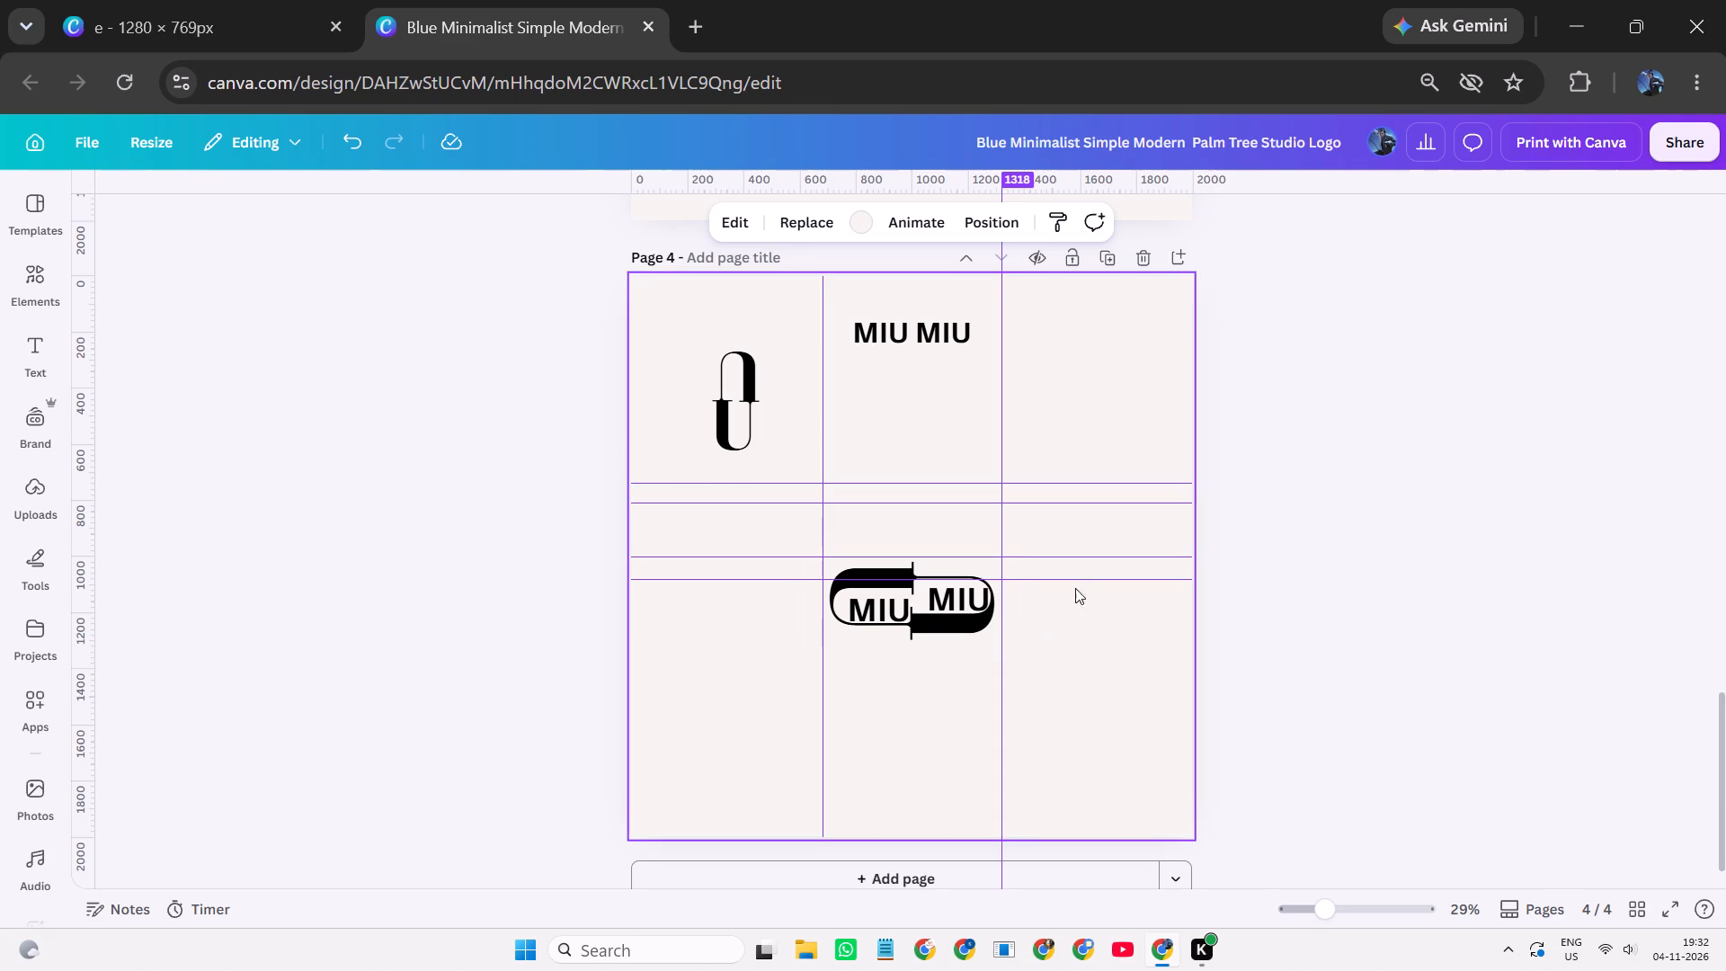
{"action": "left_click_drag", "start_coordinate": [1078, 579], "coordinate": [1078, 562]}
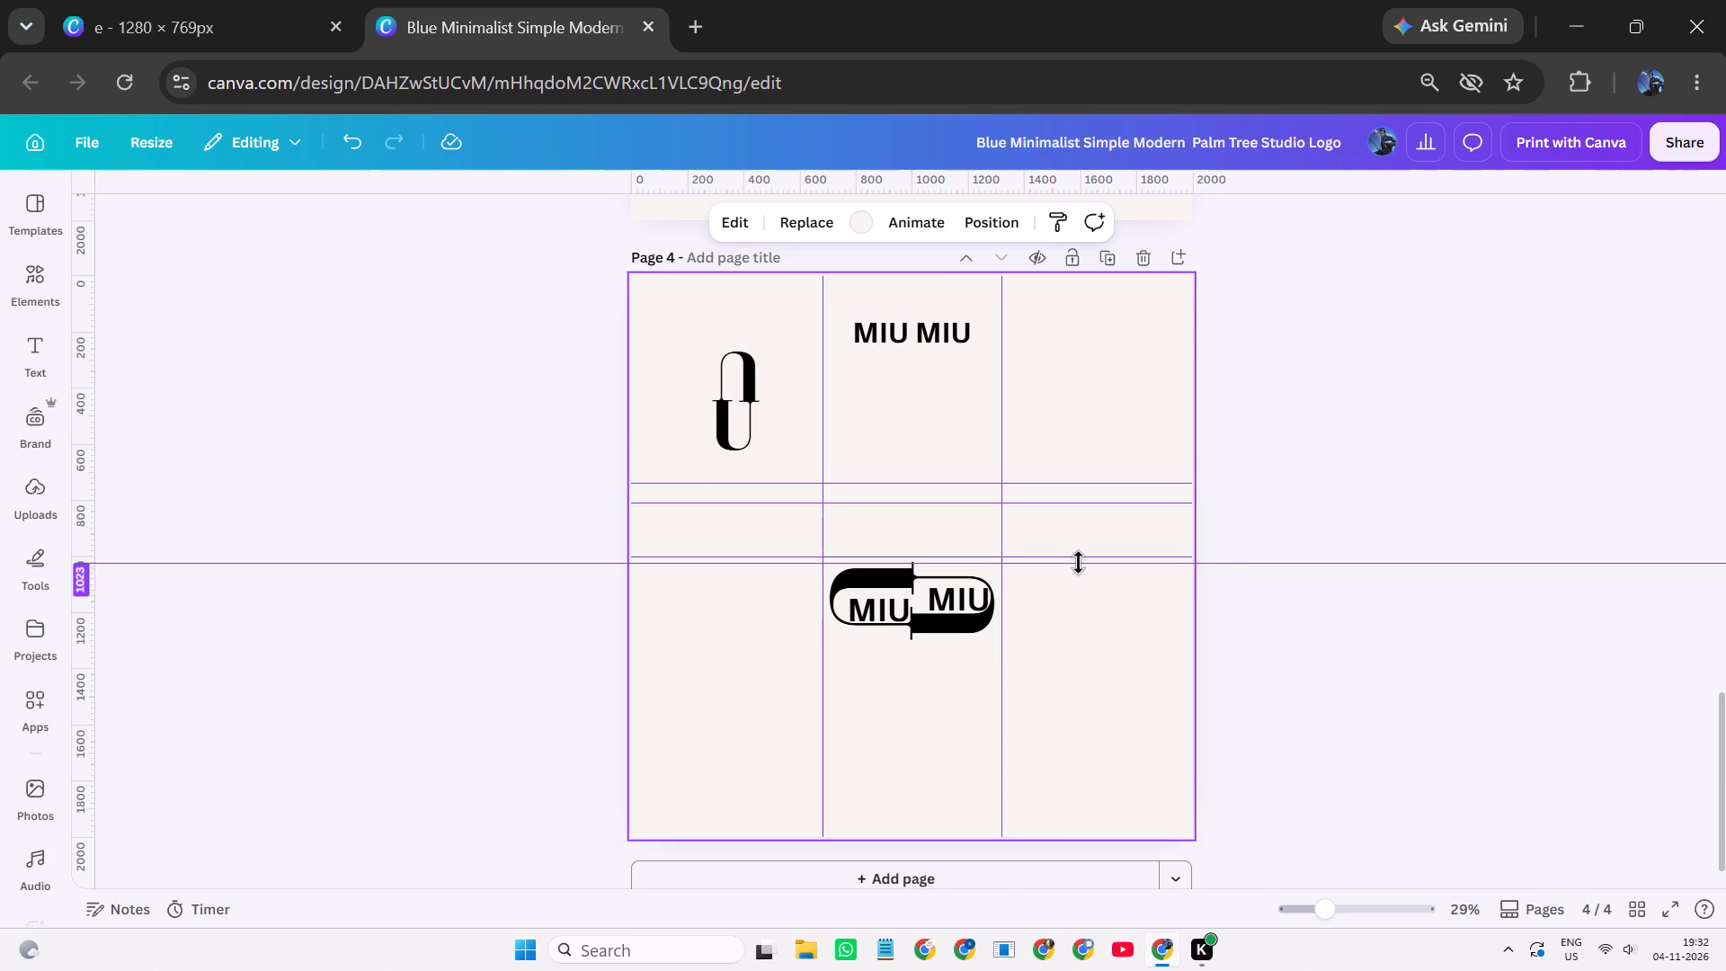
{"action": "left_click_drag", "start_coordinate": [1078, 562], "coordinate": [1077, 564]}
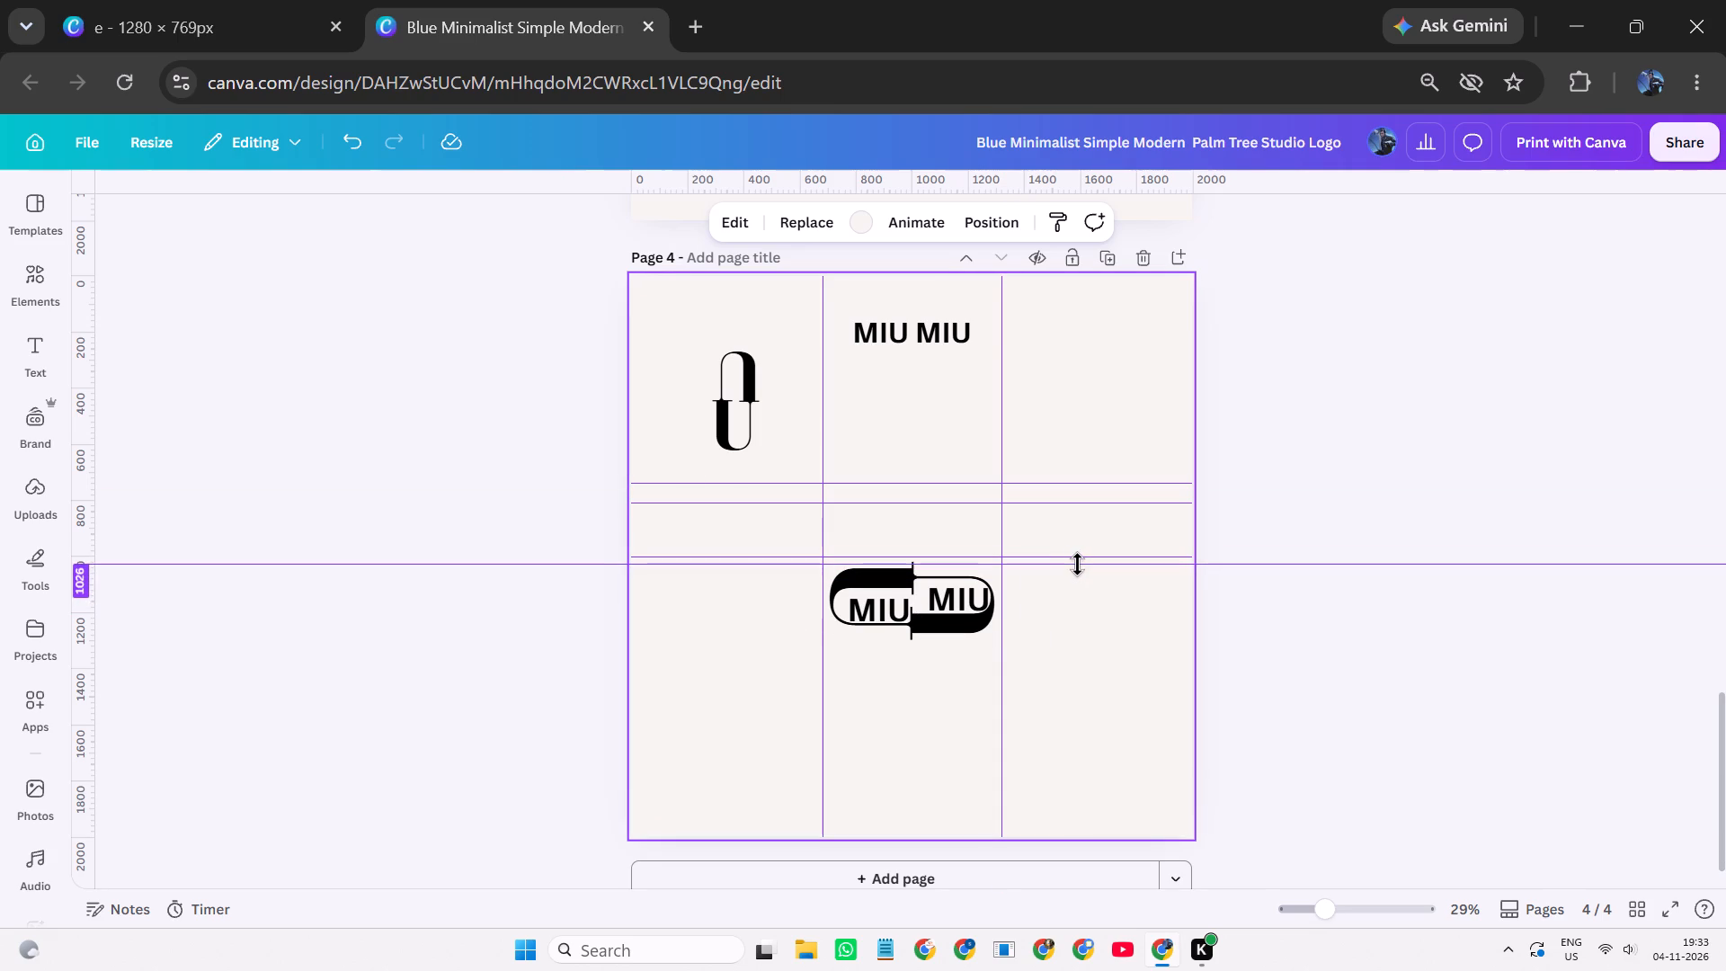
{"action": "left_click_drag", "start_coordinate": [1077, 564], "coordinate": [1191, 575]}
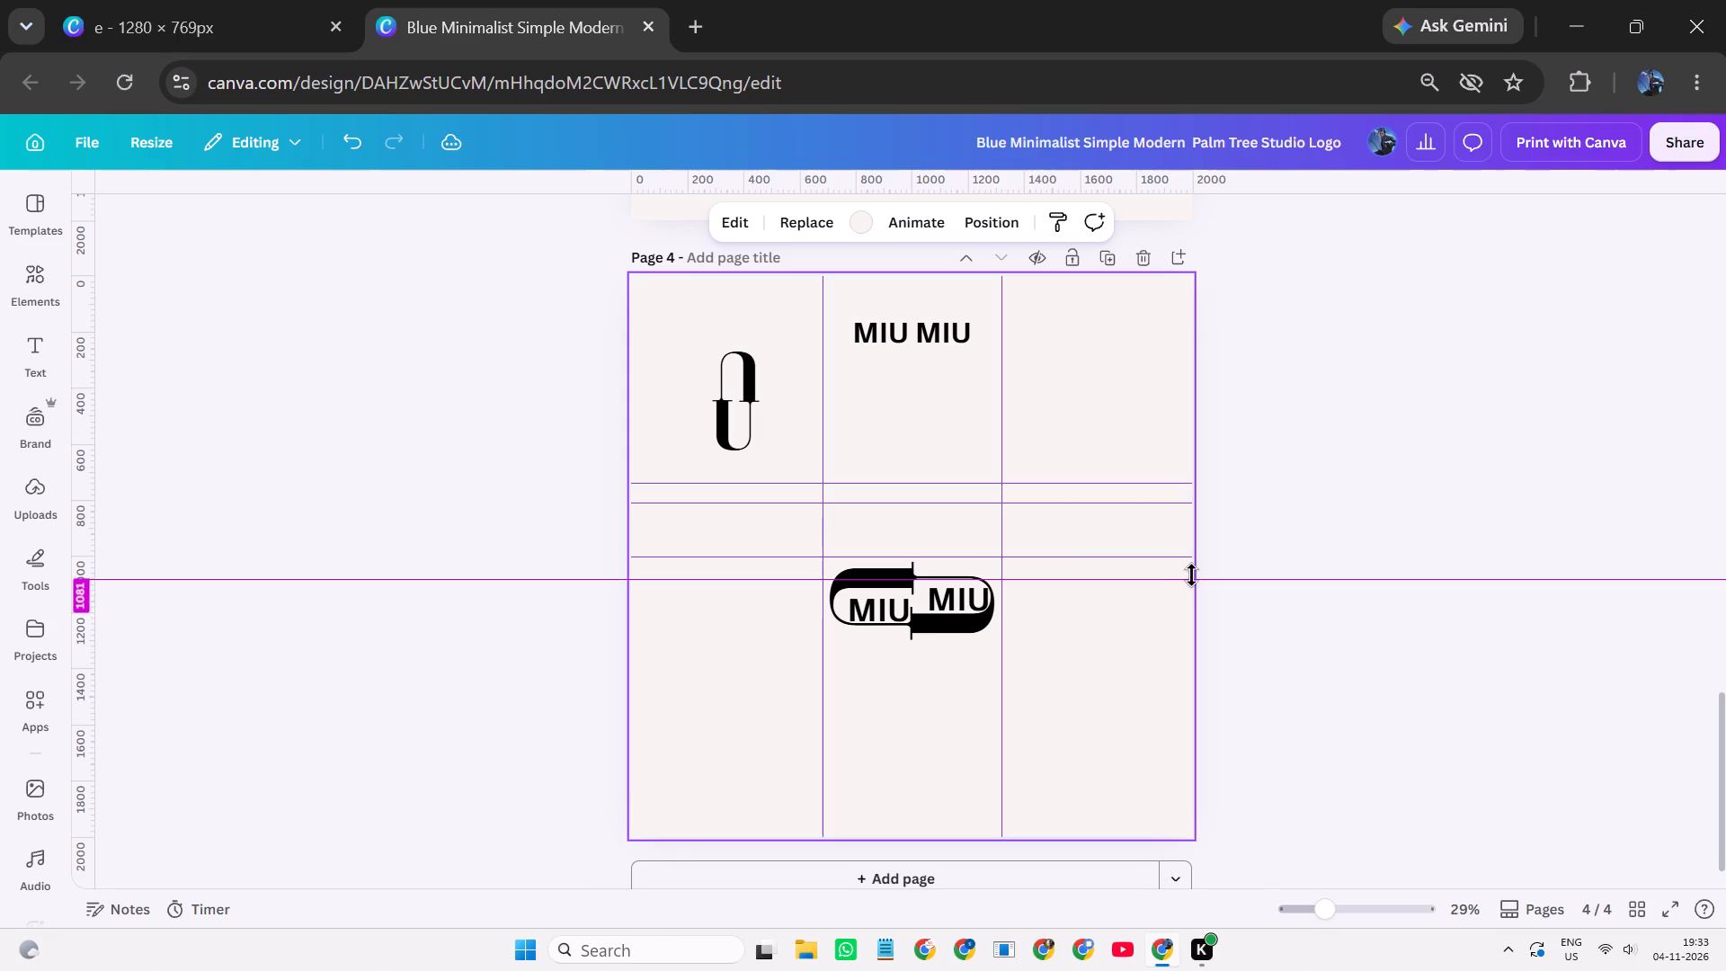
{"action": "left_click_drag", "start_coordinate": [1191, 575], "coordinate": [1199, 598]}
{"action": "left_click", "coordinate": [1172, 558]}
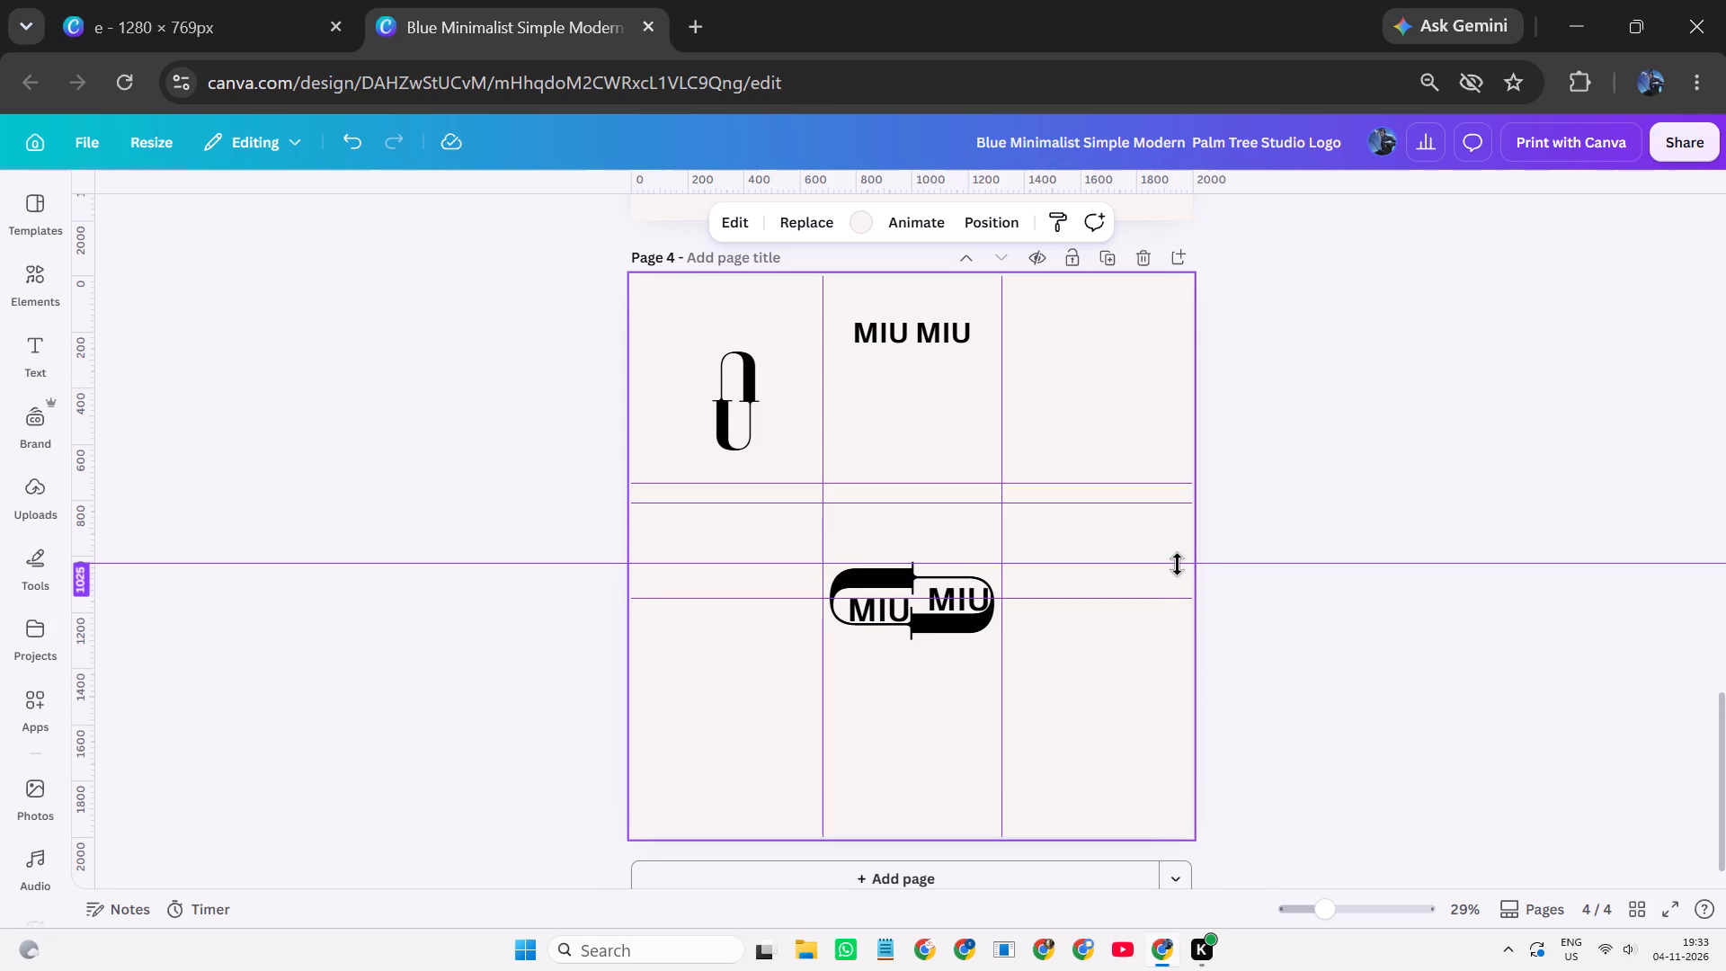
Align the horizontal guide above the capsule with the top tip of its central serif.
{"action": "scroll", "coordinate": [1591, 958], "scroll_direction": "up", "scroll_amount": 2, "text": "ctrl"}
{"action": "scroll", "coordinate": [1378, 726], "scroll_direction": "up", "scroll_amount": 3, "text": "ctrl"}
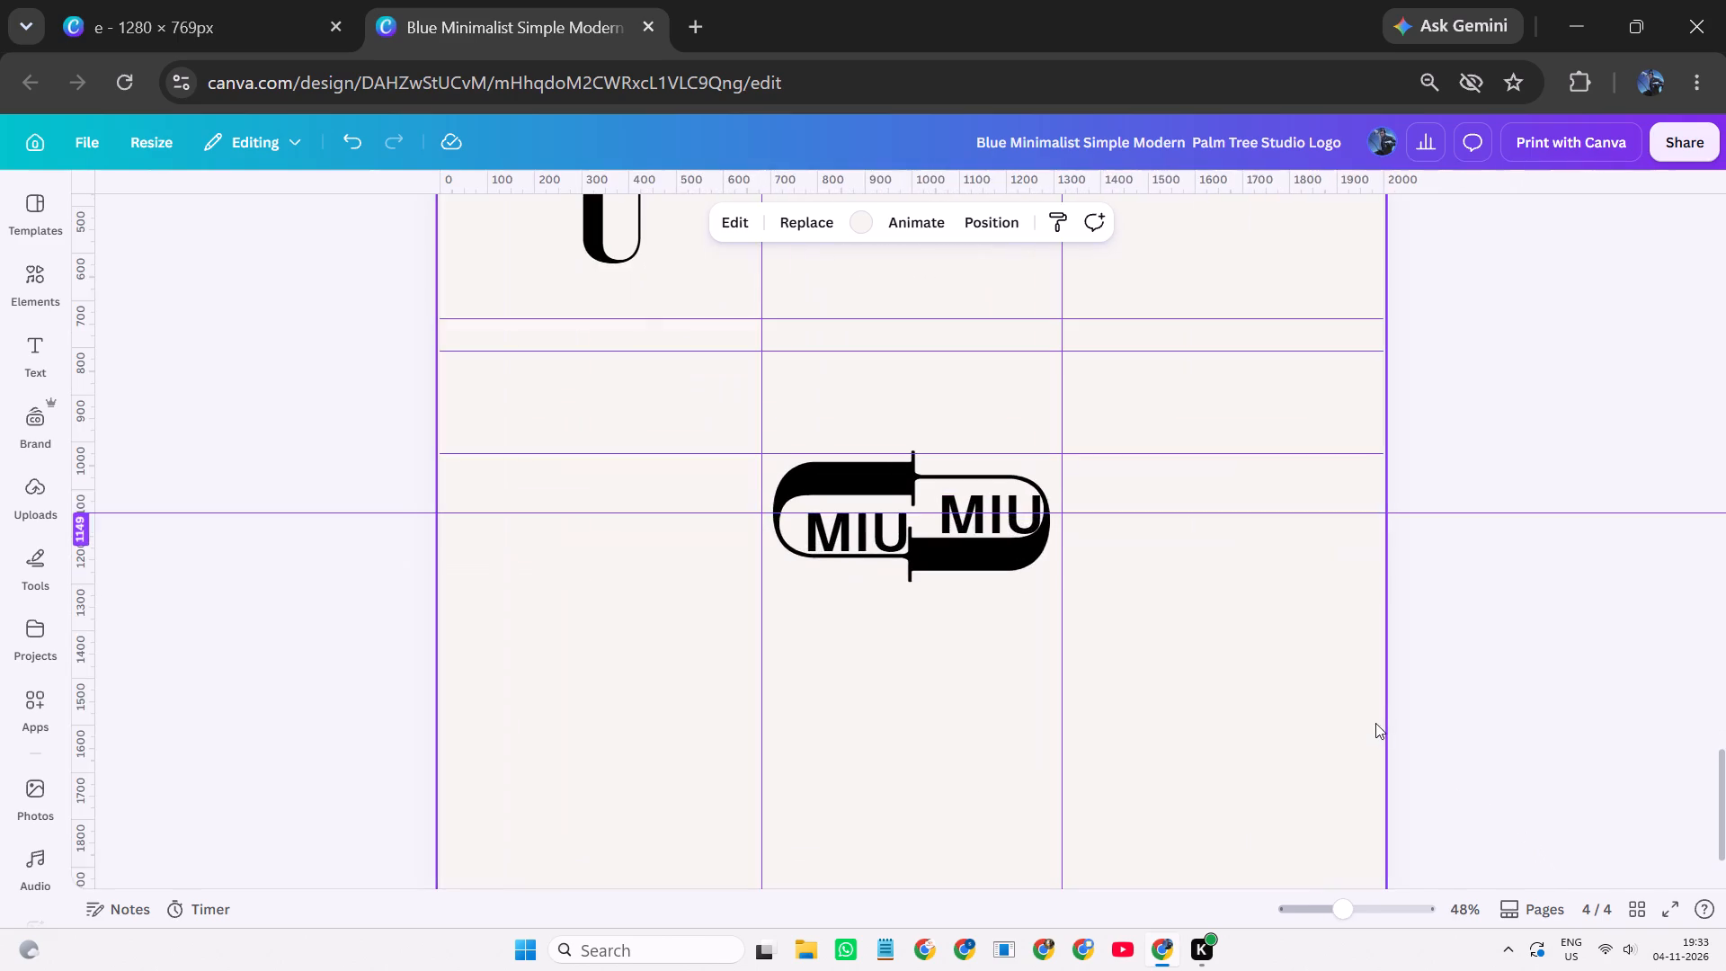
{"action": "scroll", "coordinate": [1371, 715], "scroll_direction": "up", "scroll_amount": 3, "text": "ctrl"}
{"action": "scroll", "coordinate": [1365, 651], "scroll_direction": "up", "scroll_amount": 1}
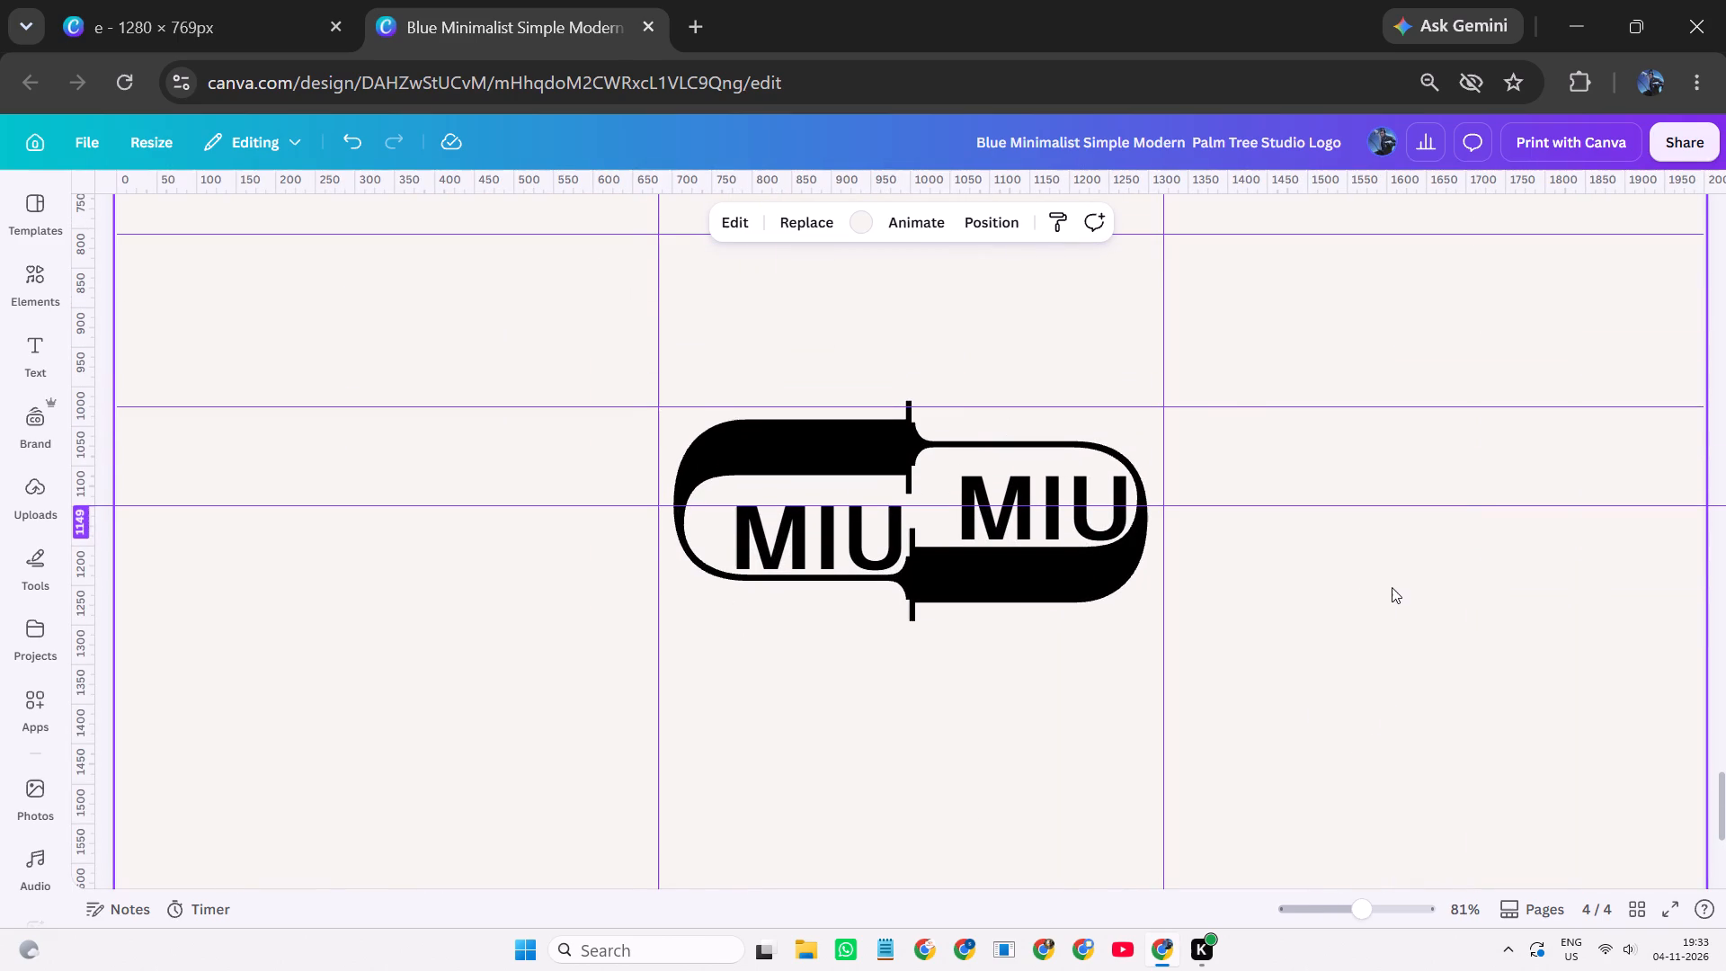
{"action": "left_click", "coordinate": [1229, 402]}
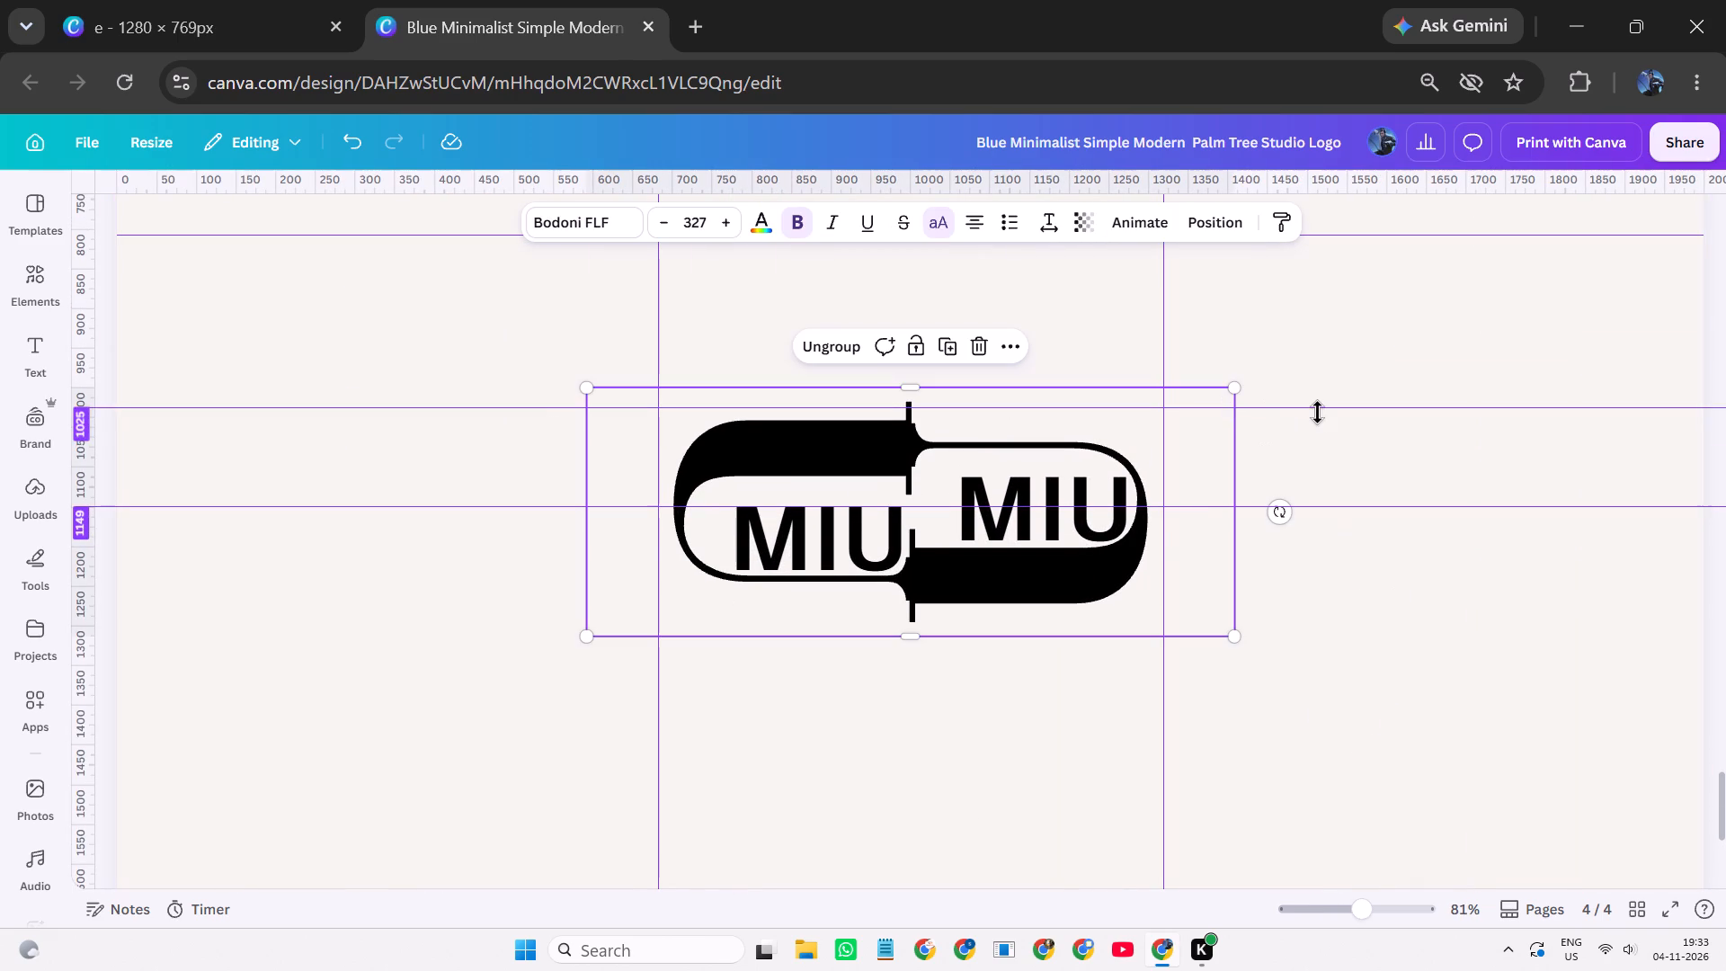
{"action": "left_click", "coordinate": [1317, 410]}
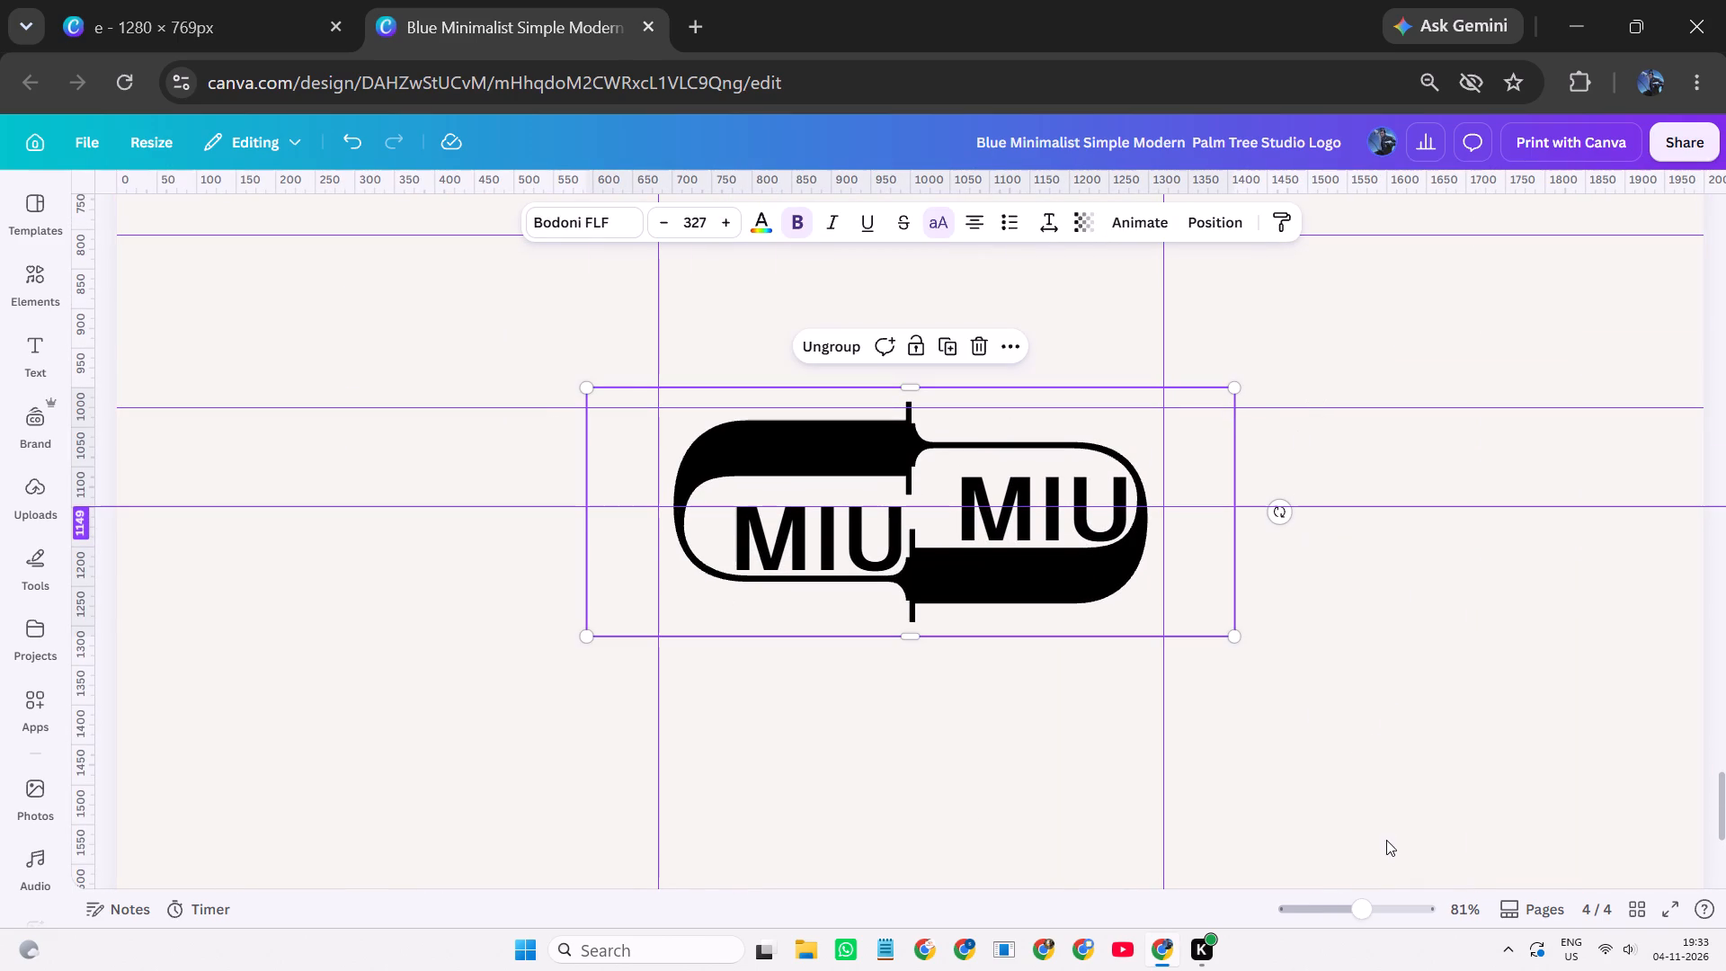
{"action": "left_click", "coordinate": [1384, 823]}
{"action": "scroll", "coordinate": [1234, 611], "scroll_direction": "up", "scroll_amount": 3, "text": "ctrl"}
{"action": "scroll", "coordinate": [1262, 482], "scroll_direction": "up", "scroll_amount": 1}
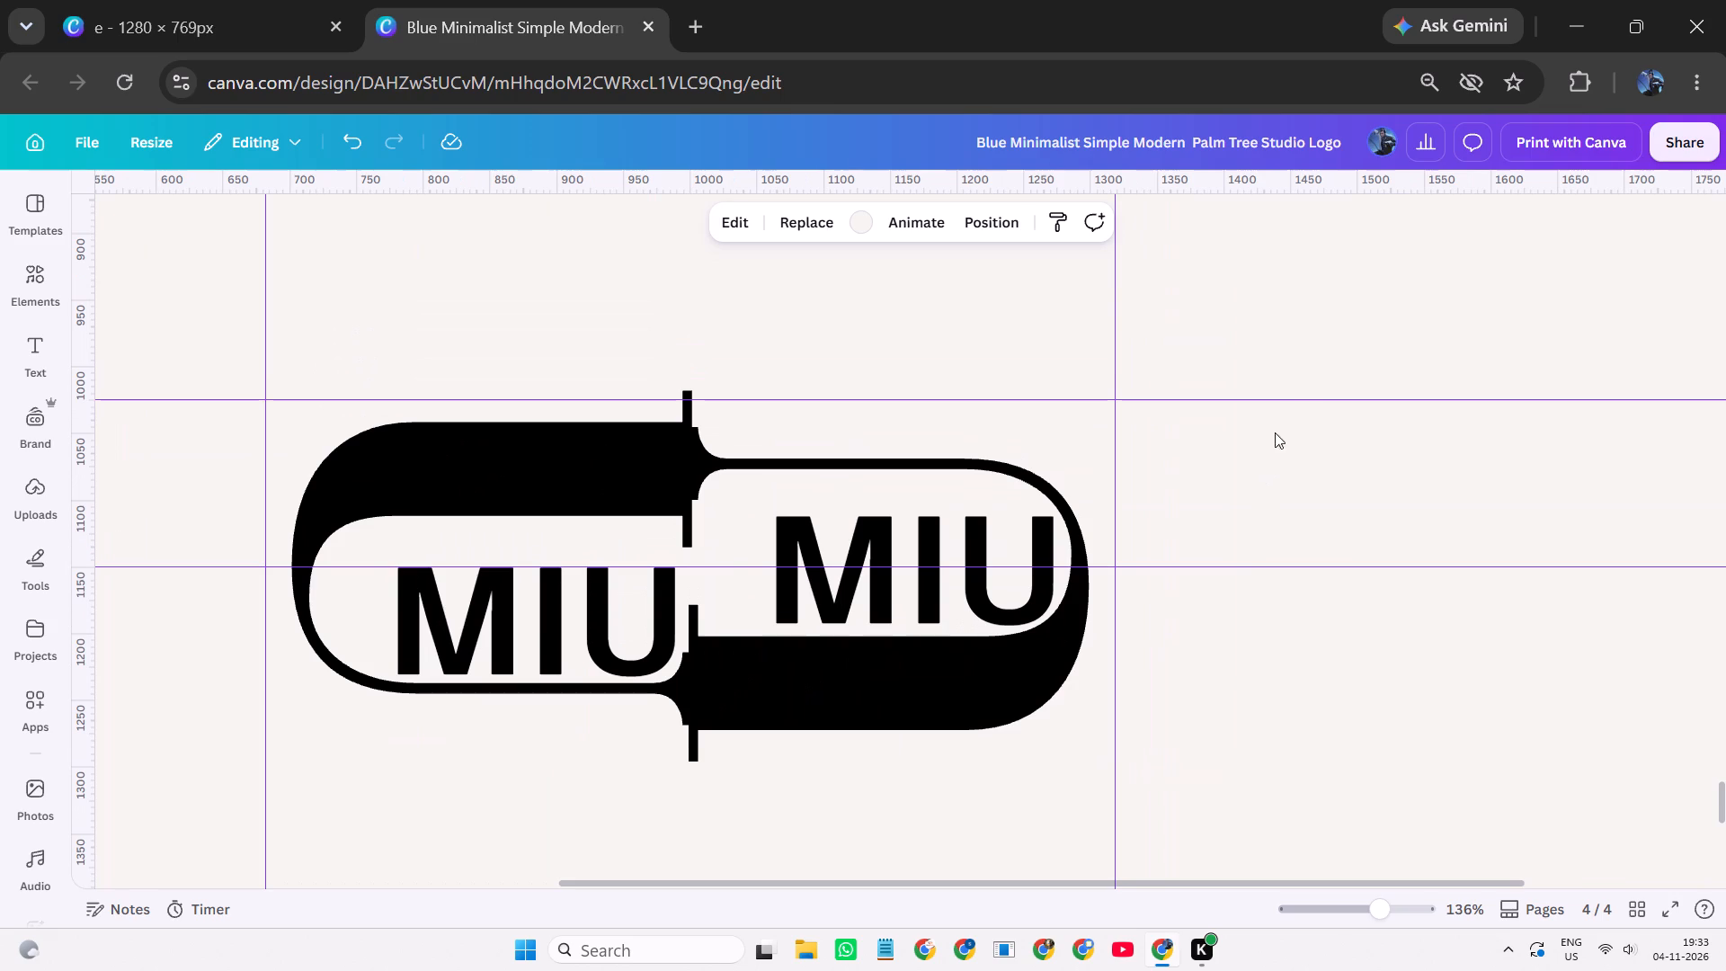
{"action": "left_click_drag", "start_coordinate": [1288, 397], "coordinate": [1289, 388]}
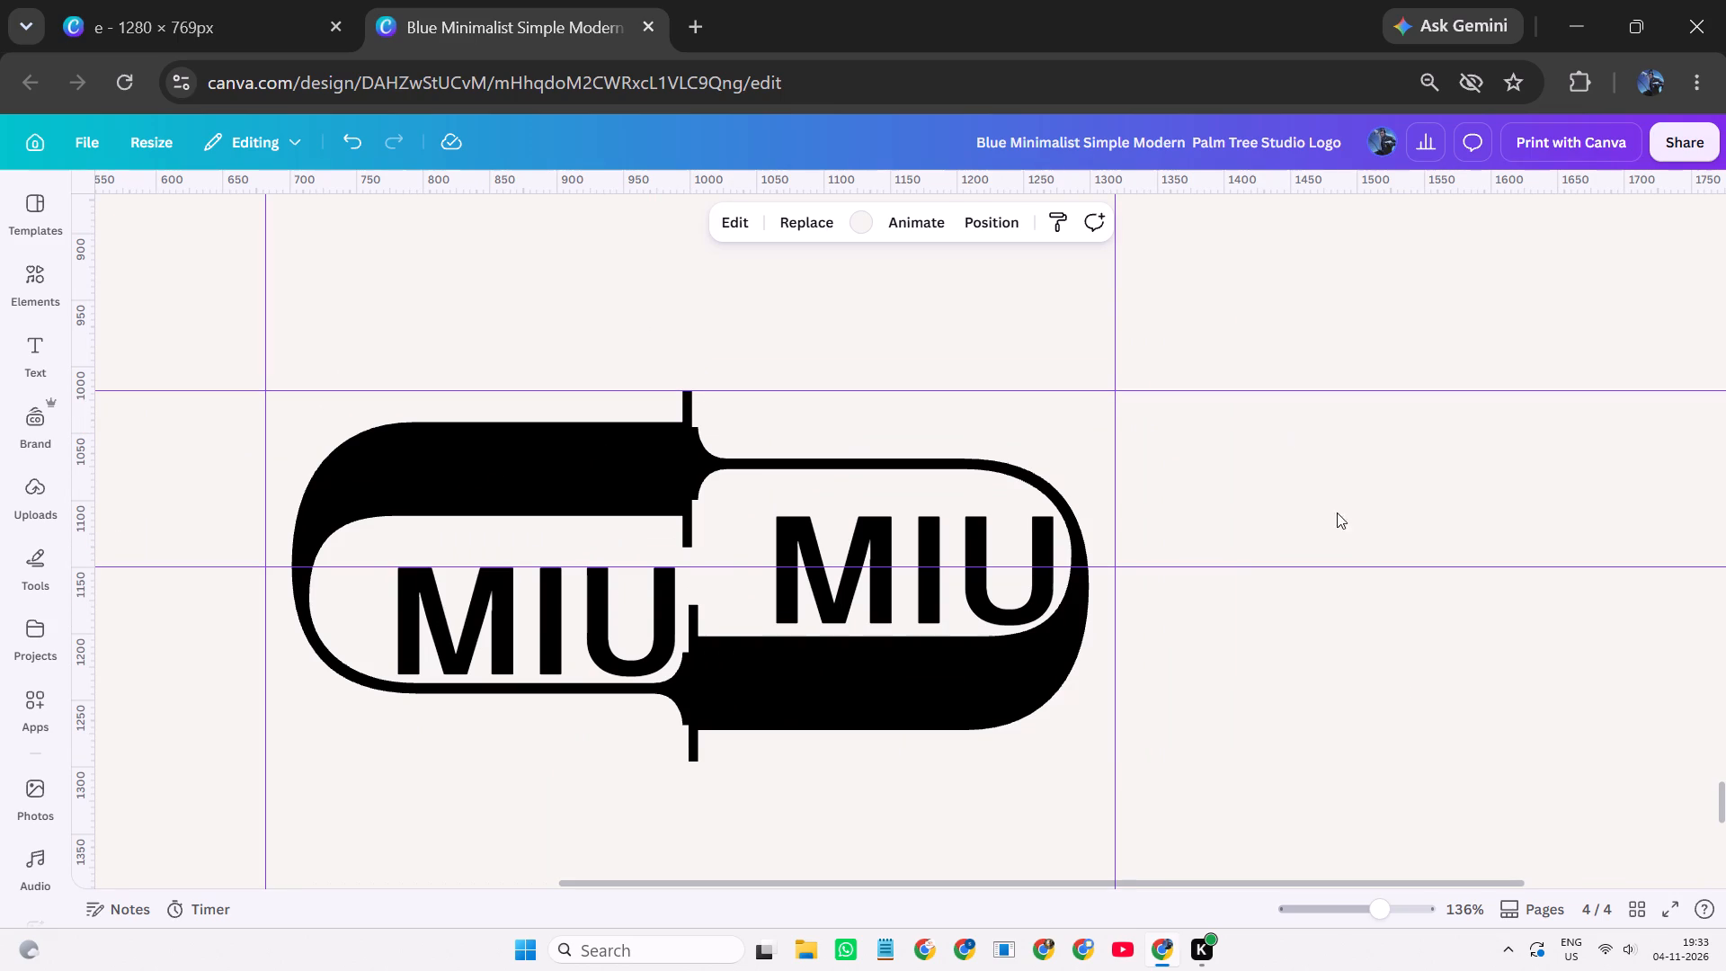
{"action": "left_click", "coordinate": [1401, 683]}
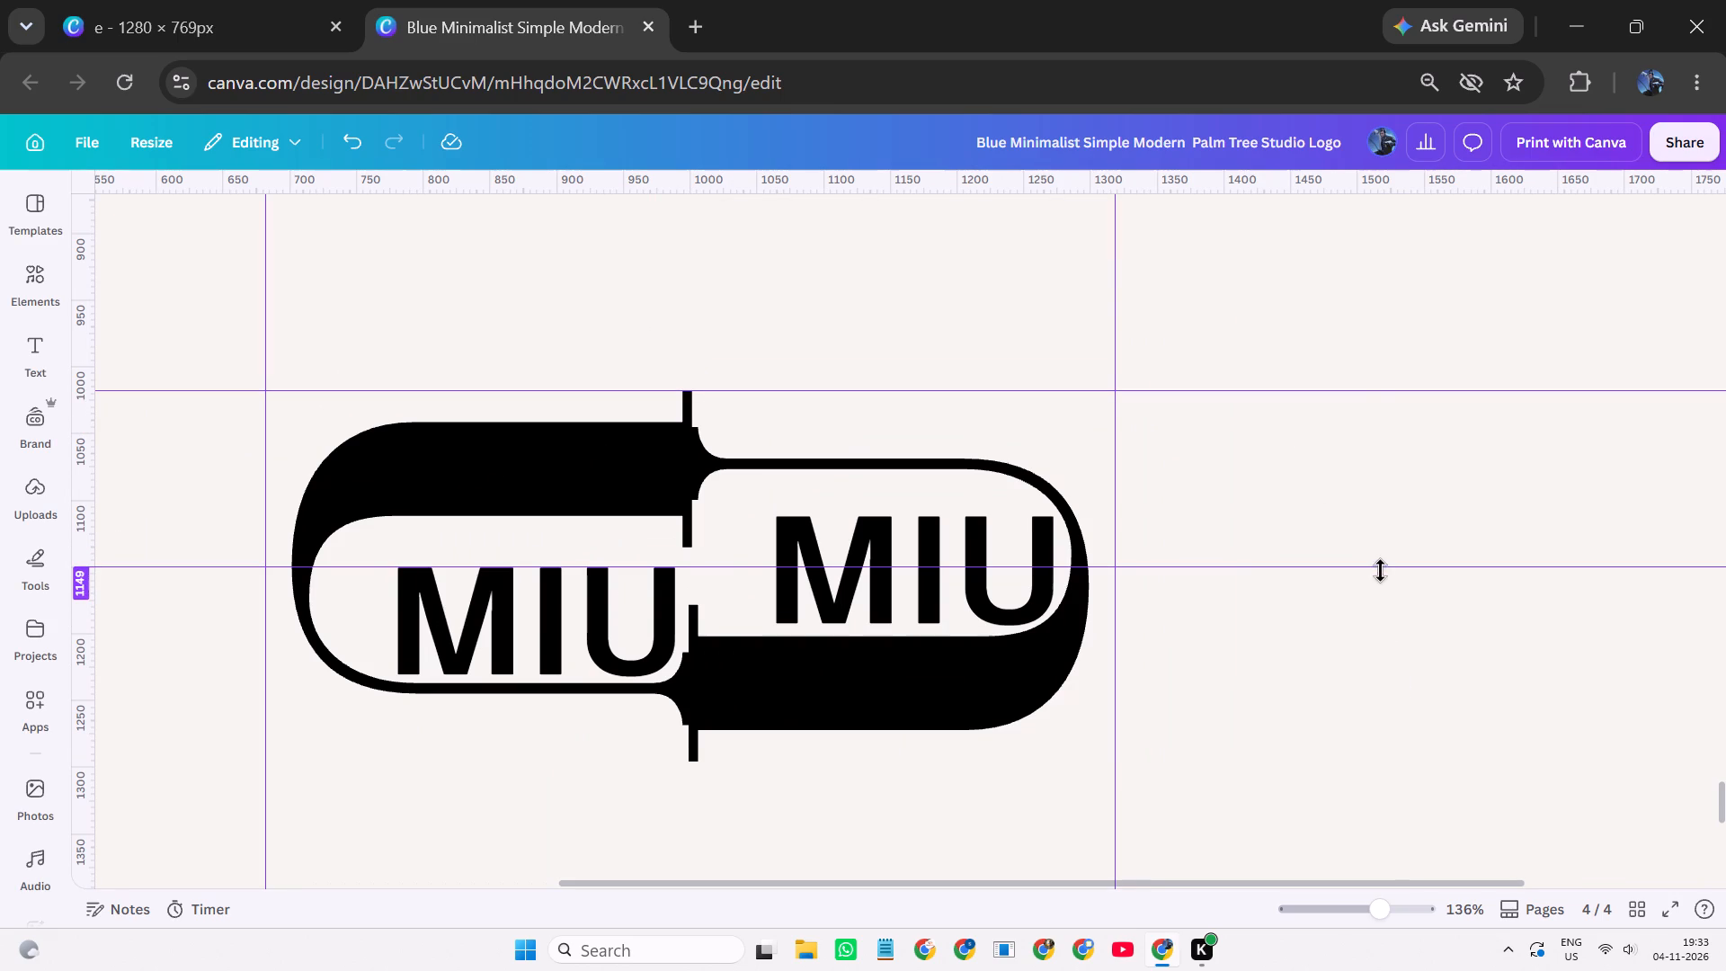
Move the horizontal guide crossing the capsule down to its lowest serif tip, at about 1295.
{"action": "left_click_drag", "start_coordinate": [1380, 570], "coordinate": [1406, 764]}
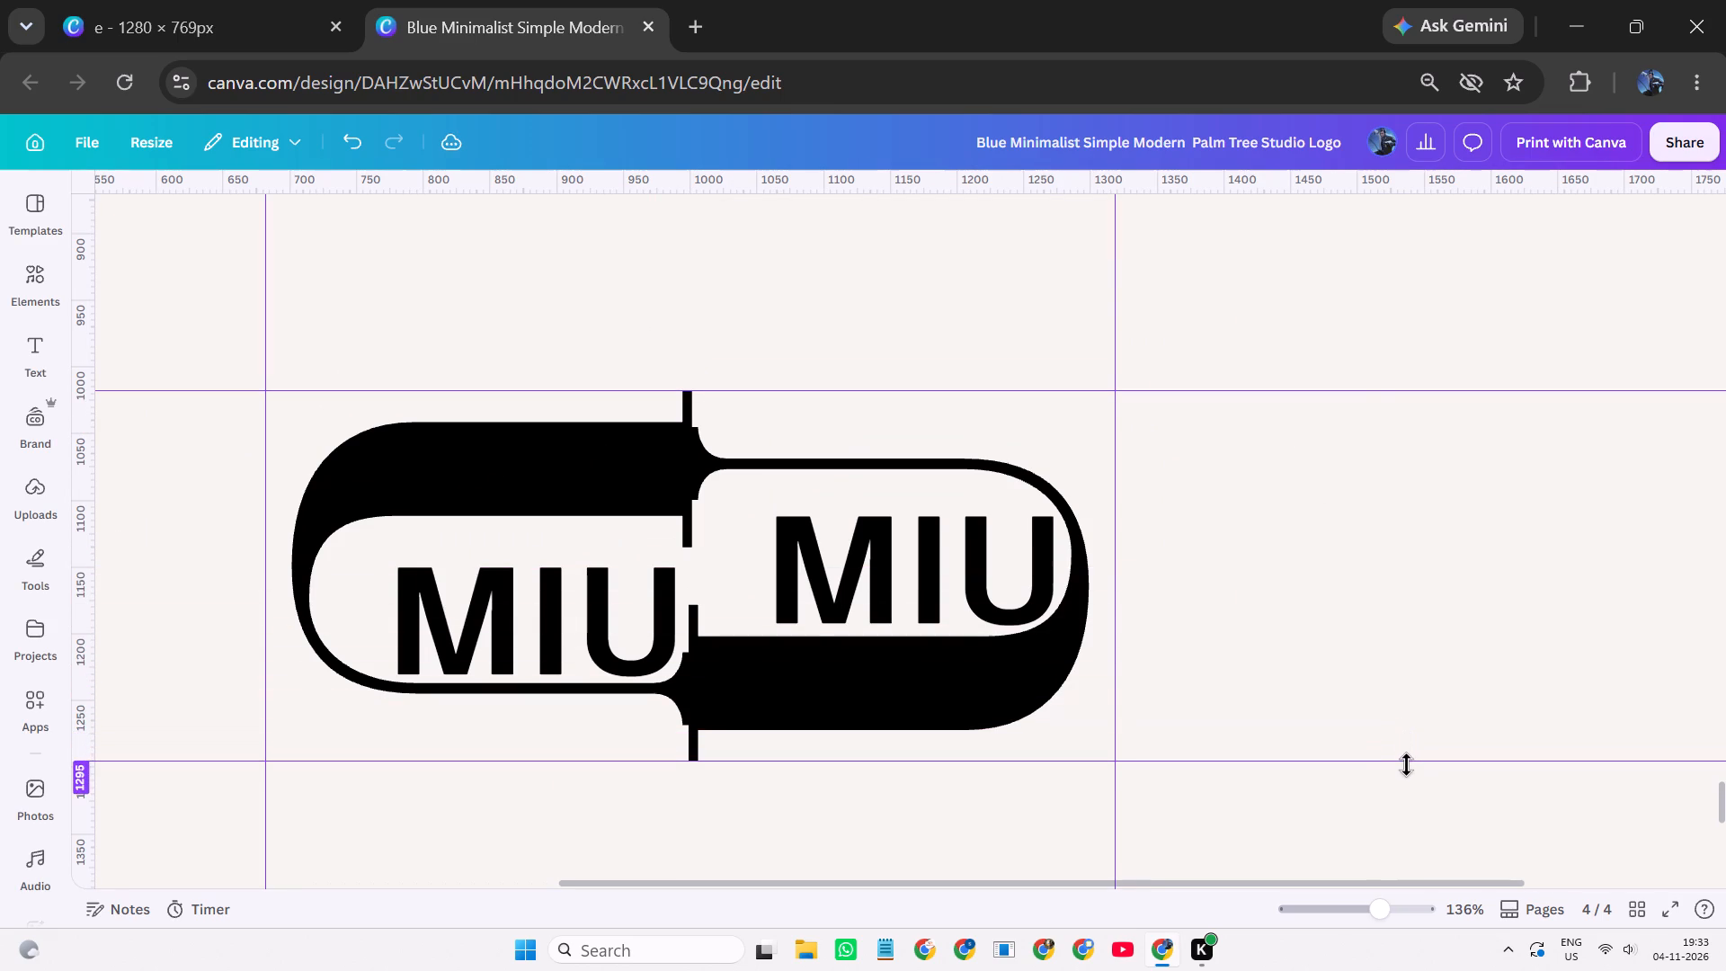
{"action": "left_click_drag", "start_coordinate": [1406, 764], "coordinate": [1406, 762]}
{"action": "left_click", "coordinate": [1401, 637]}
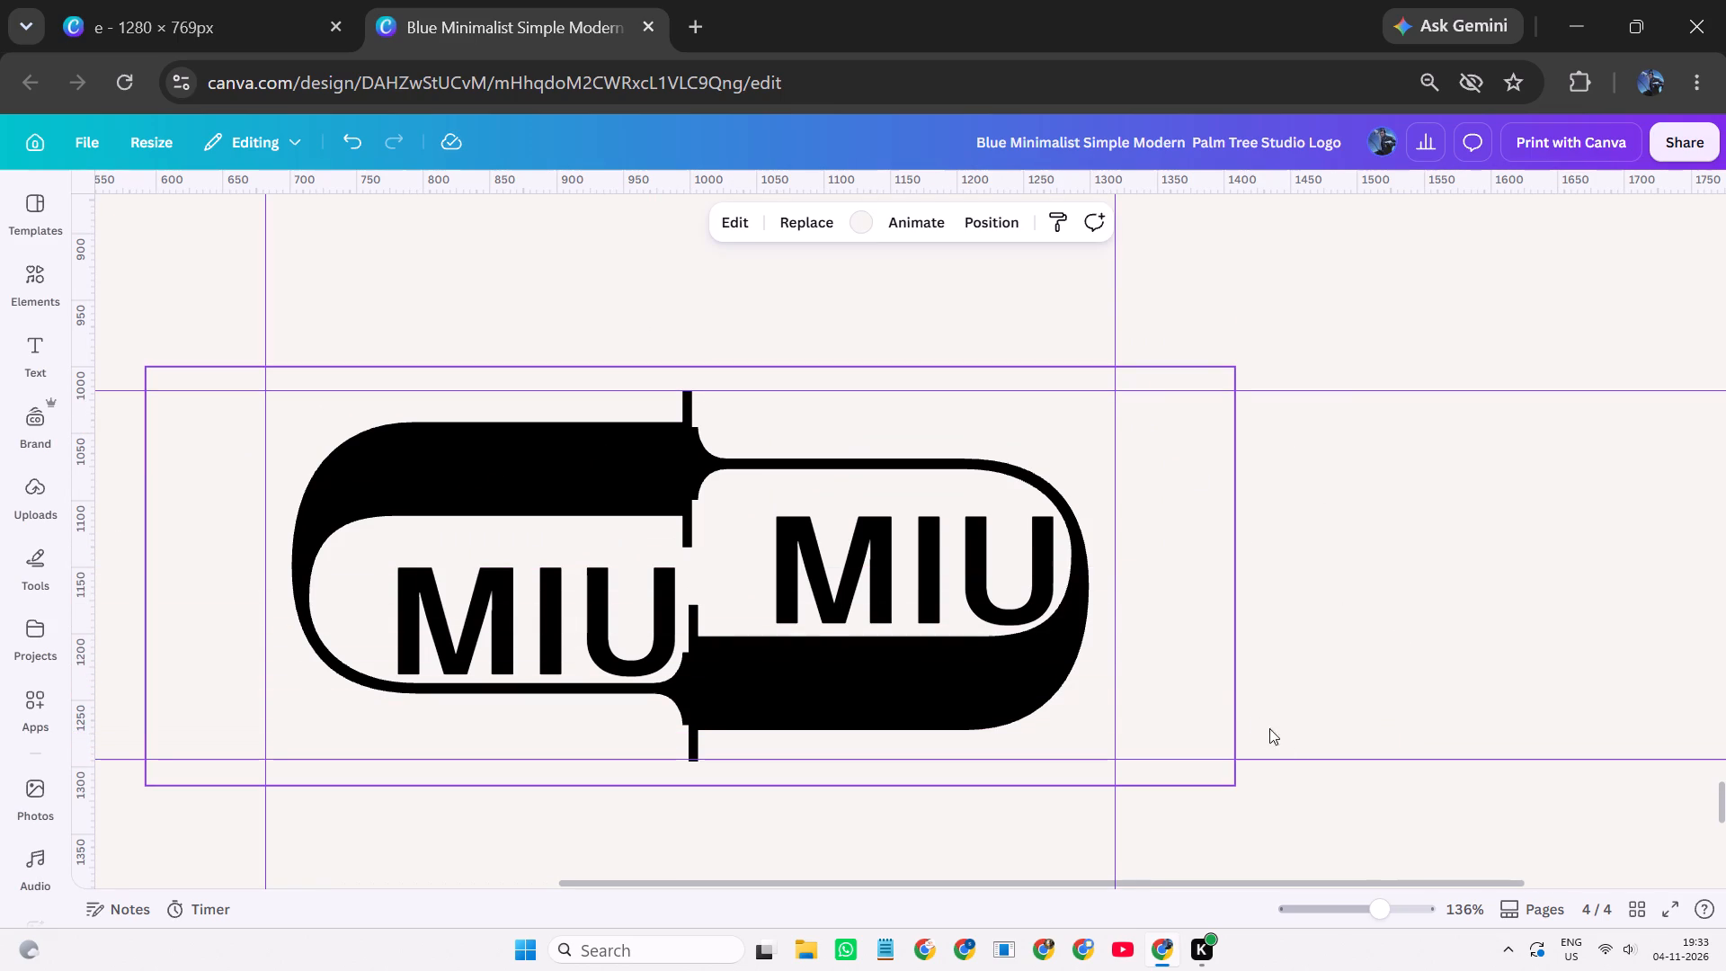
{"action": "left_click", "coordinate": [1301, 757]}
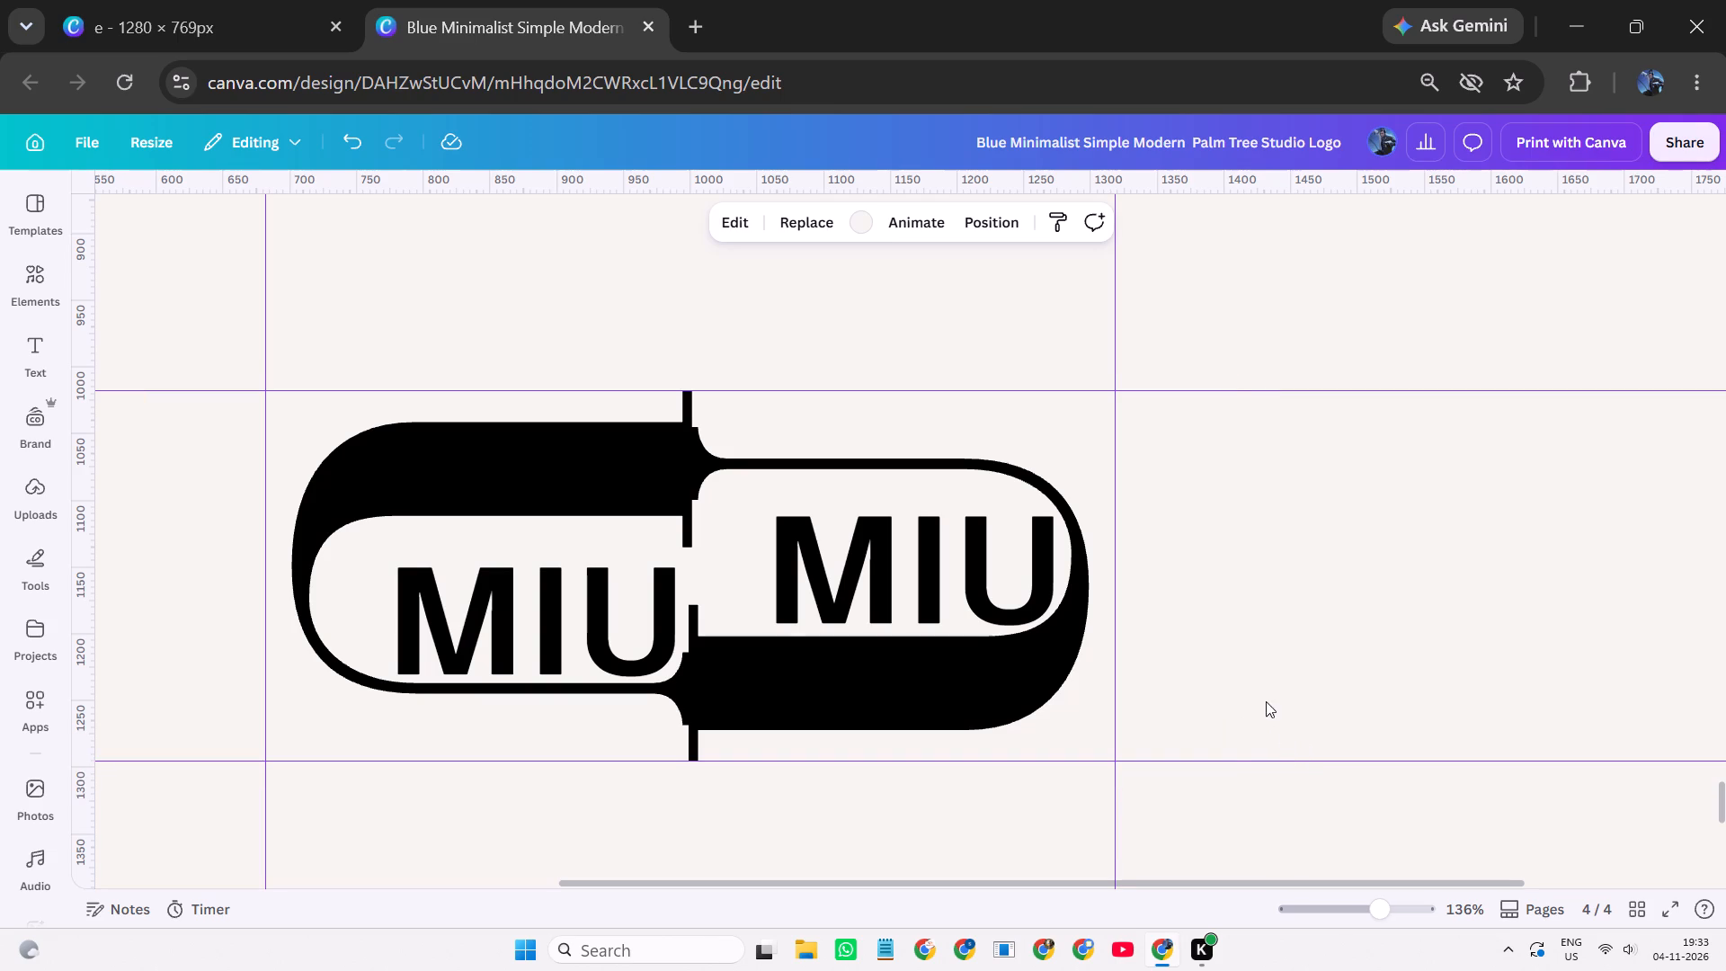
Move the two vertical guides inward to the capsule's outer left and right edges, at about 700 and 1300.
{"action": "left_click_drag", "start_coordinate": [1113, 693], "coordinate": [1098, 708]}
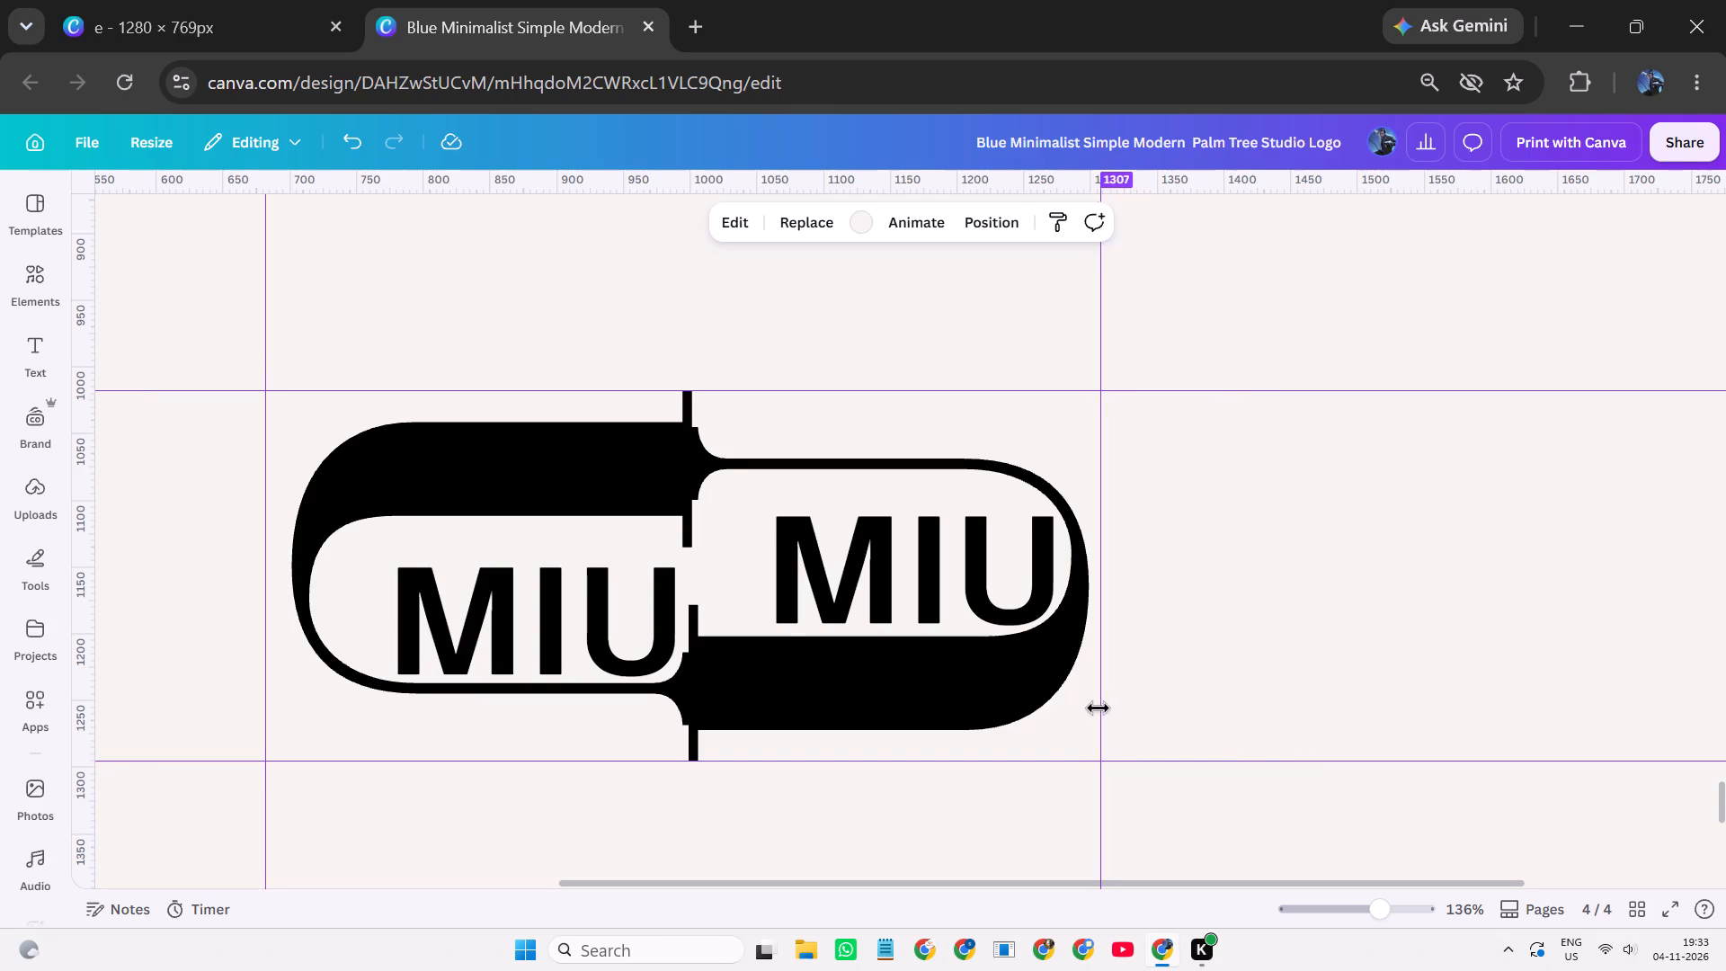
{"action": "left_click_drag", "start_coordinate": [1098, 708], "coordinate": [1086, 713]}
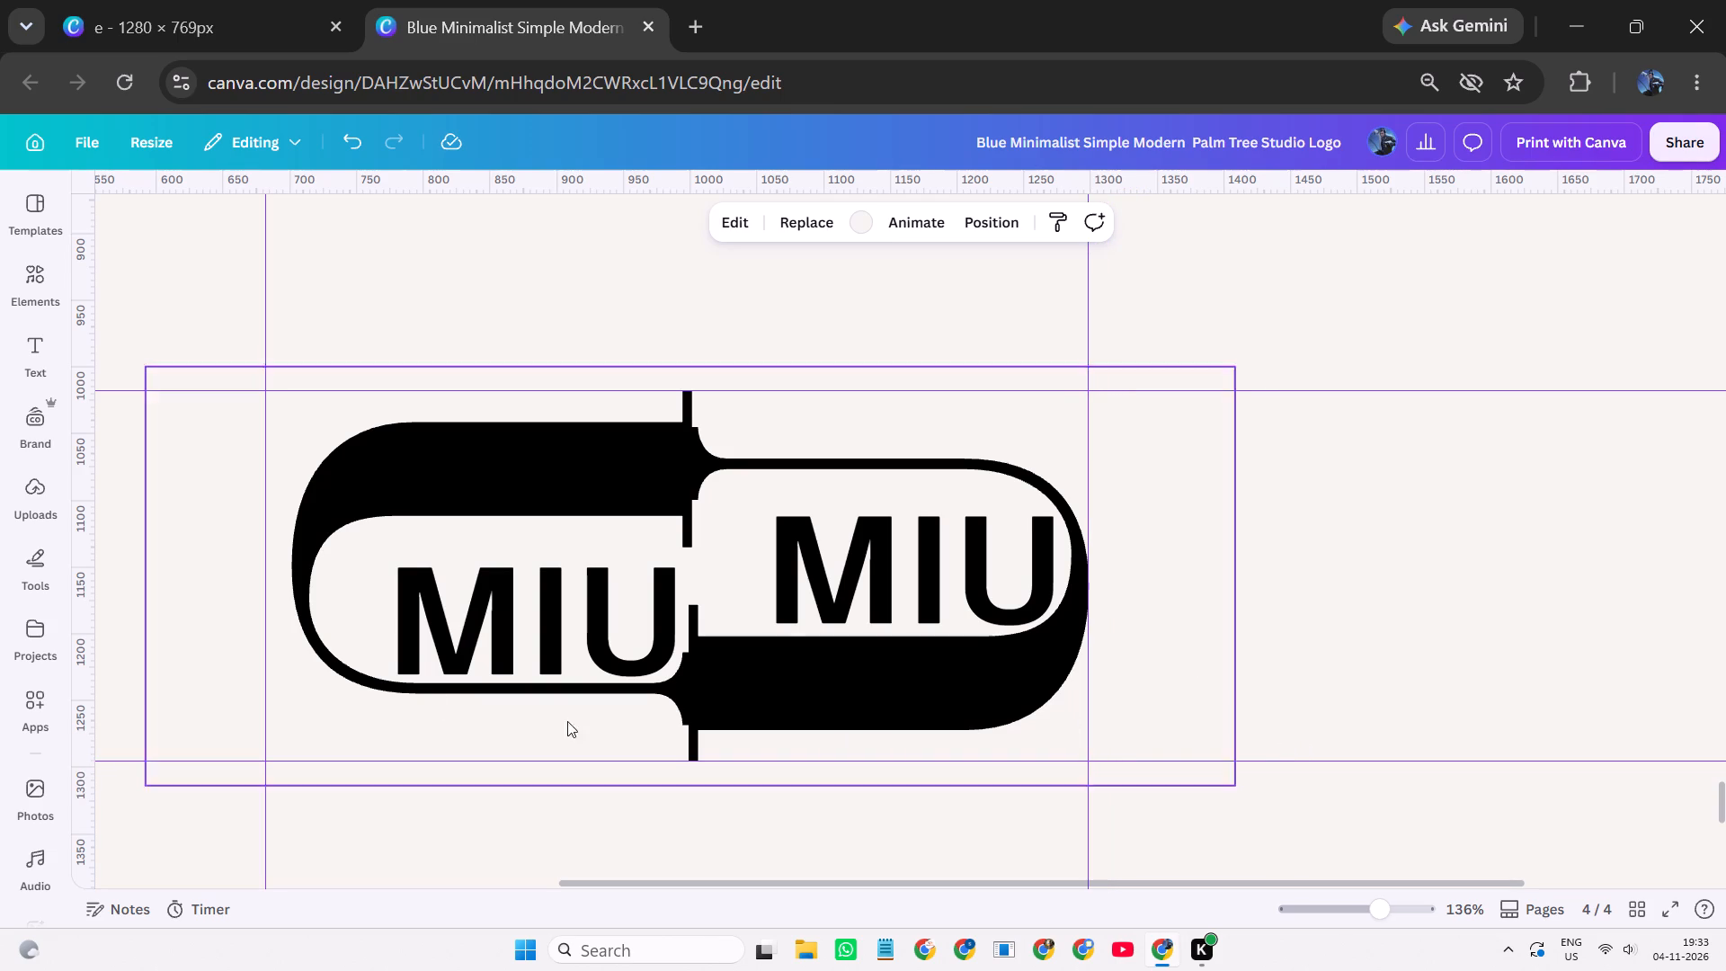
{"action": "left_click_drag", "start_coordinate": [264, 708], "coordinate": [280, 708]}
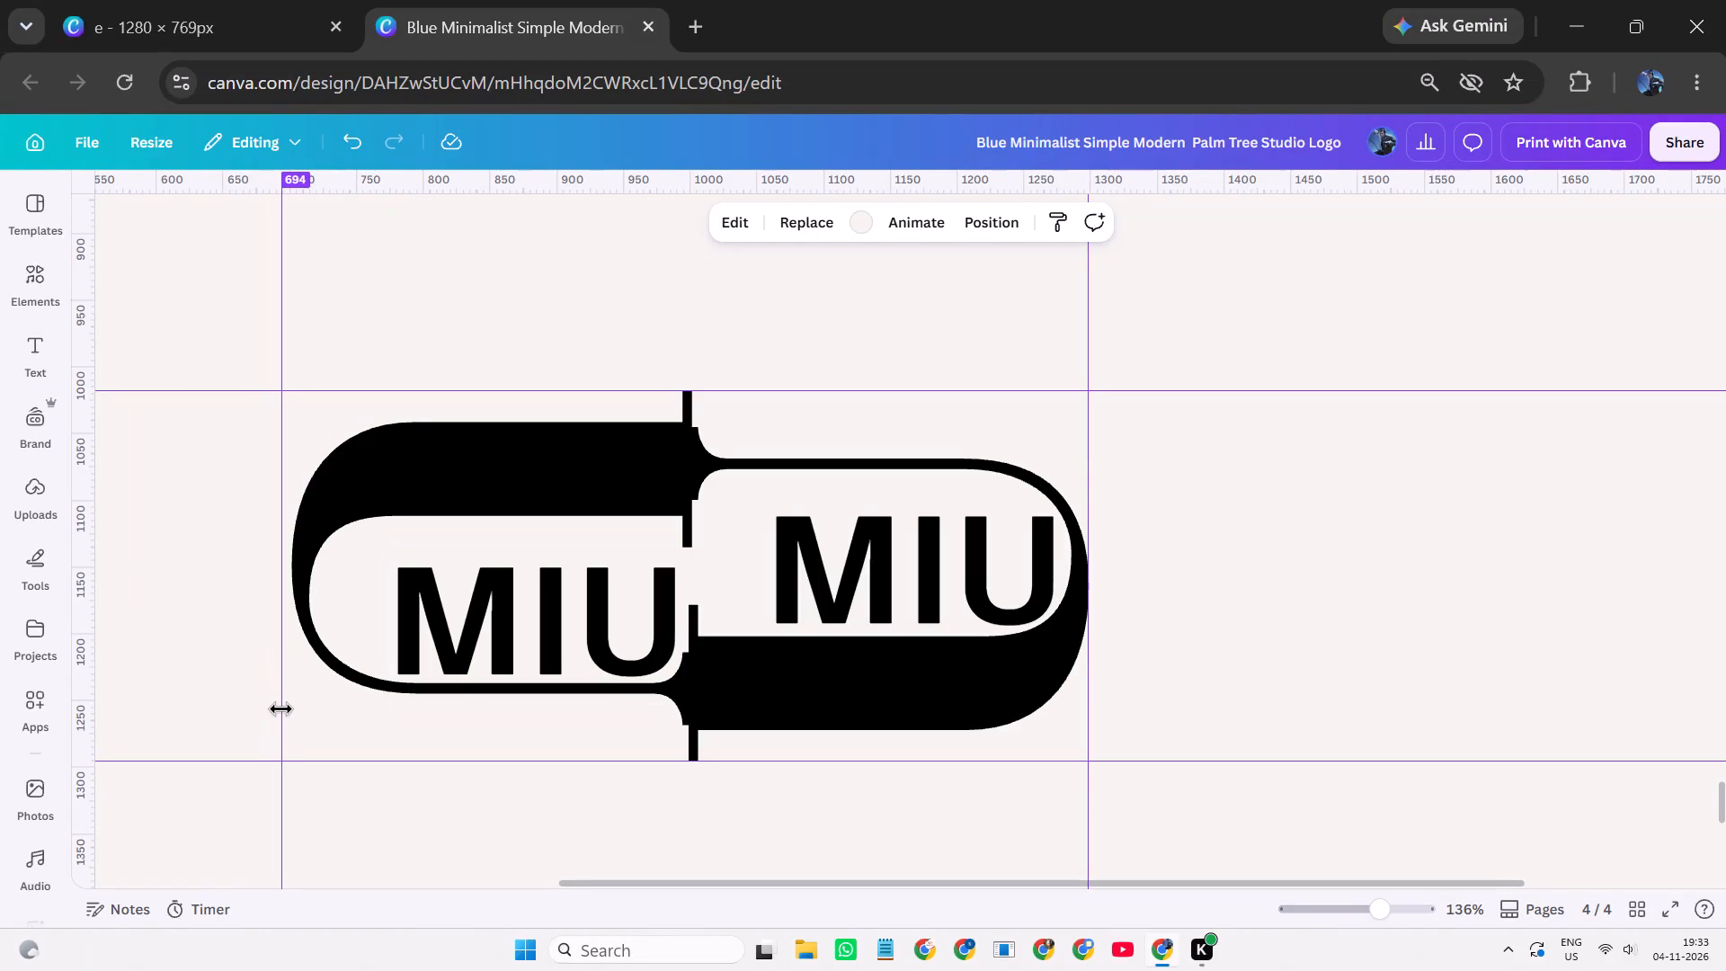
{"action": "left_click_drag", "start_coordinate": [280, 708], "coordinate": [289, 712]}
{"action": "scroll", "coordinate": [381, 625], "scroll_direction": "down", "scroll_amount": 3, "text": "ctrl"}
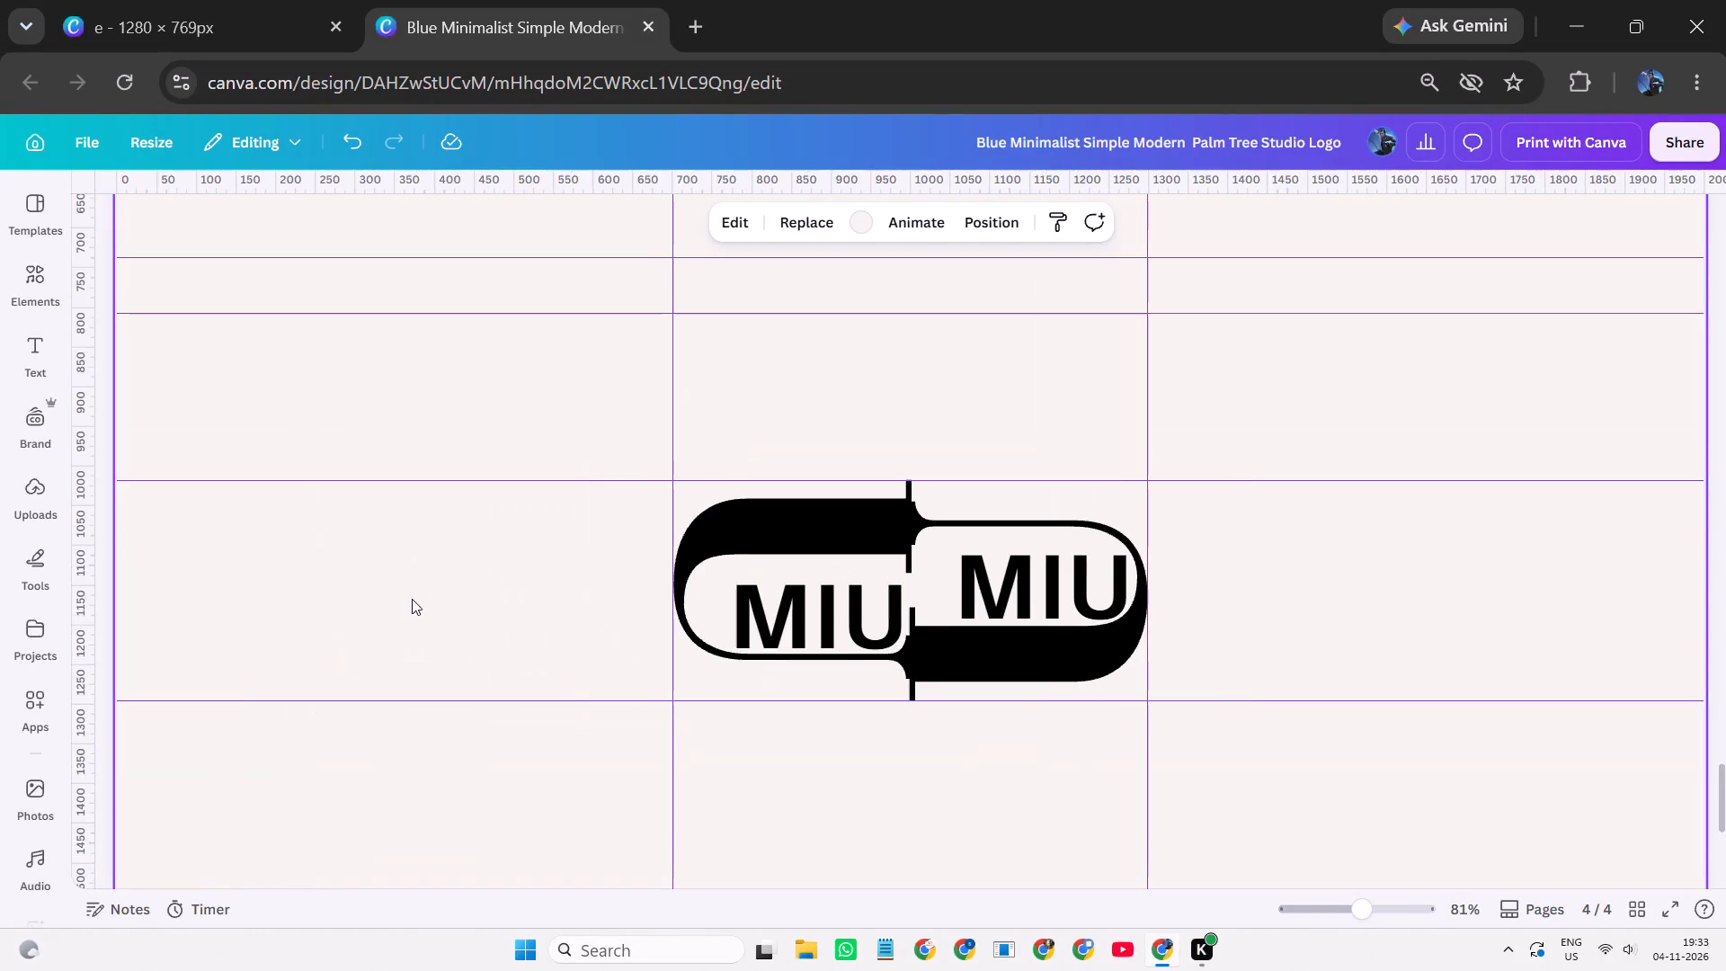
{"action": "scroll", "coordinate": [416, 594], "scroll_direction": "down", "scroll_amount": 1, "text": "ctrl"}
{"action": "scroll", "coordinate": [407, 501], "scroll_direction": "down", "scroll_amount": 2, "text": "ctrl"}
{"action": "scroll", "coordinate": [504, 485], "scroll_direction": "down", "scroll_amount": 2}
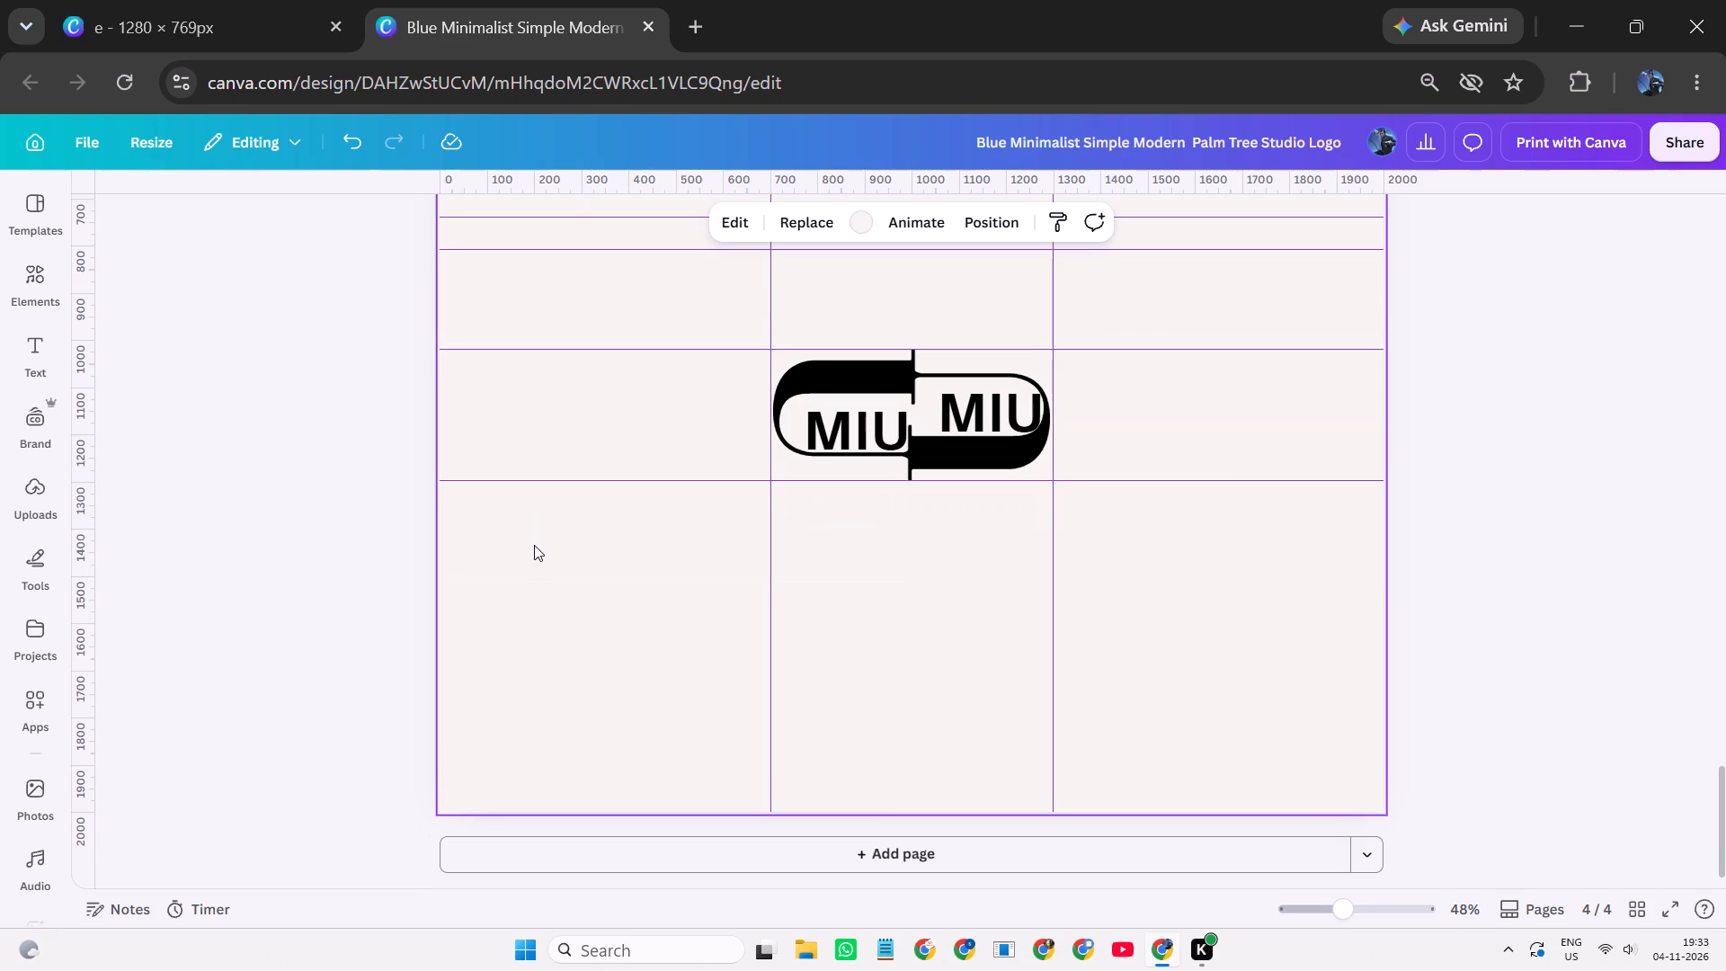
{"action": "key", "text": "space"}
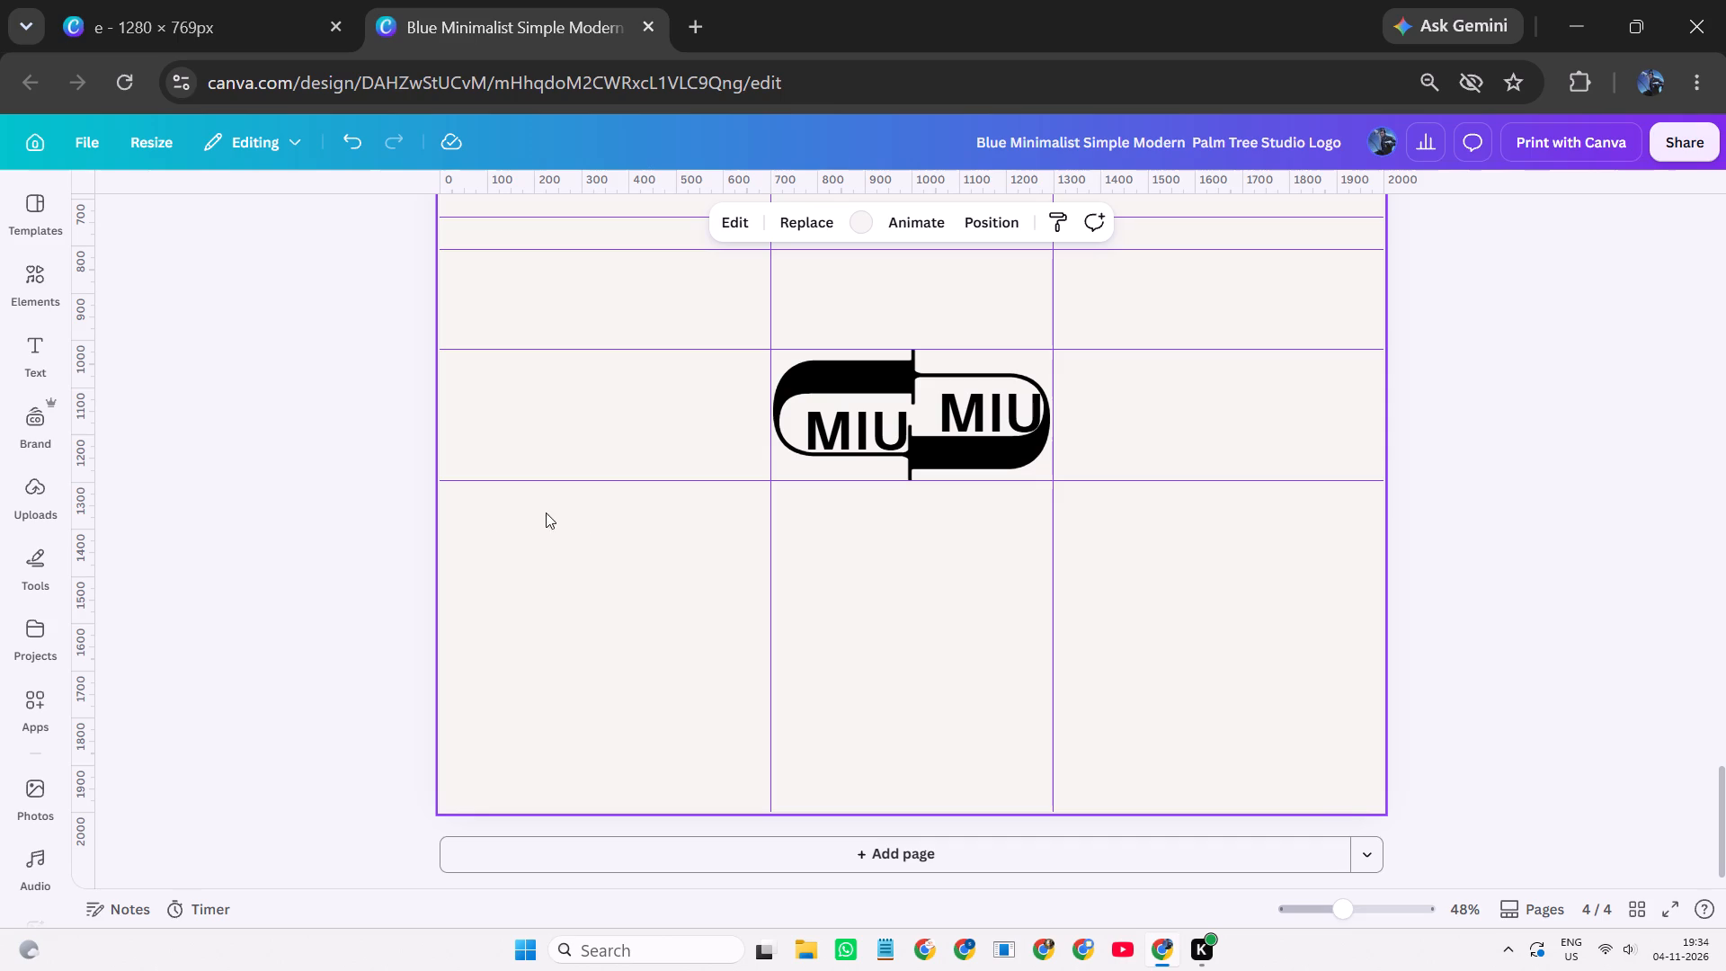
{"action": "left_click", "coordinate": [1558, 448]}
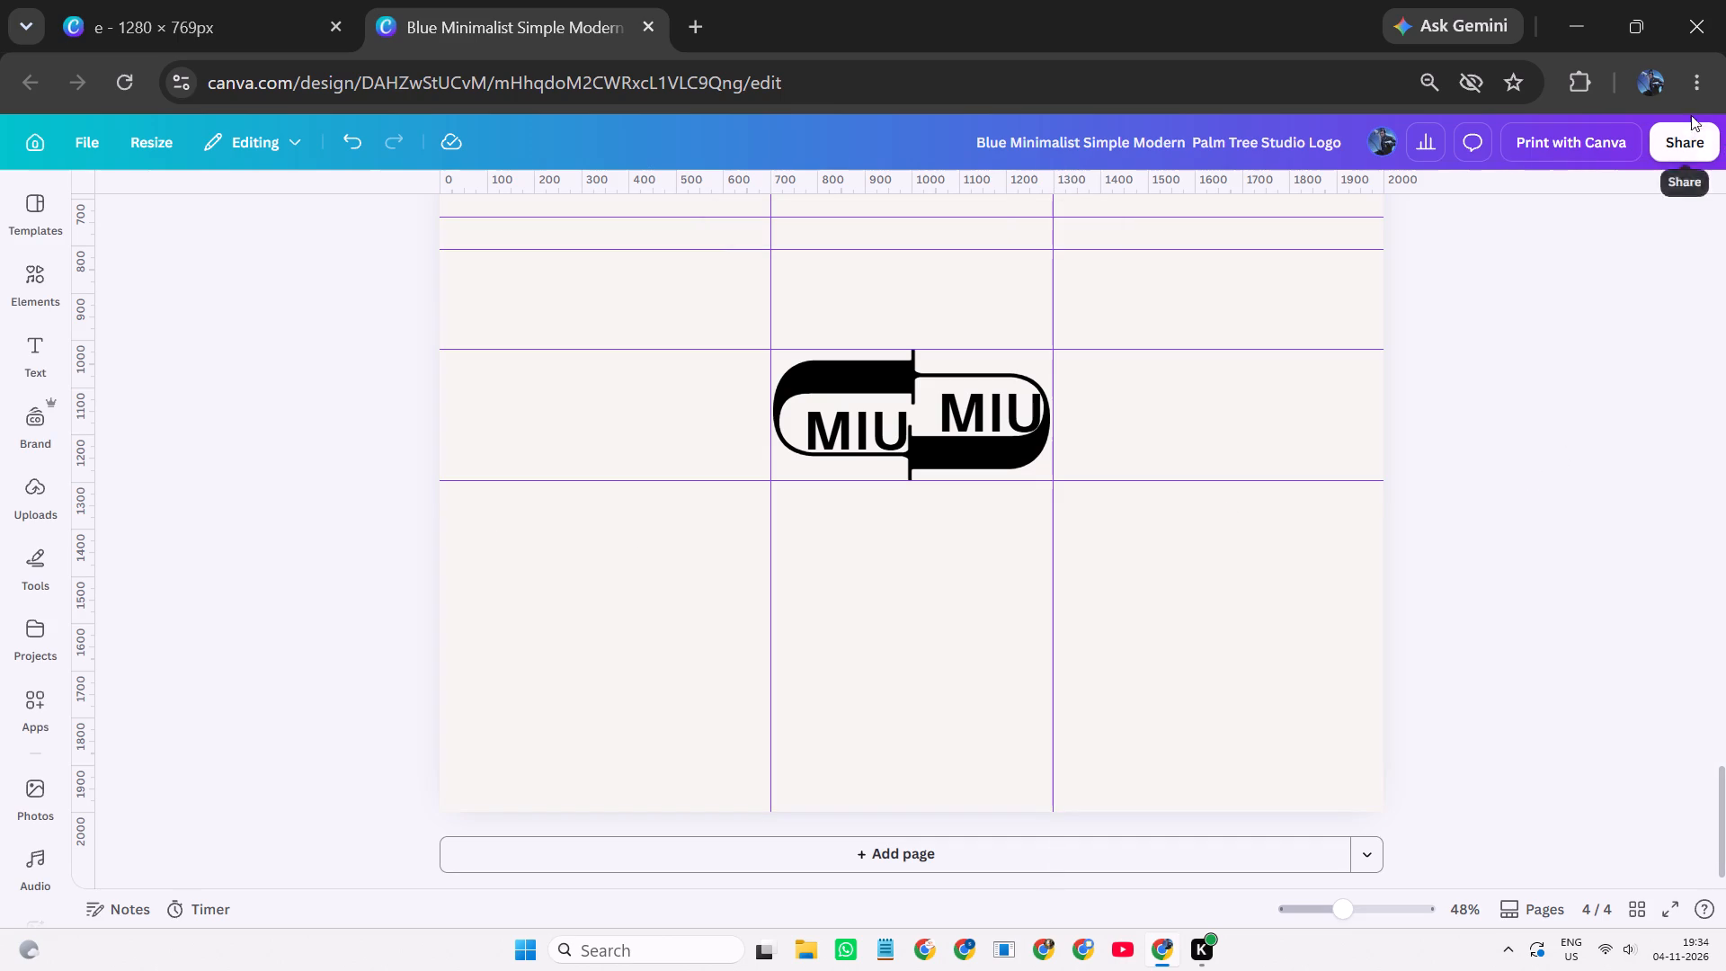